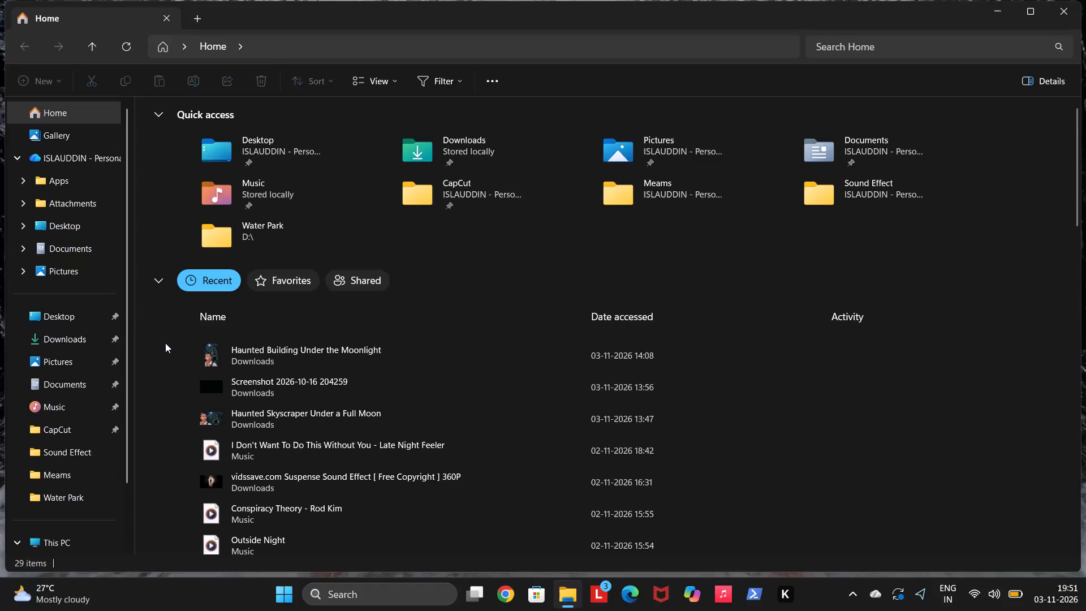
# Delete the image Moonlit Haunted Mansion Encounter from the Downloads folder.
pyautogui.click(93, 339)
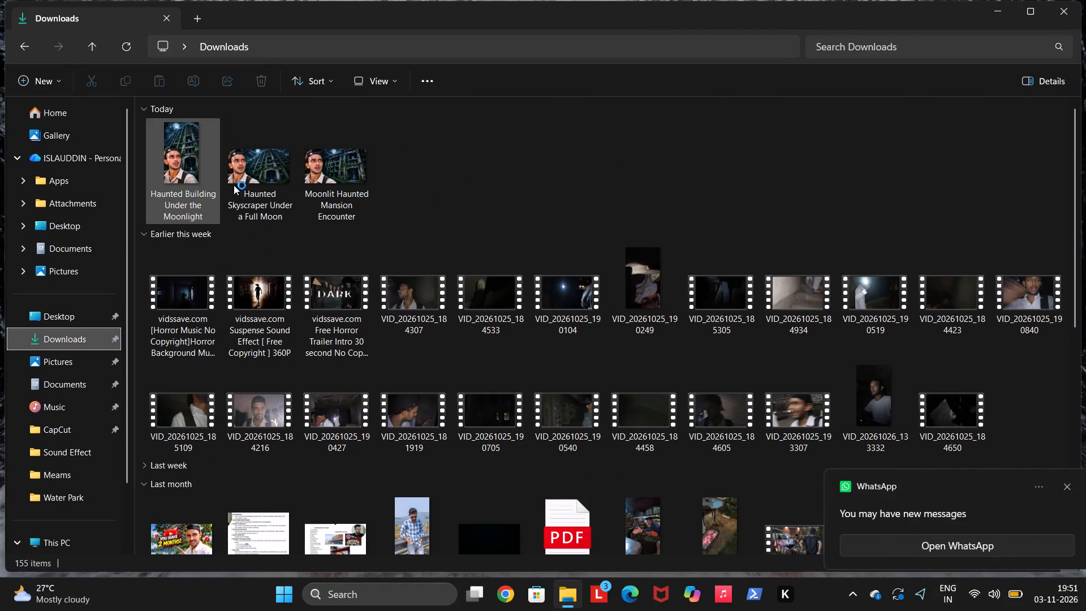
pyautogui.click(337, 170)
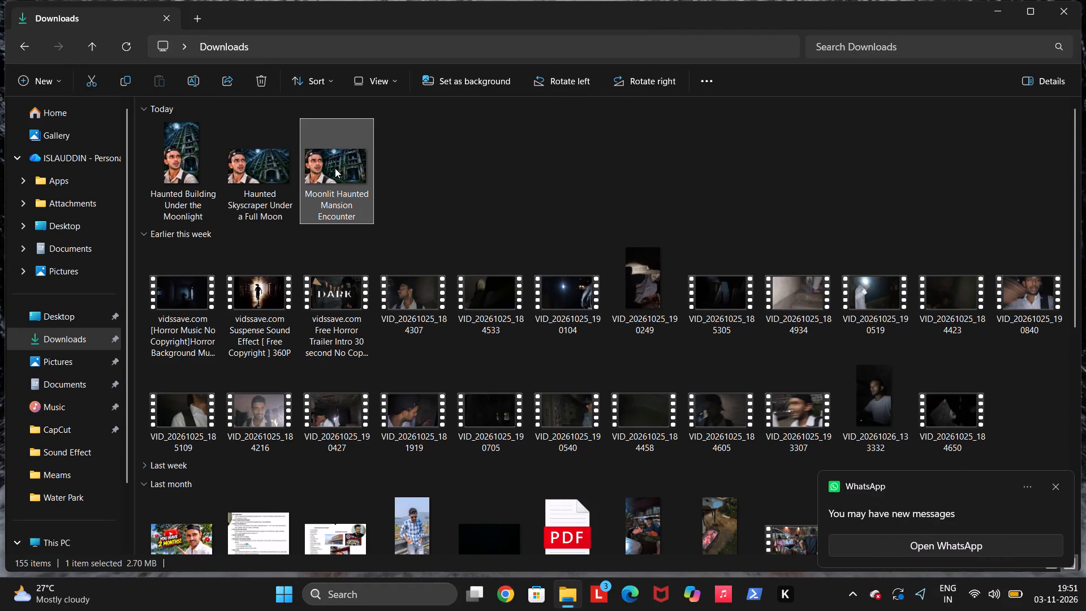
pyautogui.press('BackSpace')
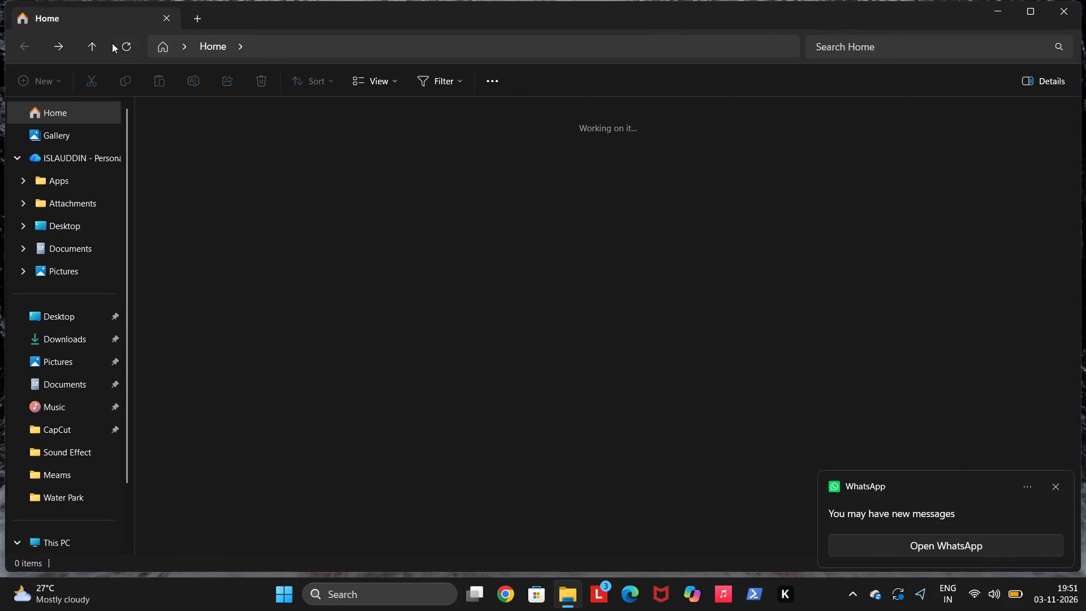
pyautogui.click(100, 45)
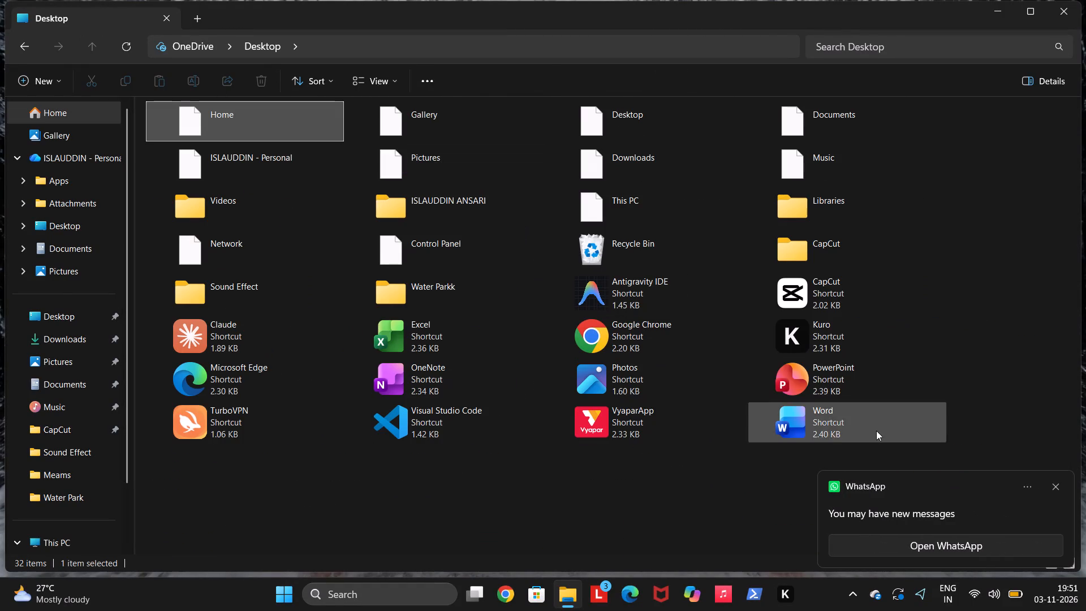
pyautogui.click(38, 330)
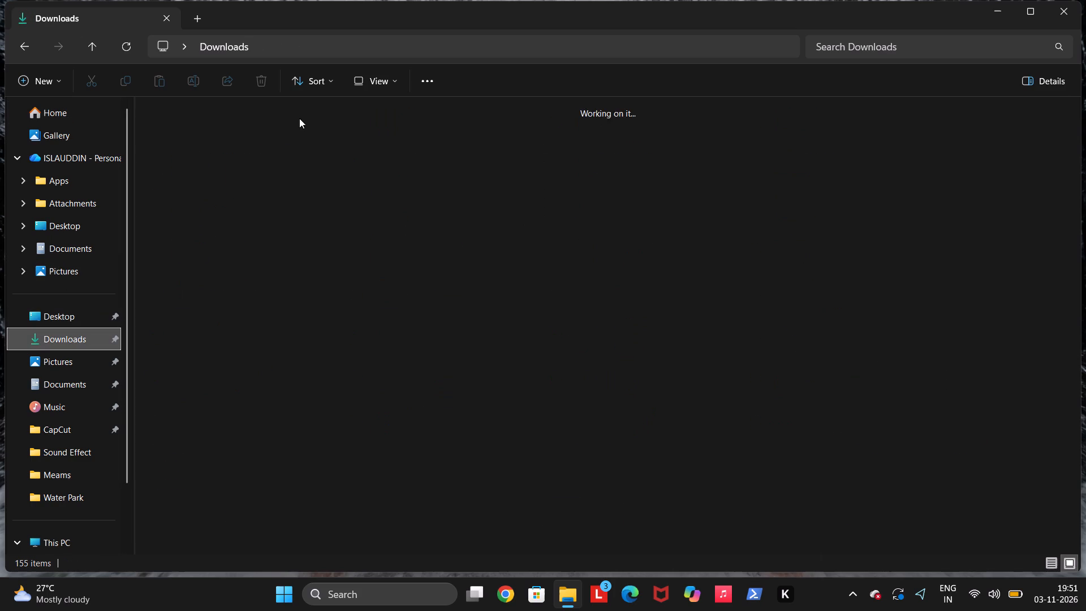
pyautogui.click(324, 153)
pyautogui.press('Delete')
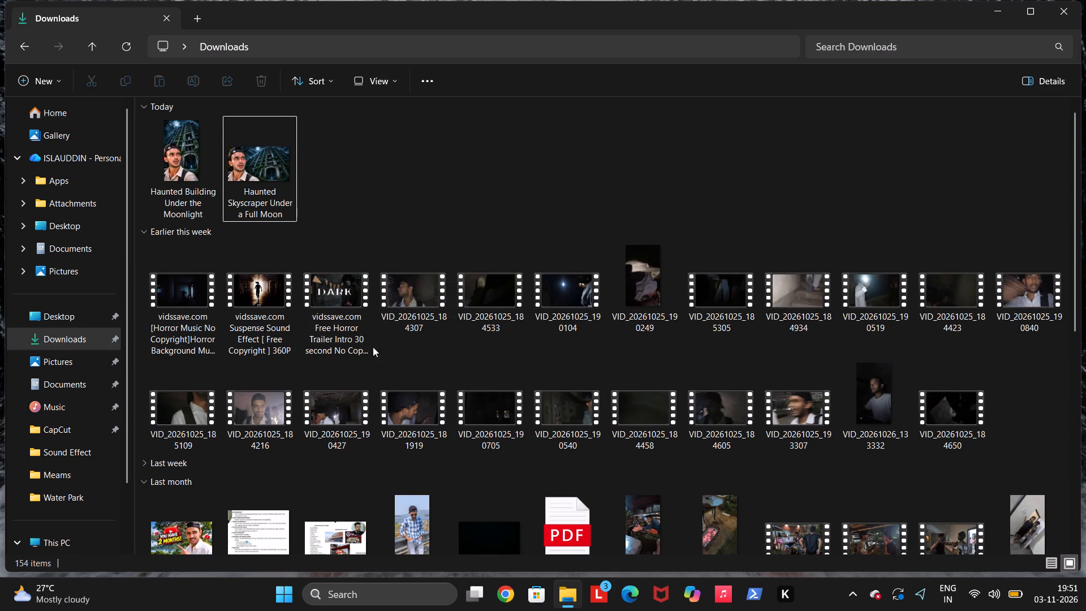
# Delete Clips 1, Clips 2 and all the PXL_20261012 files from the Last month group in Downloads.
pyautogui.scroll(-3, 423, 401)
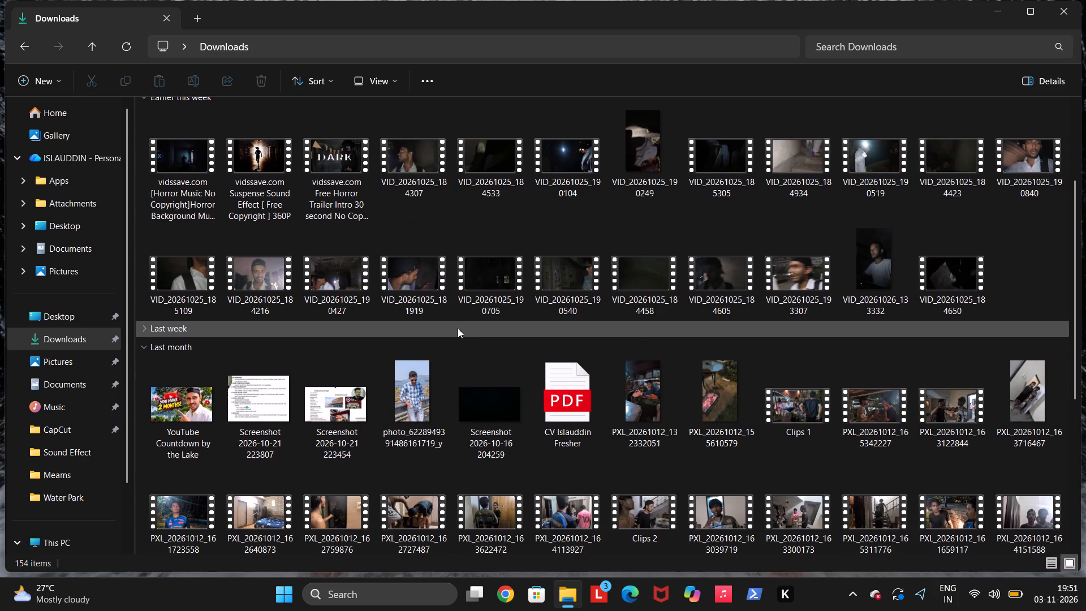
pyautogui.scroll(-1, 183, 398)
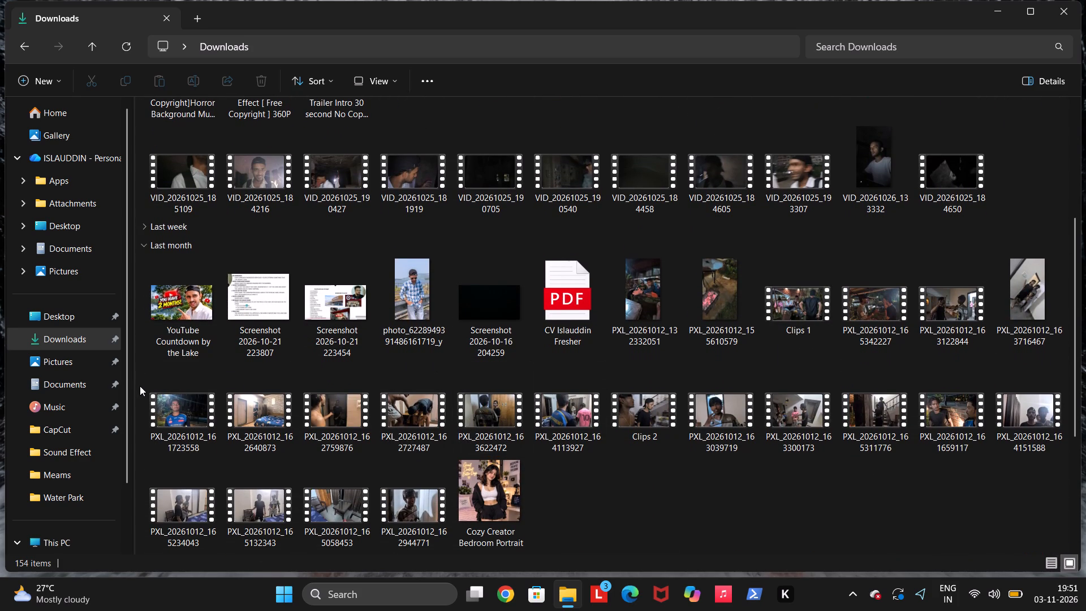
pyautogui.moveTo(140, 386); pyautogui.dragTo(976, 470)
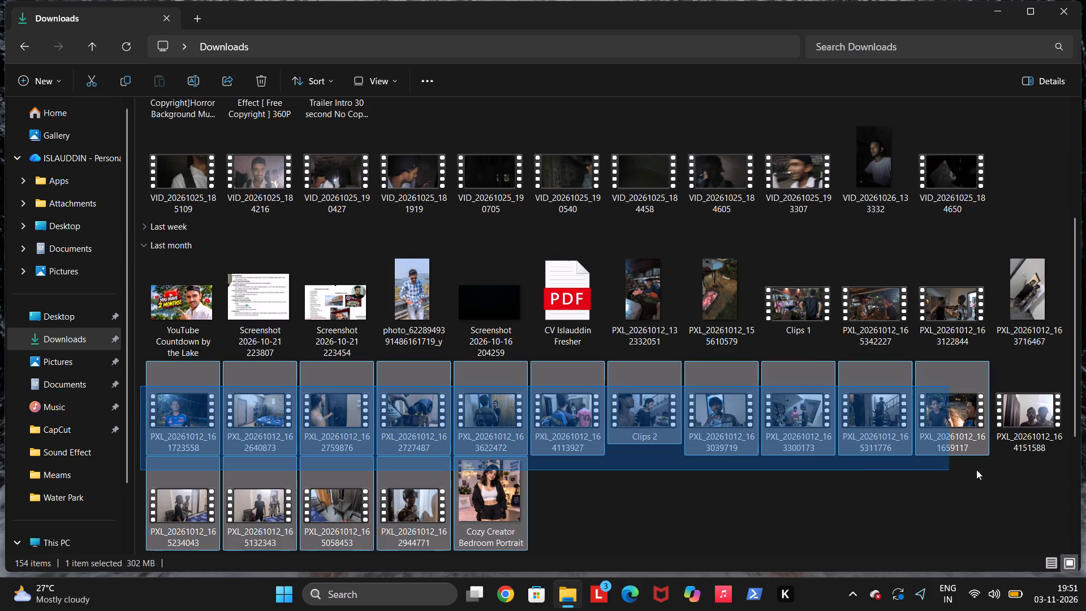
pyautogui.moveTo(976, 470); pyautogui.dragTo(1085, 447)
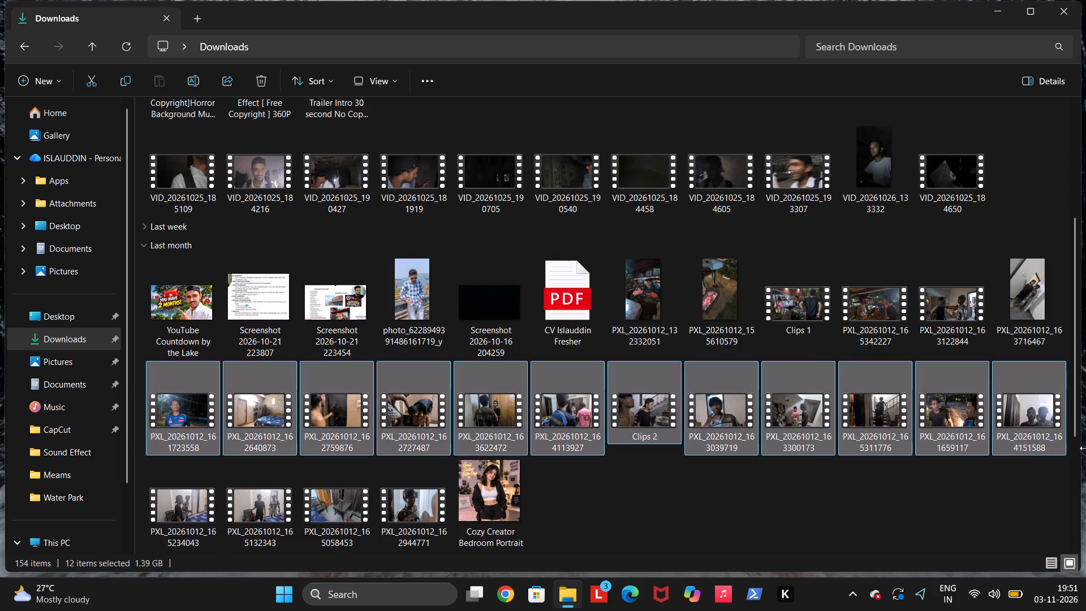
pyautogui.press('Delete')
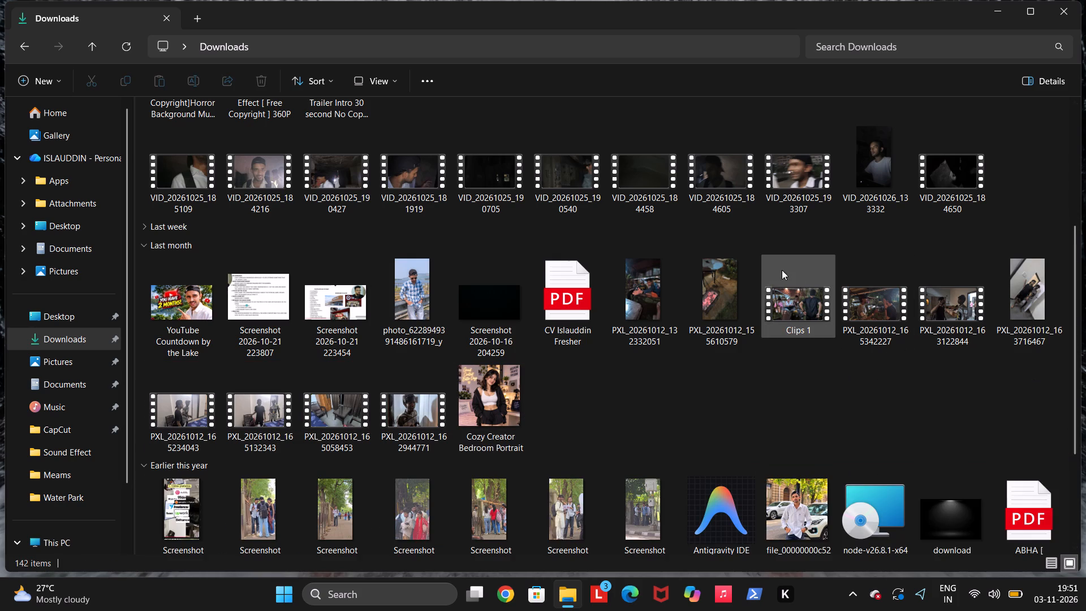
pyautogui.moveTo(760, 279); pyautogui.dragTo(956, 323)
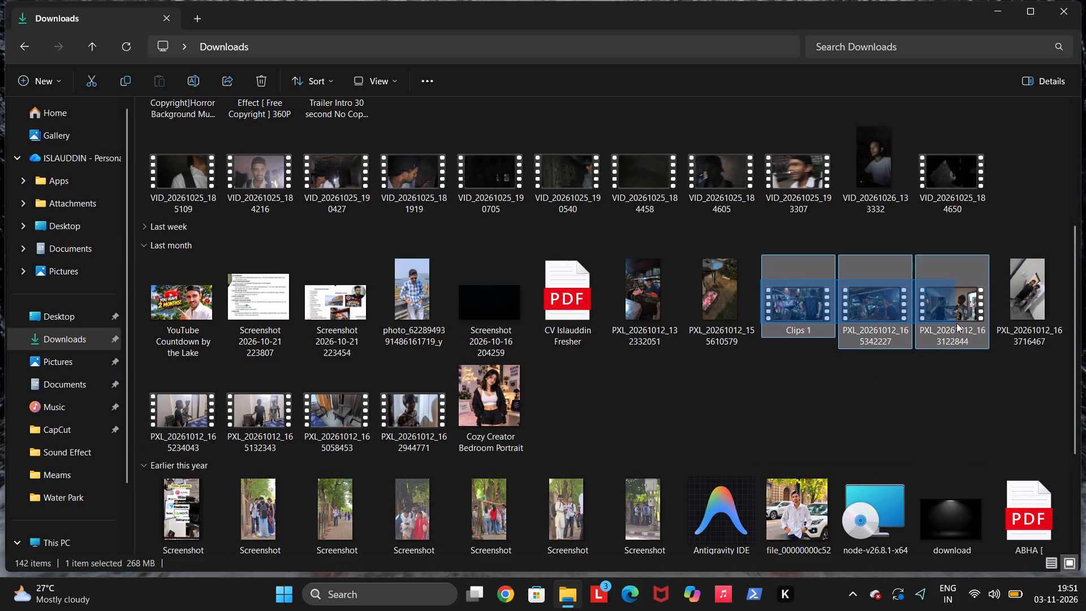
pyautogui.moveTo(956, 323); pyautogui.dragTo(1050, 326)
pyautogui.press('Delete')
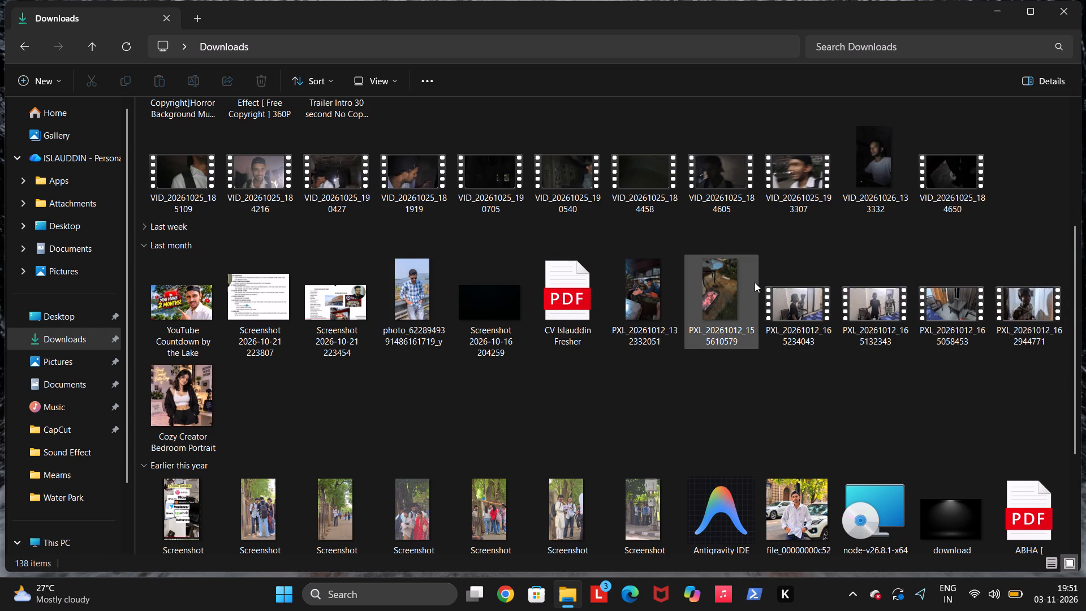
pyautogui.moveTo(760, 282); pyautogui.dragTo(1074, 316)
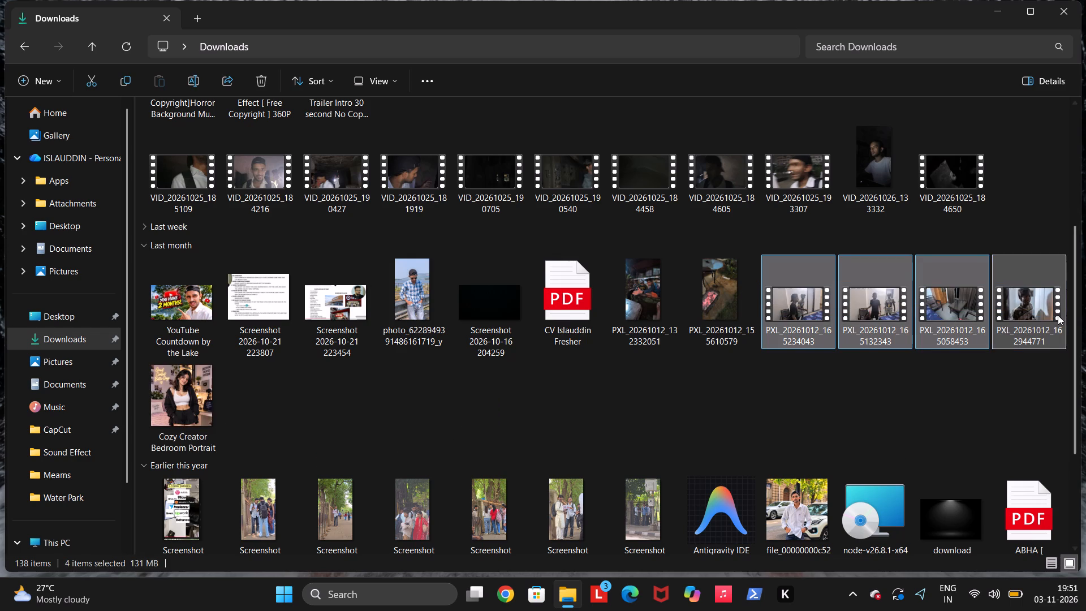
pyautogui.press('Delete')
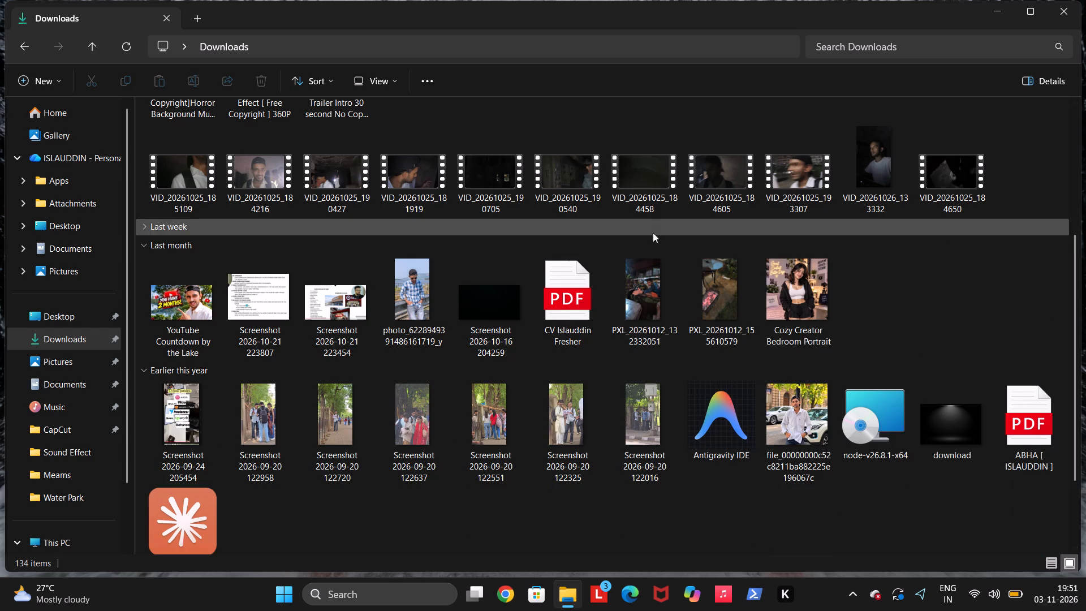
pyautogui.moveTo(617, 256); pyautogui.dragTo(727, 341)
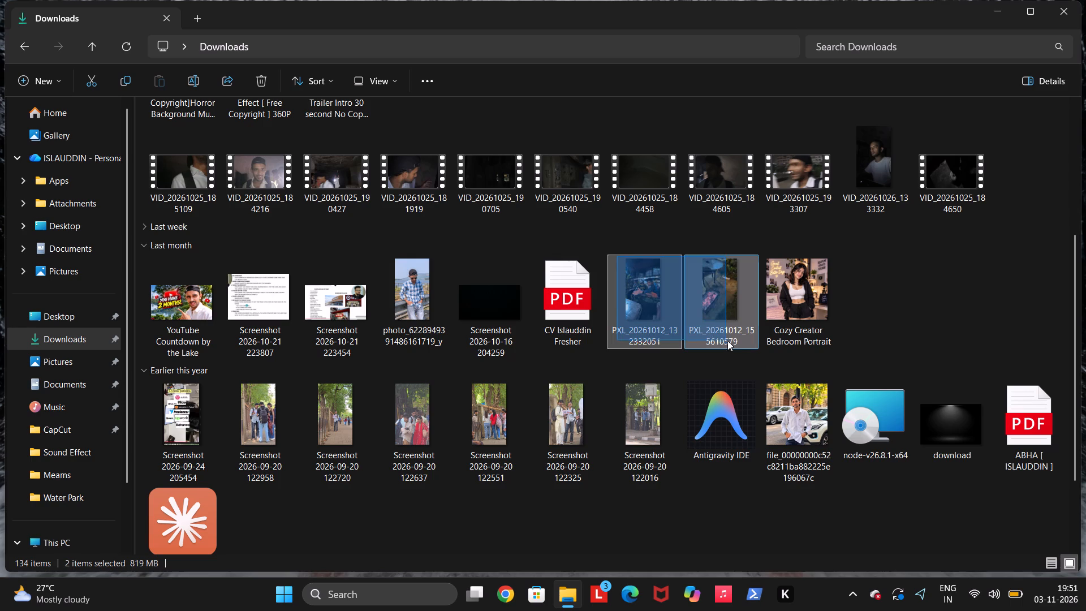
pyautogui.moveTo(727, 341); pyautogui.dragTo(730, 343)
pyautogui.press('Delete')
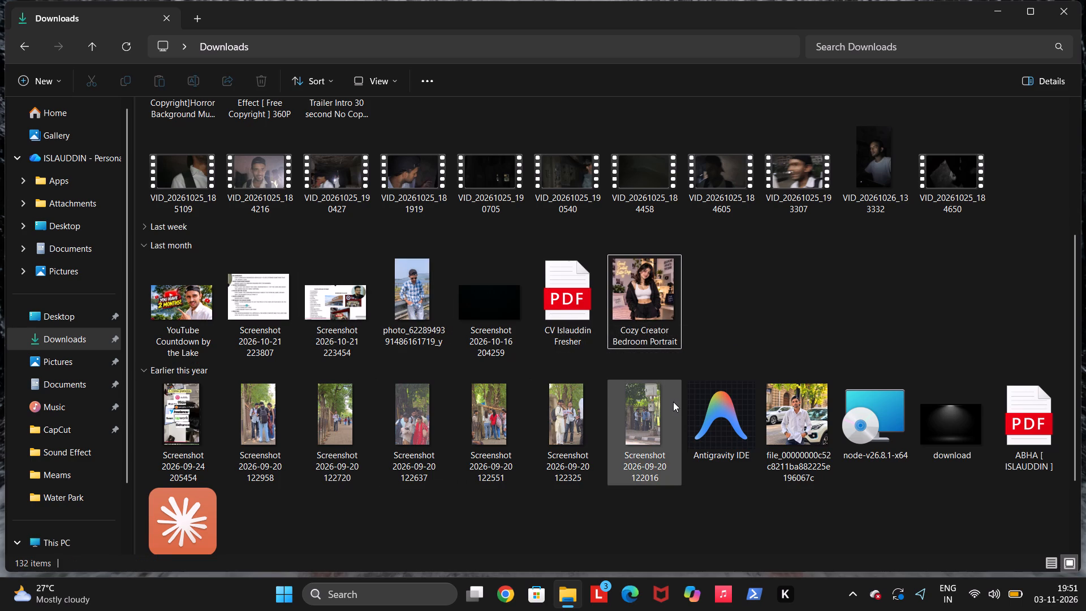
# Delete the portrait video VID_20261026_133332 from the Earlier this week group.
pyautogui.scroll(1, 678, 402)
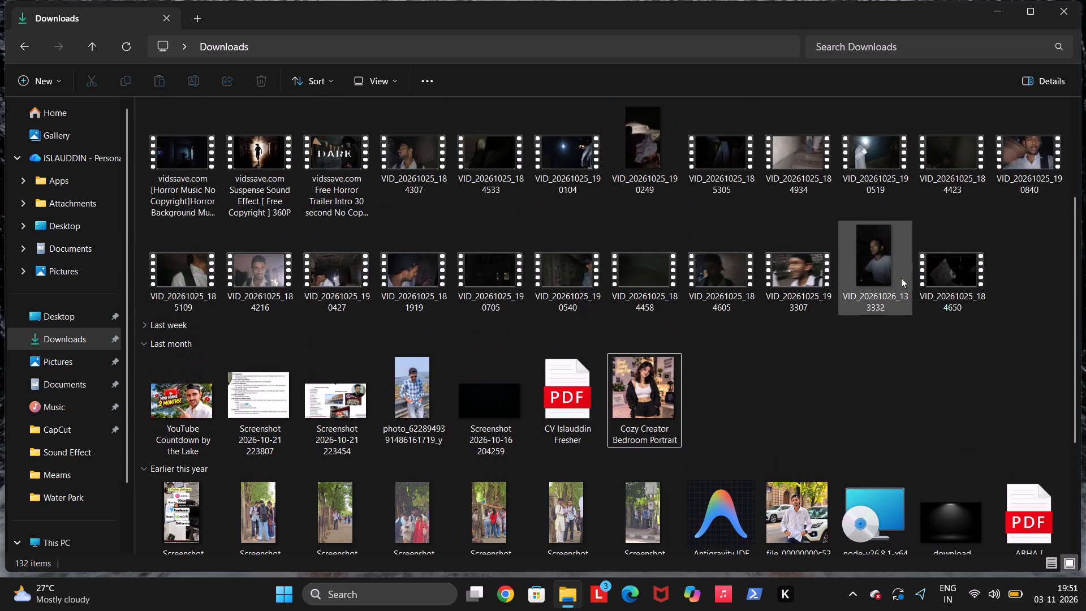
pyautogui.scroll(1, 901, 278)
pyautogui.click(901, 278)
pyautogui.scroll(1, 901, 278)
pyautogui.press('Delete')
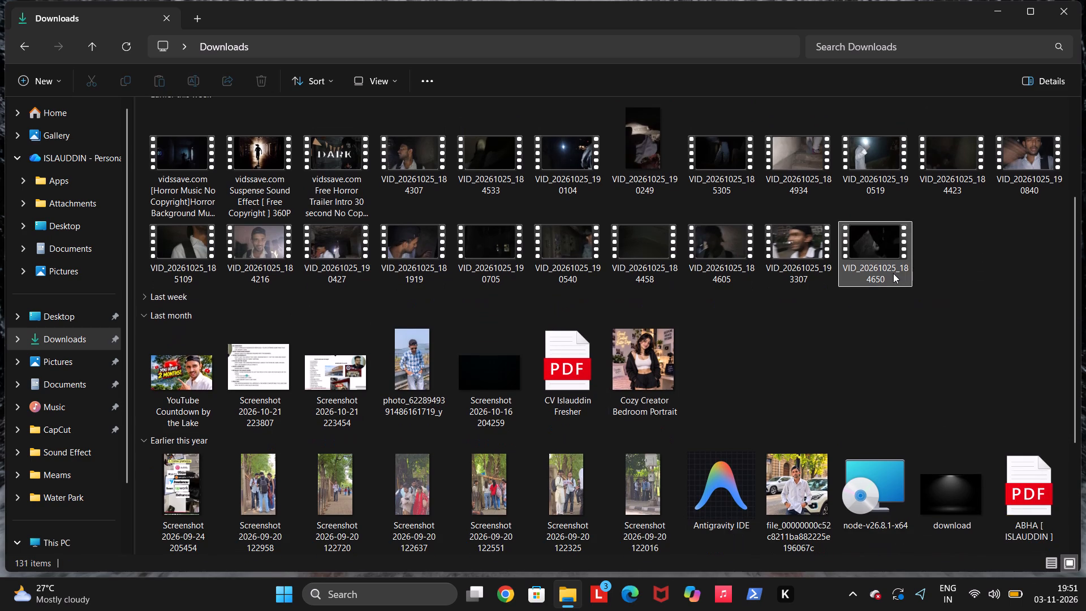
# Delete the videos VID_20261025_184934 and VID_20261025_193307 from the Earlier this week group.
pyautogui.scroll(1, 859, 281)
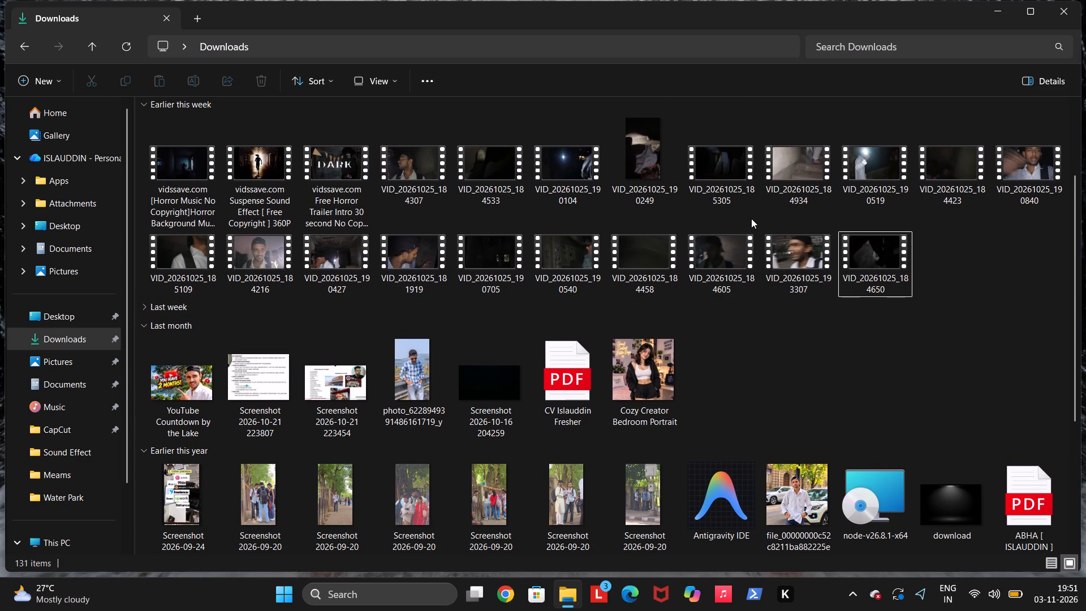
pyautogui.scroll(1, 631, 244)
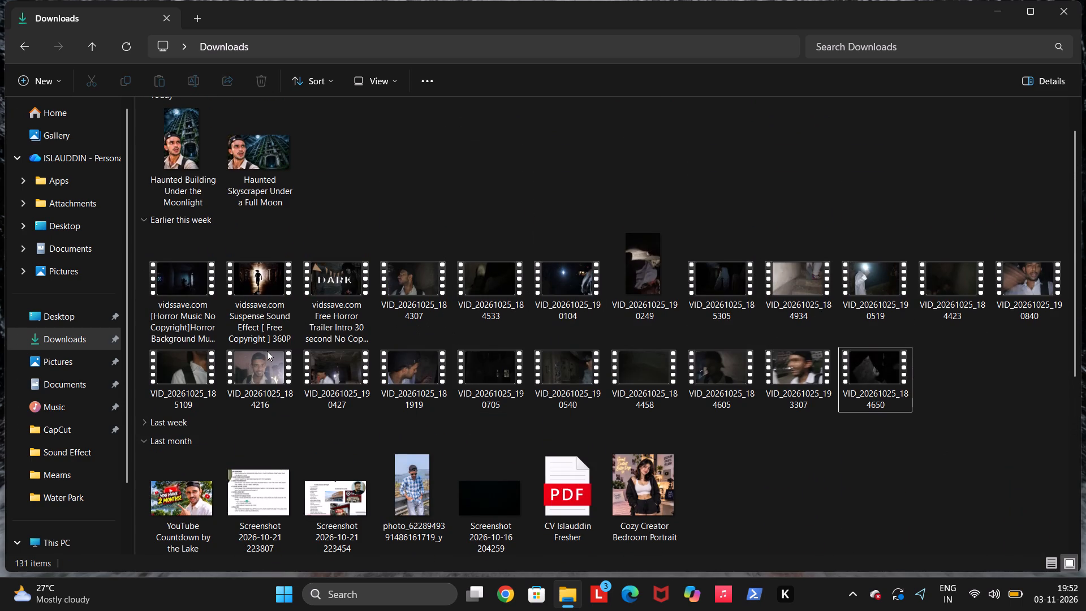
pyautogui.scroll(1, 327, 350)
pyautogui.scroll(2, 633, 320)
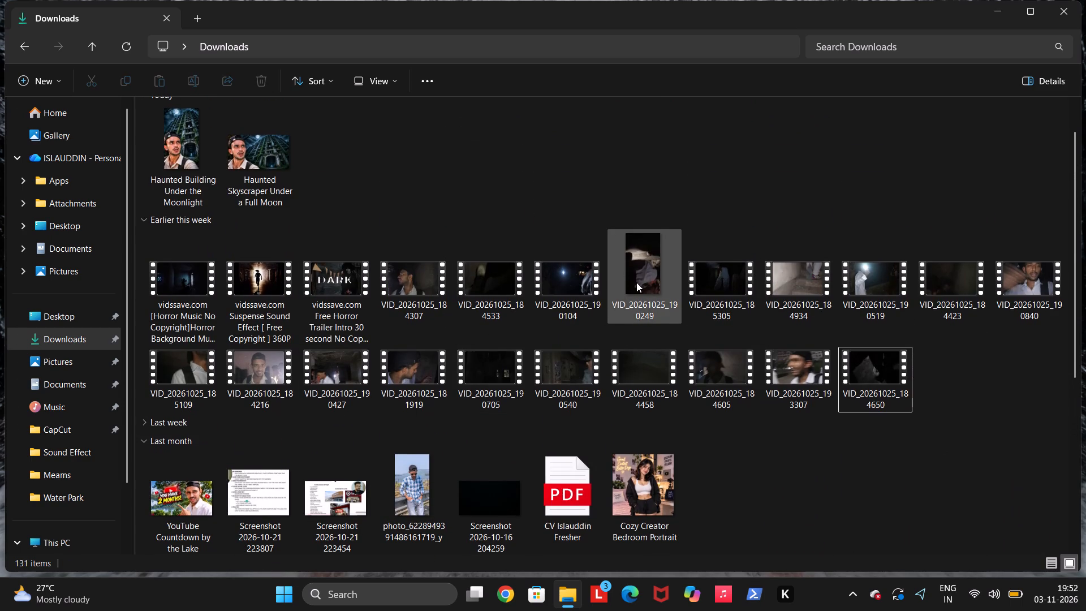
pyautogui.scroll(1, 636, 282)
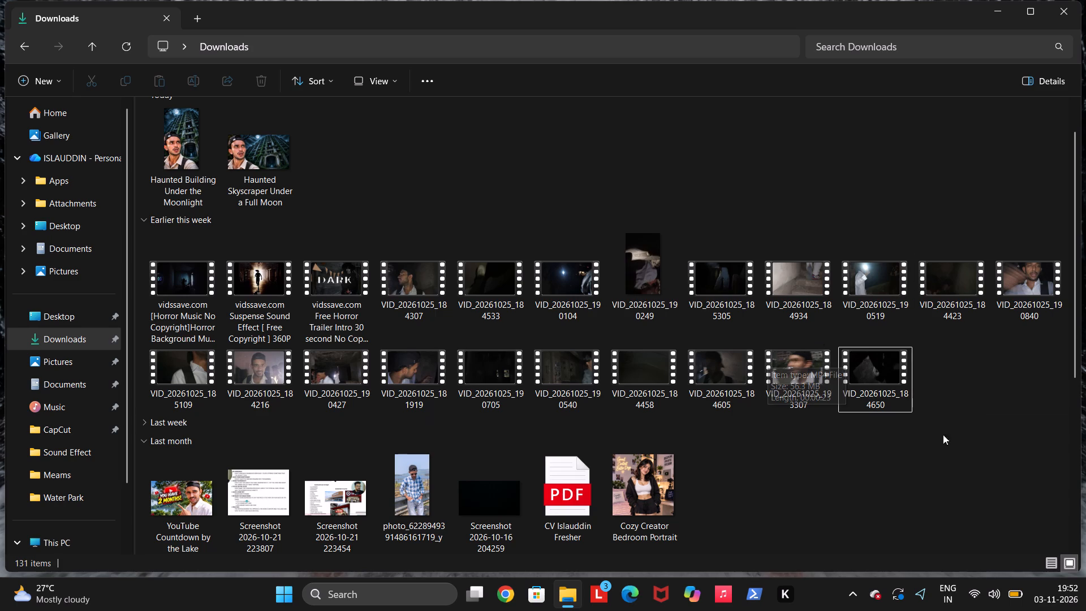
pyautogui.scroll(3, 791, 406)
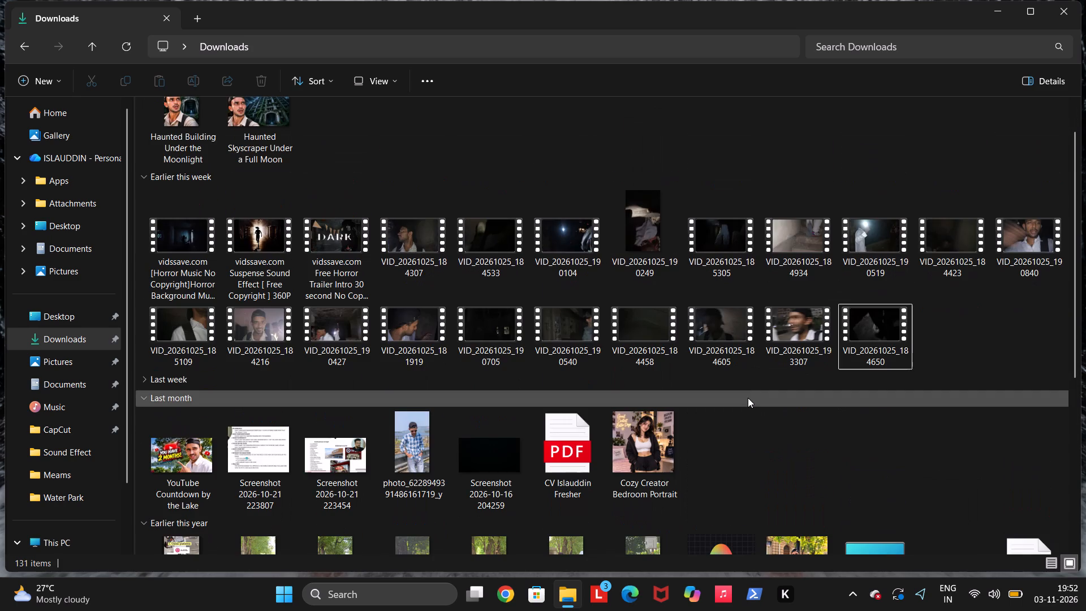
pyautogui.scroll(1, 748, 398)
pyautogui.click(811, 310)
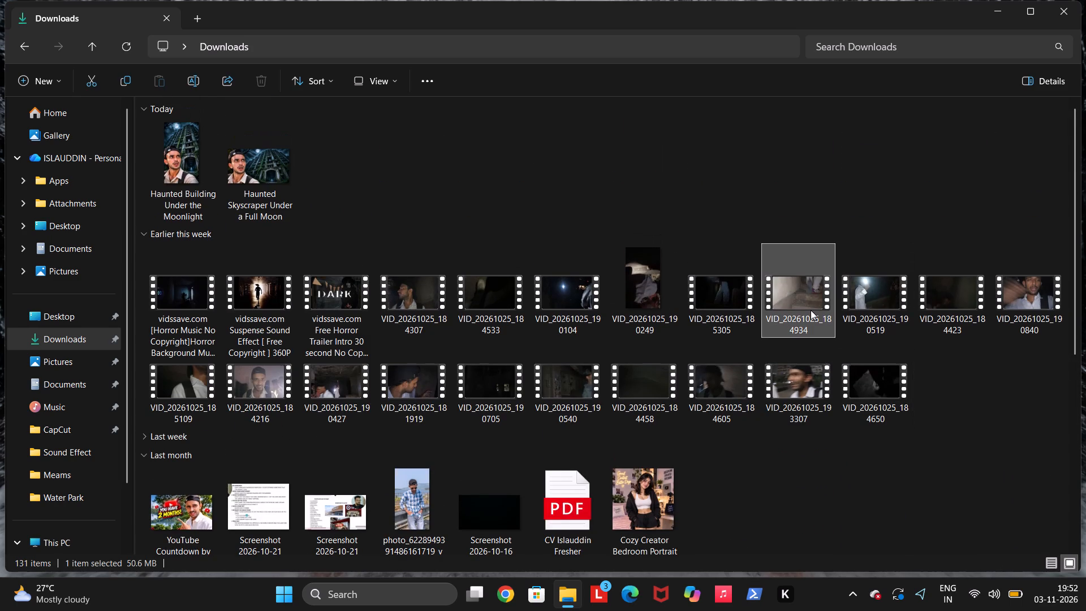
pyautogui.press('Delete')
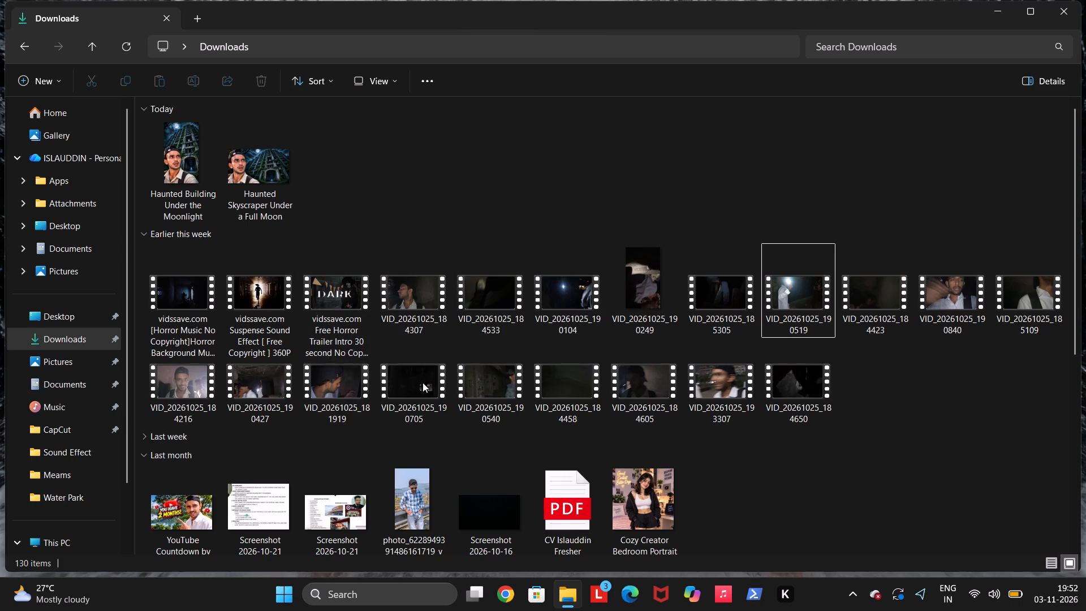
pyautogui.click(730, 383)
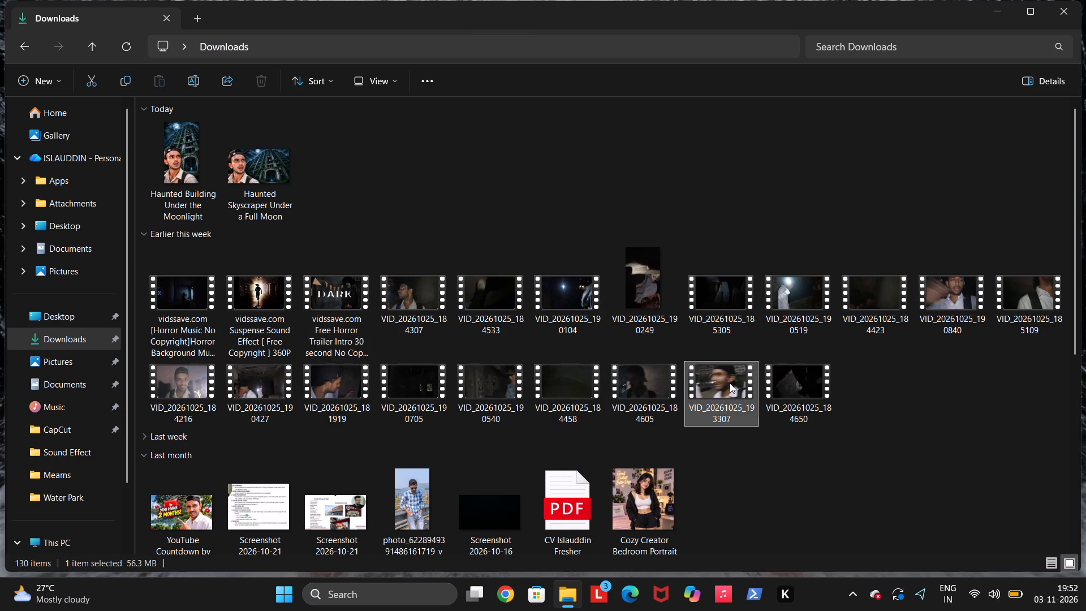
pyautogui.press('Delete')
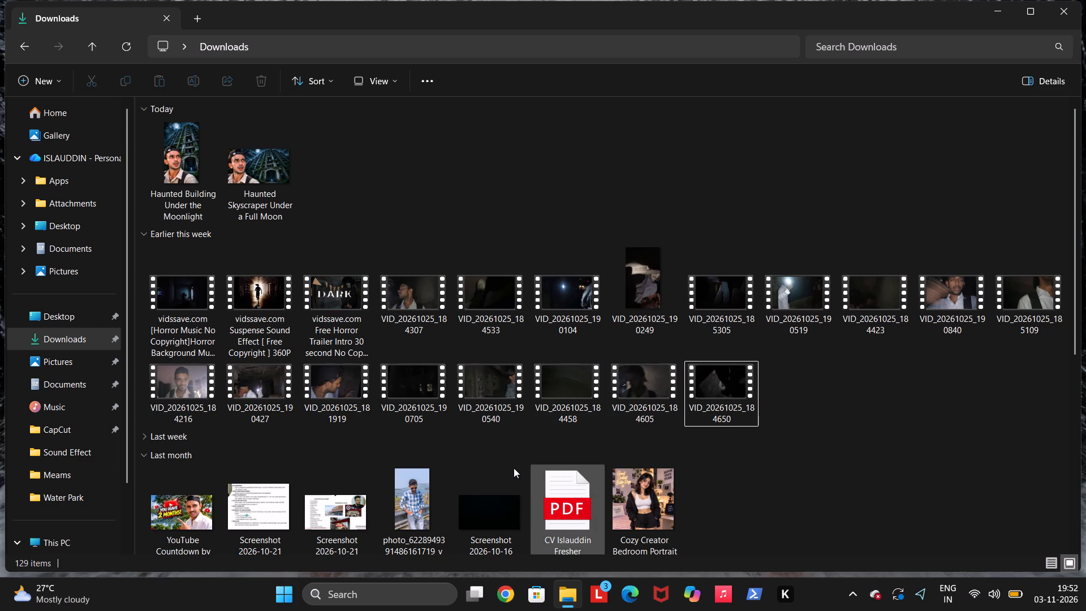
# Look through the remaining files in Downloads, down to the oldest group, for further candidates to remove.
pyautogui.scroll(-8, 514, 463)
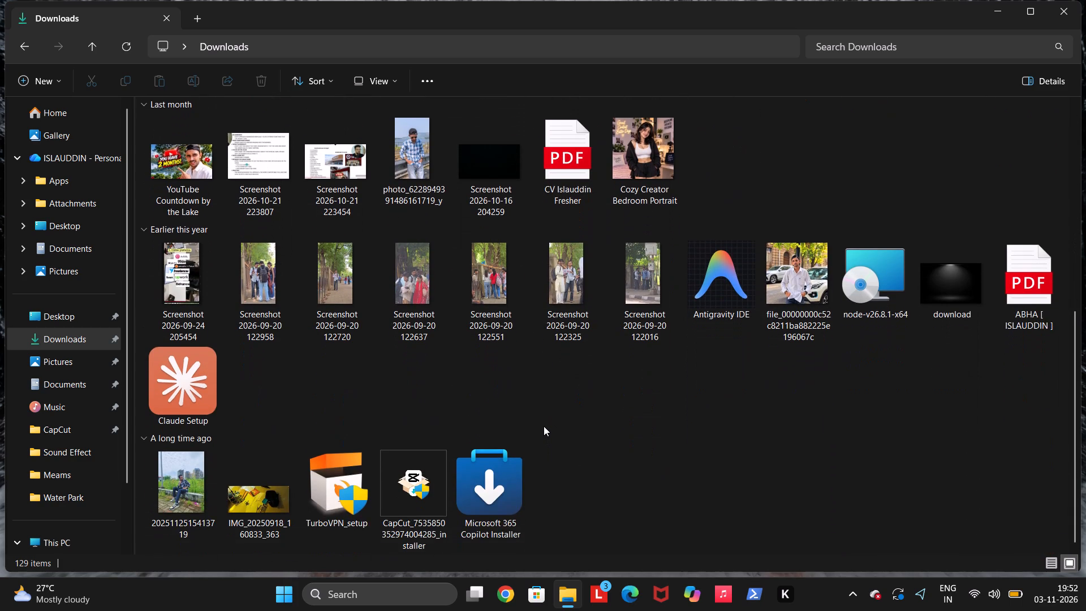
pyautogui.scroll(-6, 544, 426)
pyautogui.scroll(9, 544, 426)
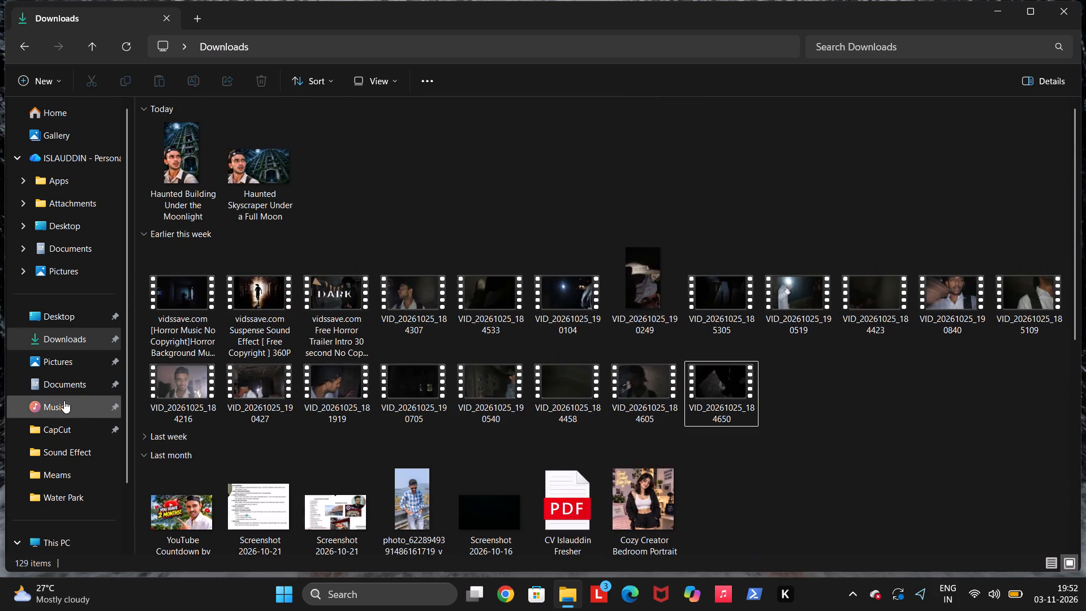
# Check the Music and Documents folders, including the contents of the Document archive and Custom Office Templates.
pyautogui.click(64, 398)
pyautogui.click(63, 379)
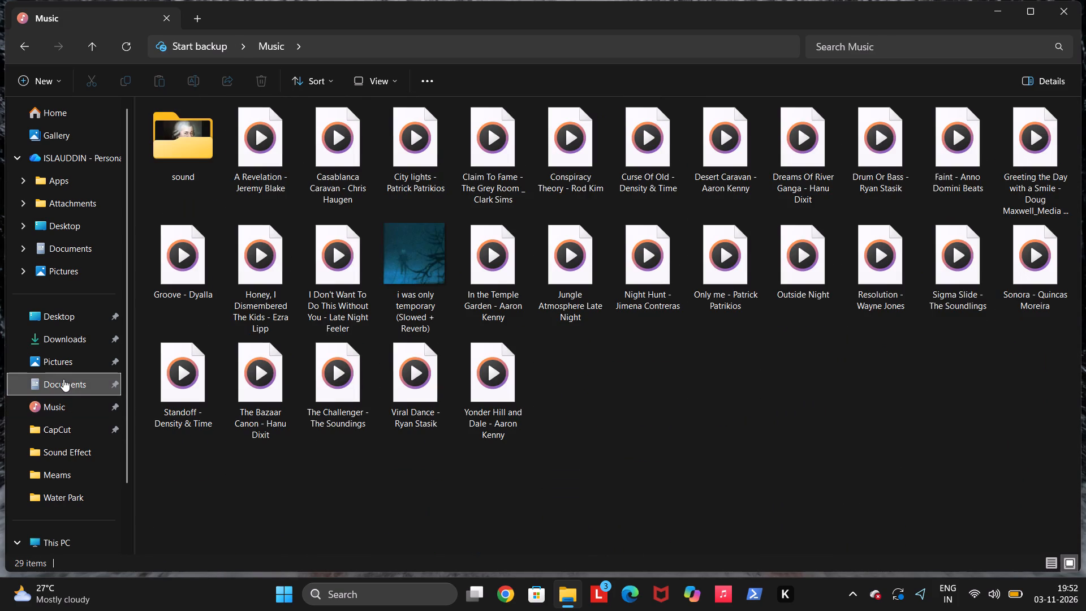
pyautogui.click(241, 150)
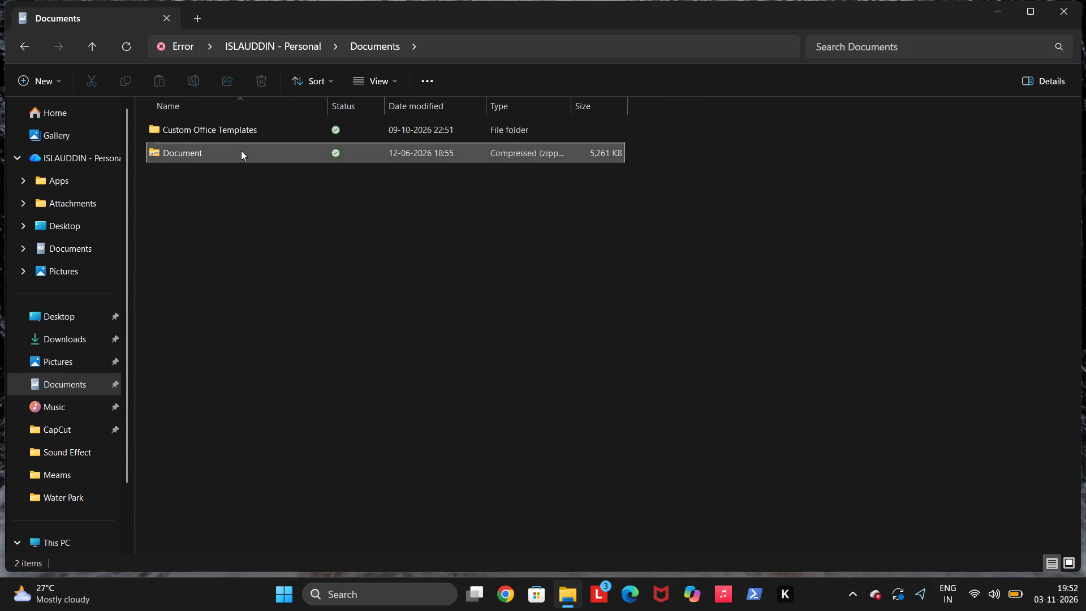
pyautogui.doubleClick(241, 150)
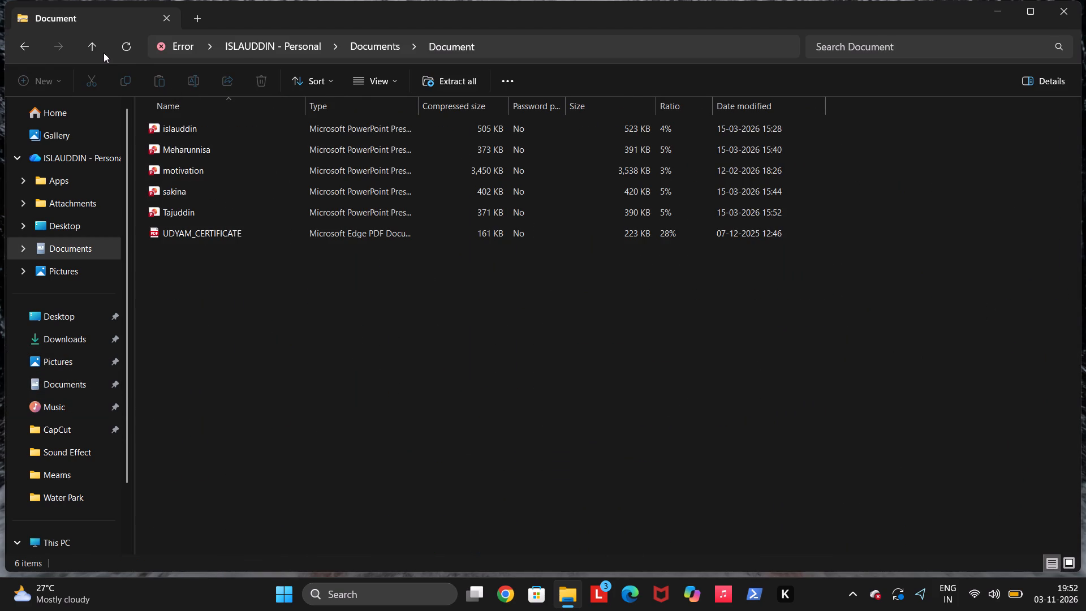
pyautogui.click(93, 44)
pyautogui.doubleClick(205, 126)
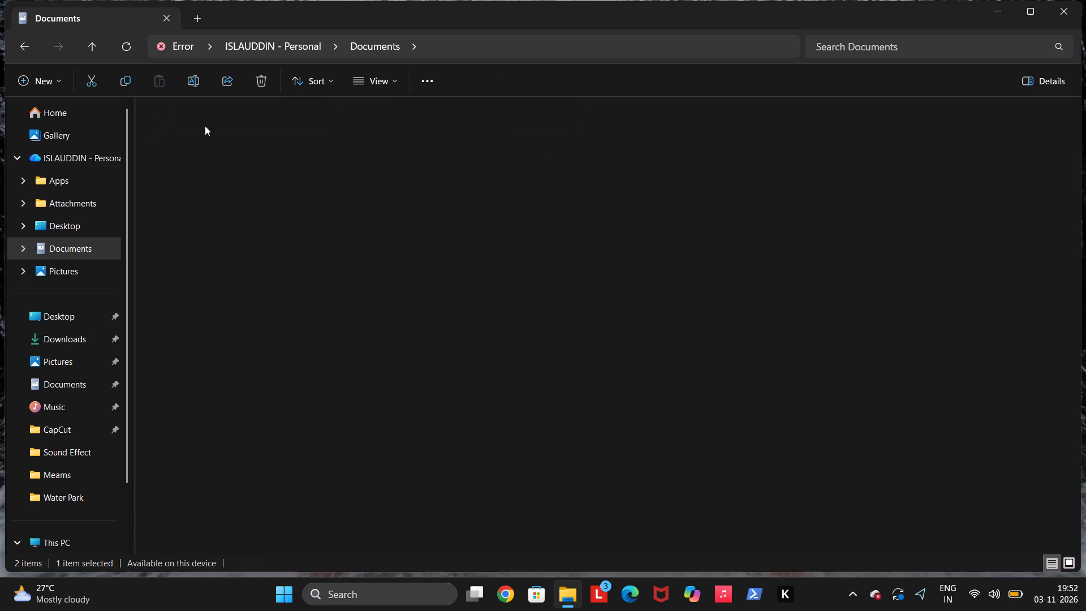
pyautogui.click(89, 48)
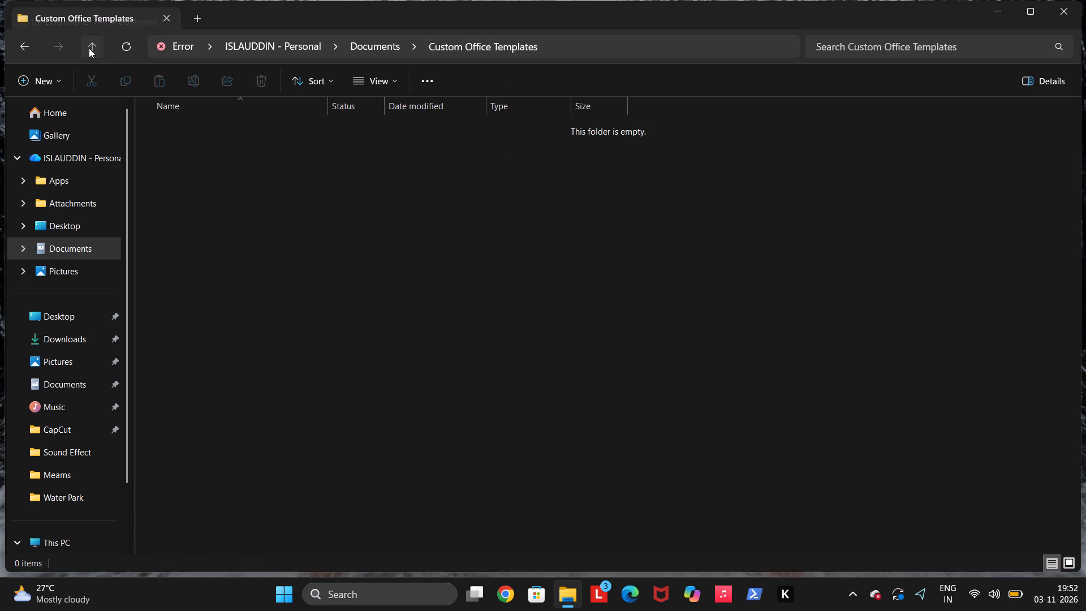
# Check the Sound Effect, Meams, Water Park and desktop Water Parkk folders for files that could be removed.
pyautogui.click(94, 449)
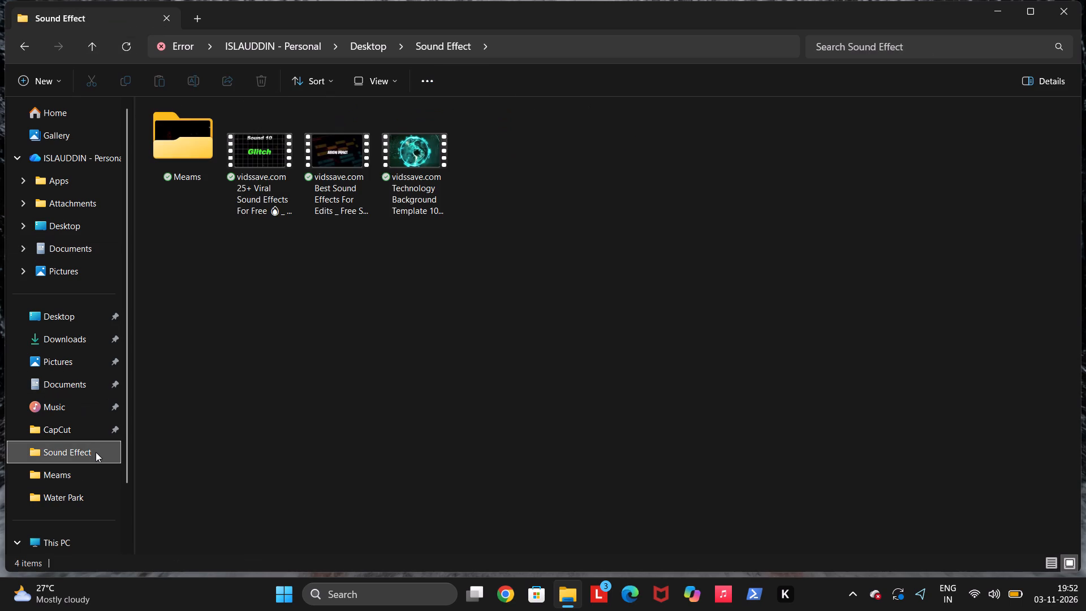
pyautogui.click(91, 482)
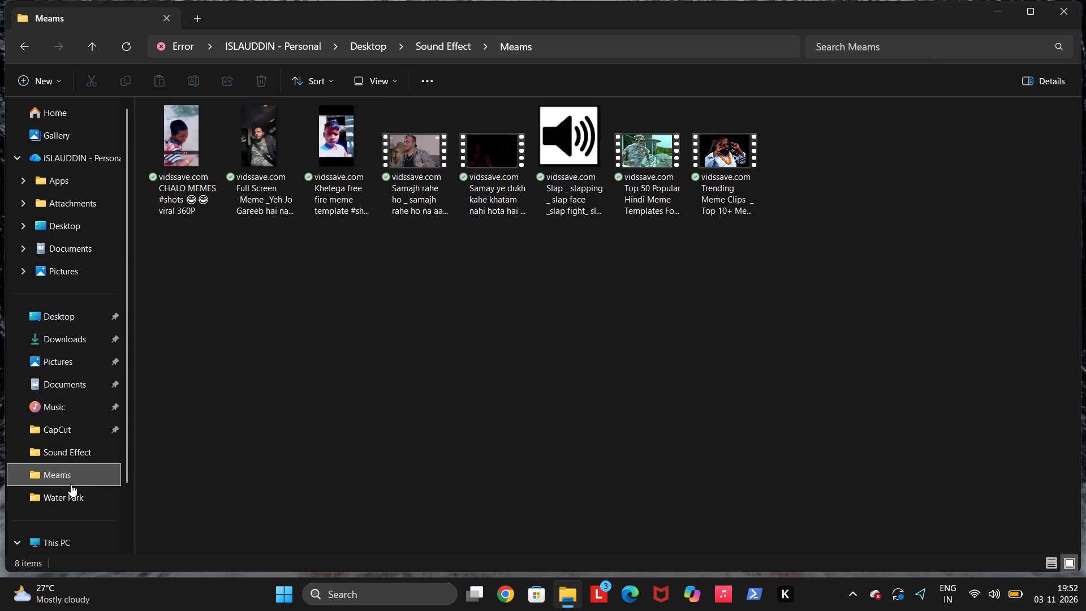
pyautogui.click(71, 493)
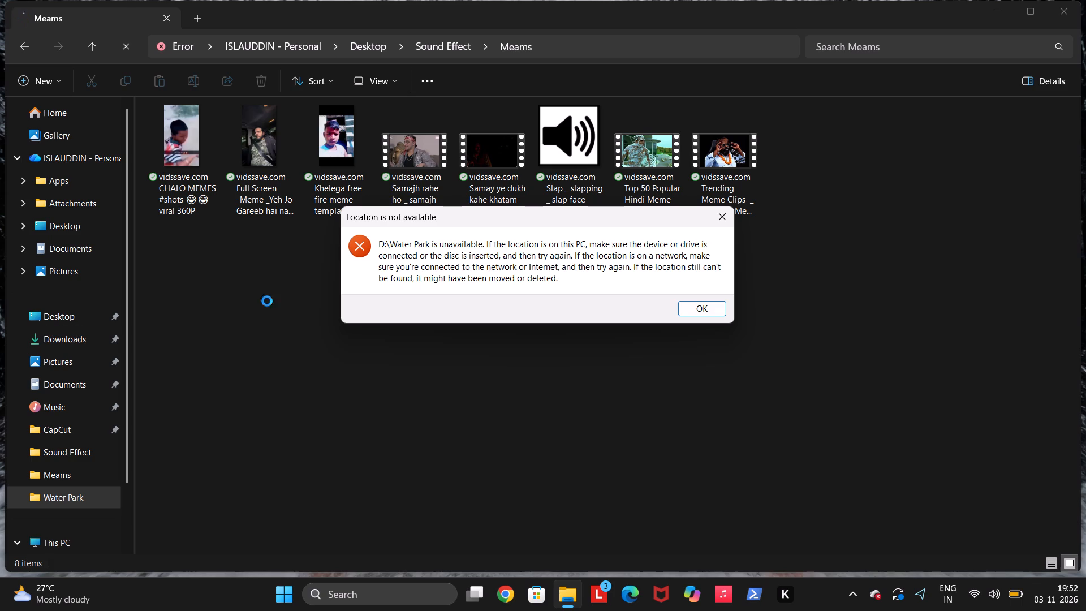
pyautogui.click(699, 306)
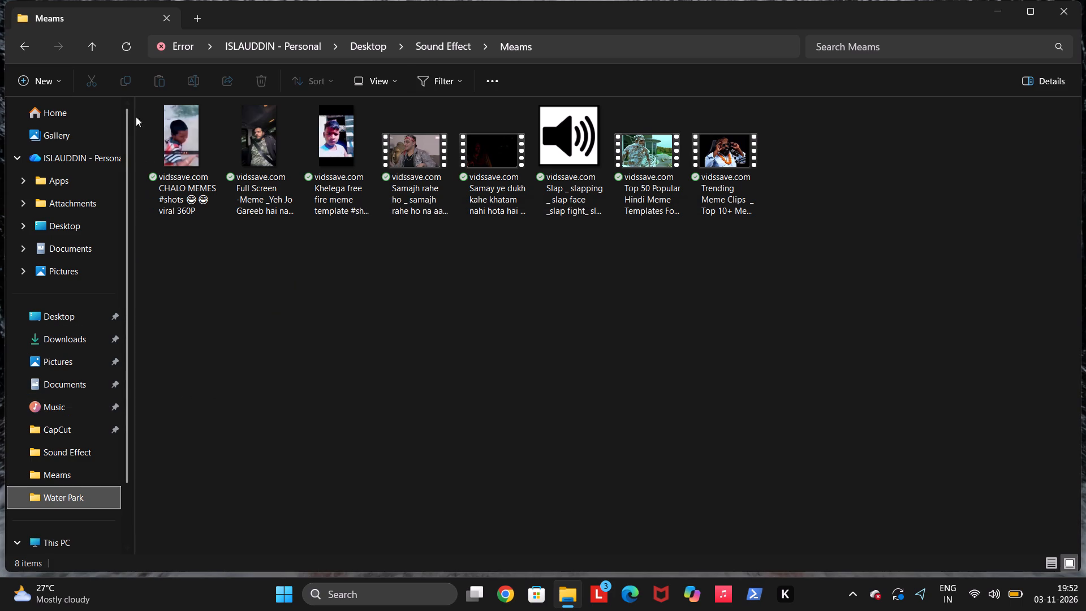
pyautogui.click(95, 54)
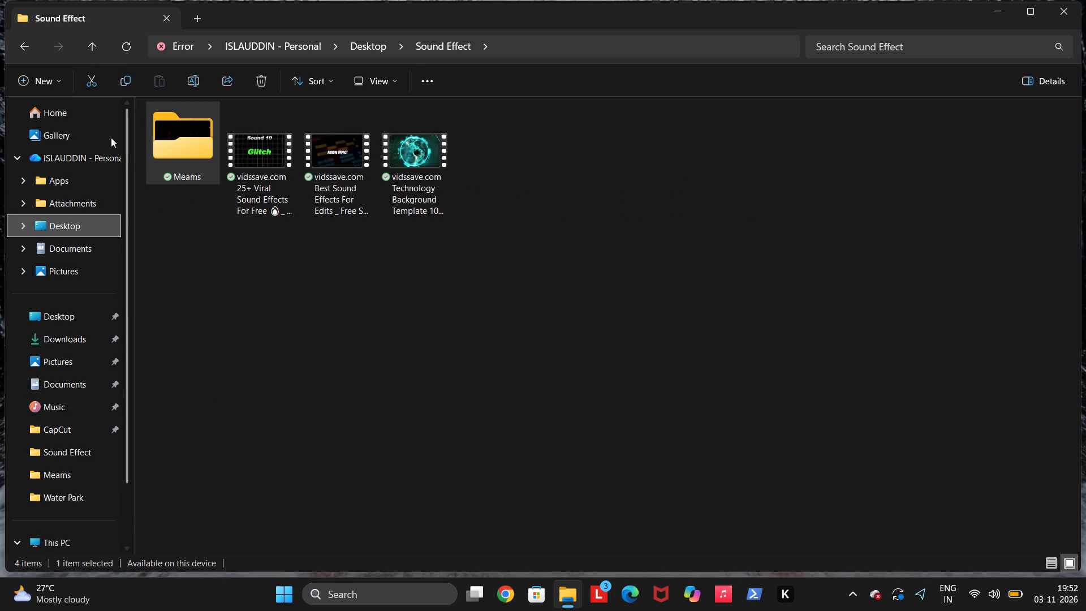
pyautogui.click(71, 313)
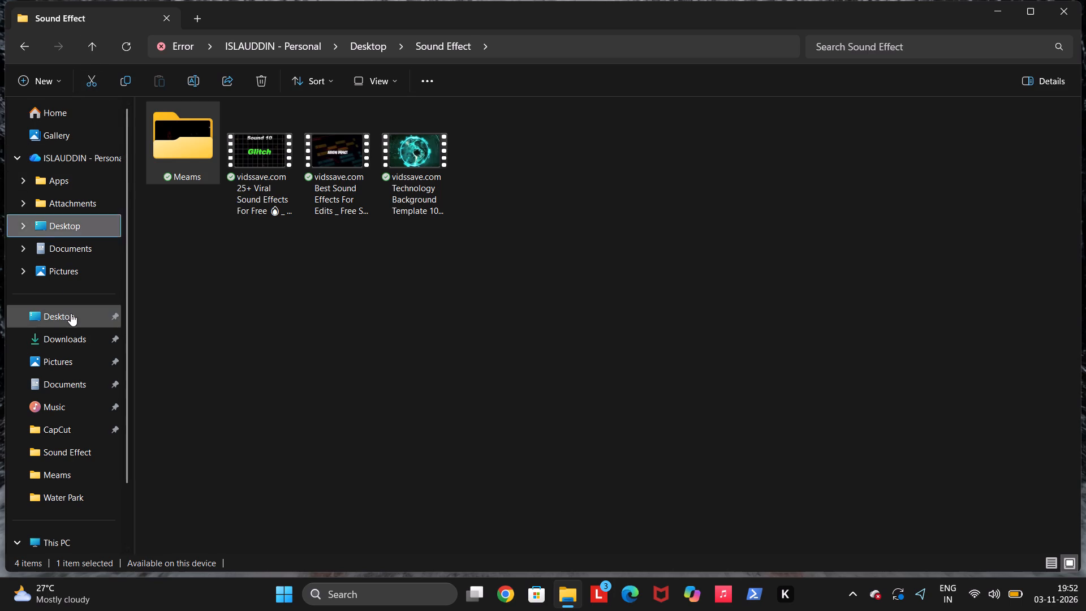
pyautogui.doubleClick(207, 183)
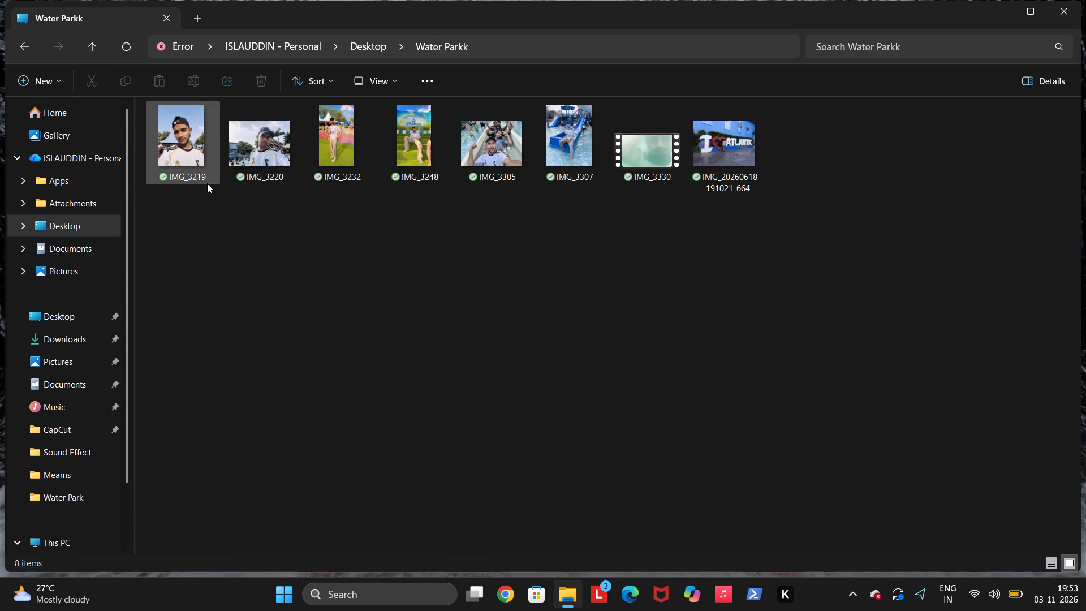
pyautogui.click(92, 39)
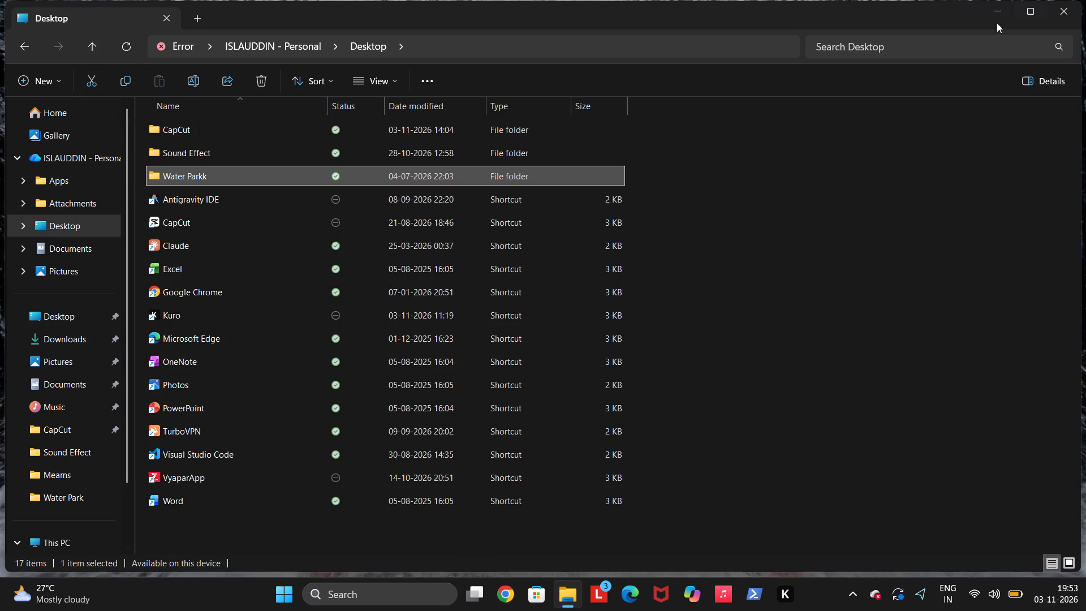
# Maximize the file window and delete the image Haunted Building Under the Moonlight from the Today group in Downloads.
pyautogui.click(1028, 13)
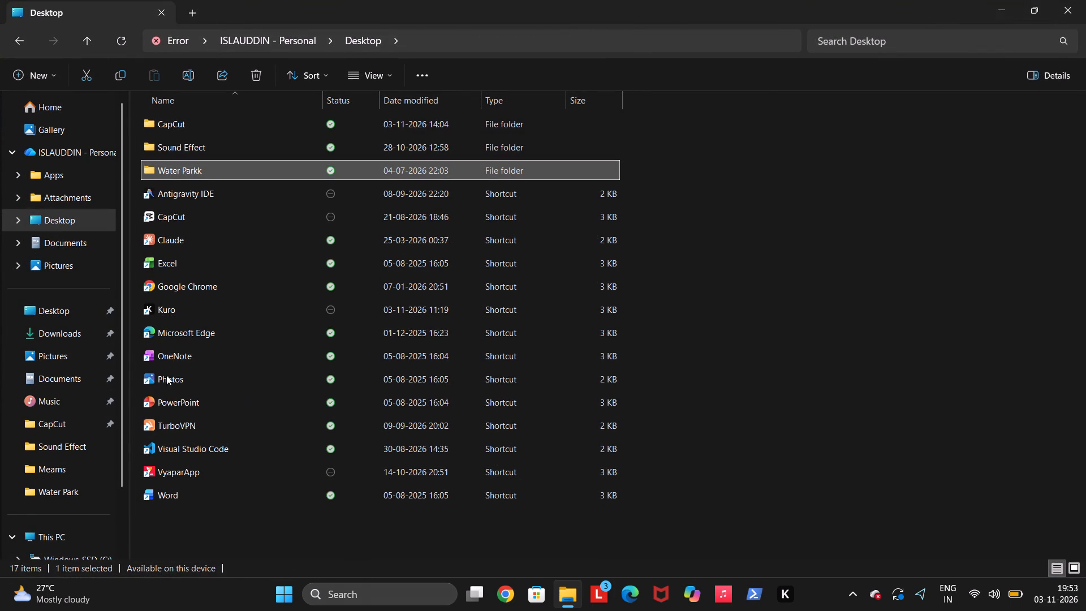
pyautogui.scroll(-2, 74, 459)
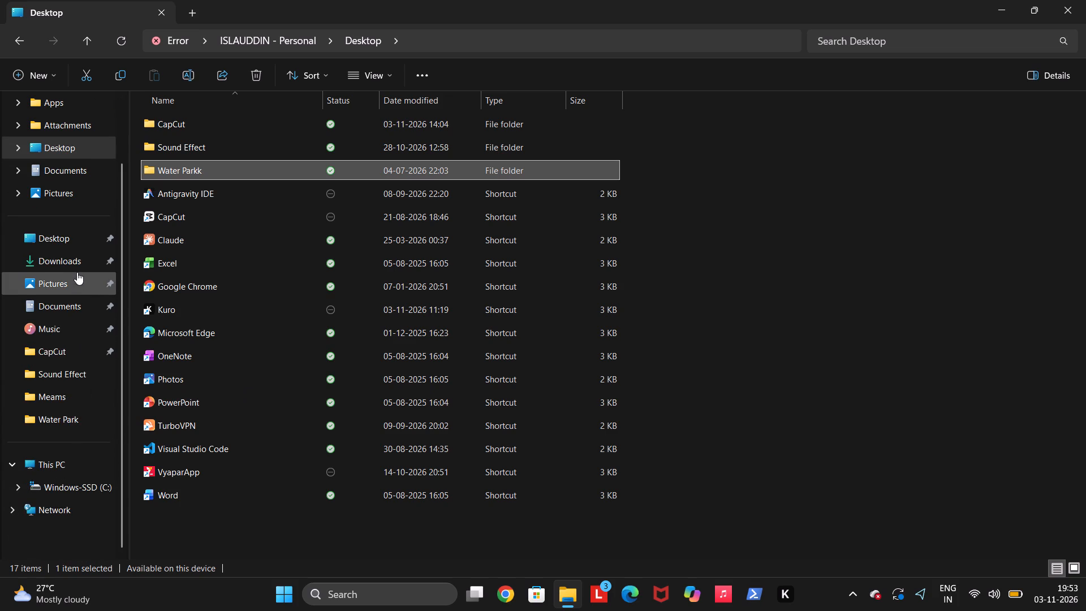
pyautogui.scroll(-1, 77, 272)
pyautogui.click(79, 260)
pyautogui.scroll(-1, 79, 259)
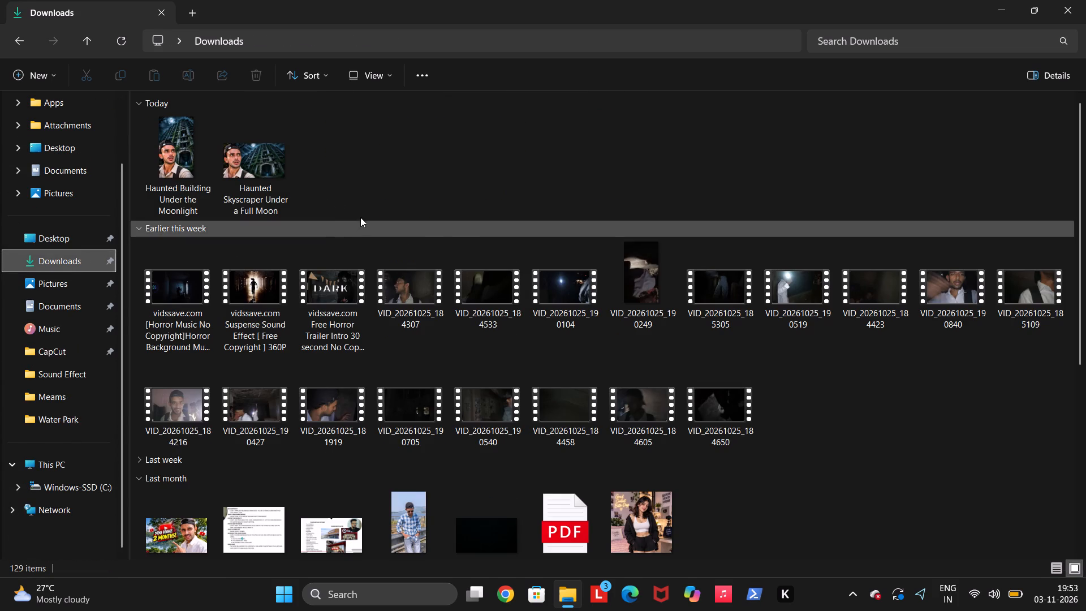
pyautogui.scroll(-1, 360, 217)
pyautogui.scroll(-1, 173, 176)
pyautogui.click(173, 176)
pyautogui.scroll(-1, 173, 176)
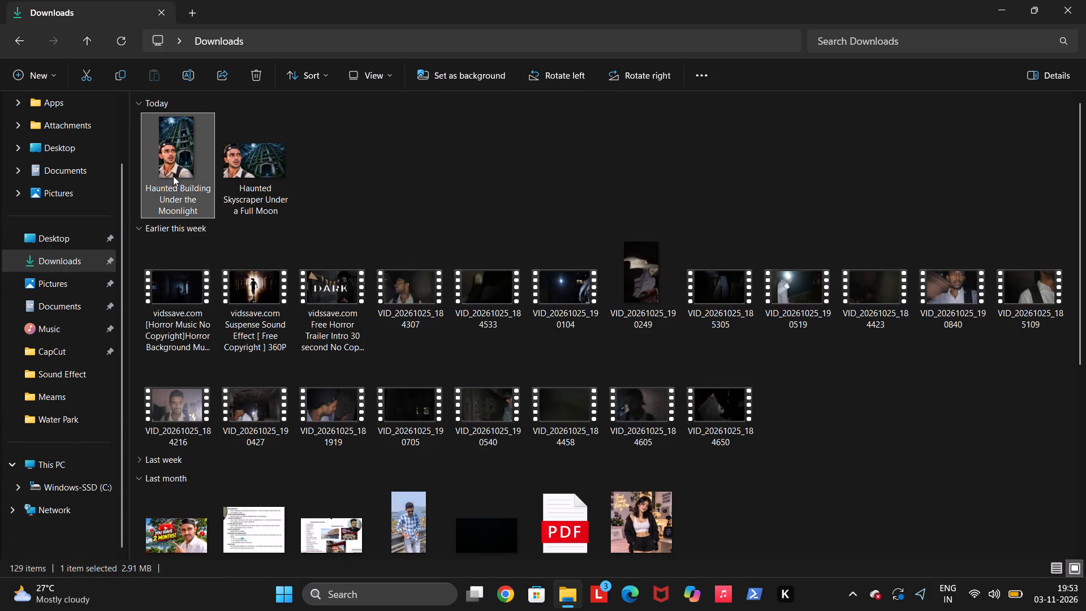
pyautogui.press('Delete')
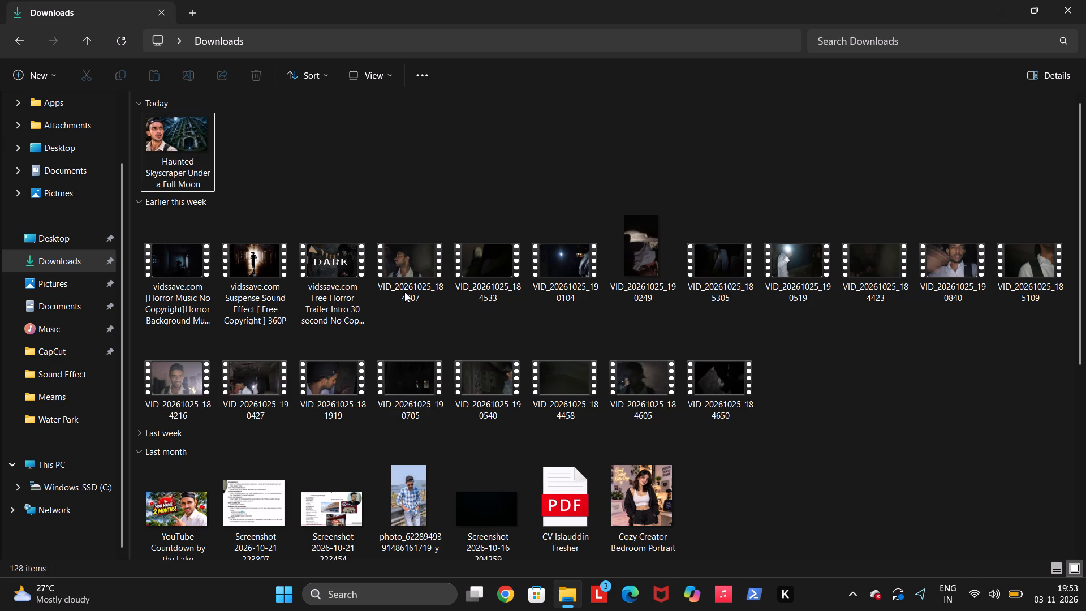
# Delete the dark image named download from the Earlier this year group in Downloads.
pyautogui.scroll(-5, 404, 292)
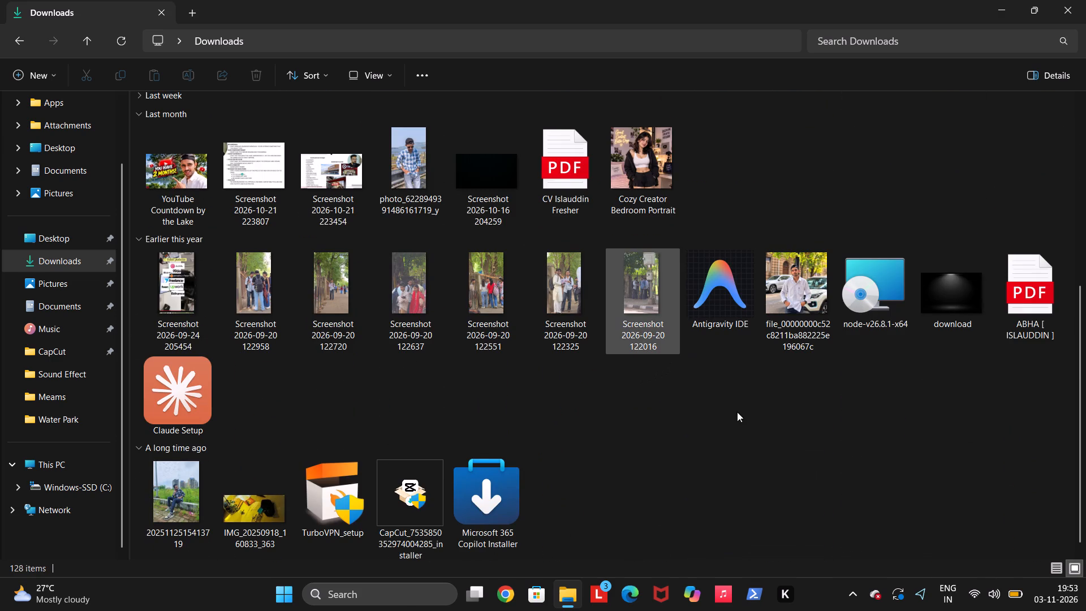
pyautogui.scroll(-2, 737, 412)
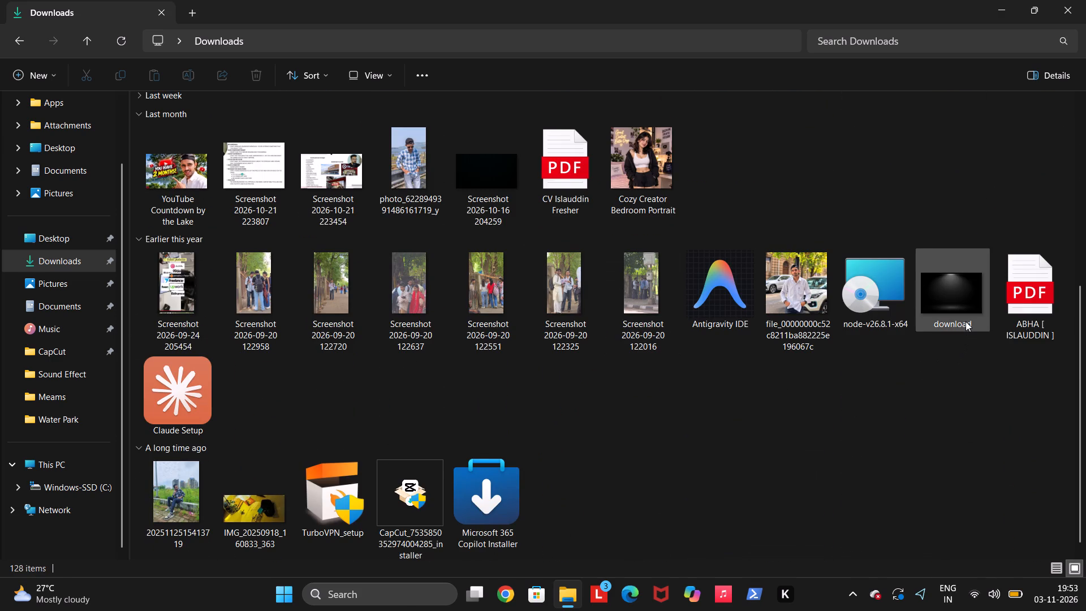
pyautogui.click(966, 321)
pyautogui.scroll(-1, 966, 321)
pyautogui.press('Delete')
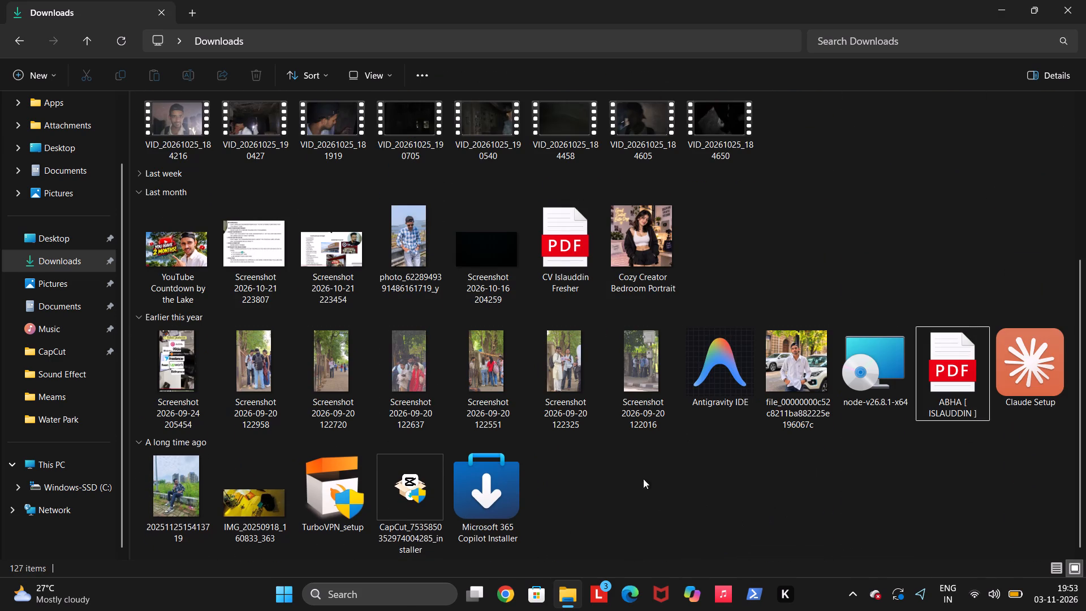
# Look over the videos in the Earlier this week group of Downloads once more and close the file window.
pyautogui.scroll(1, 575, 514)
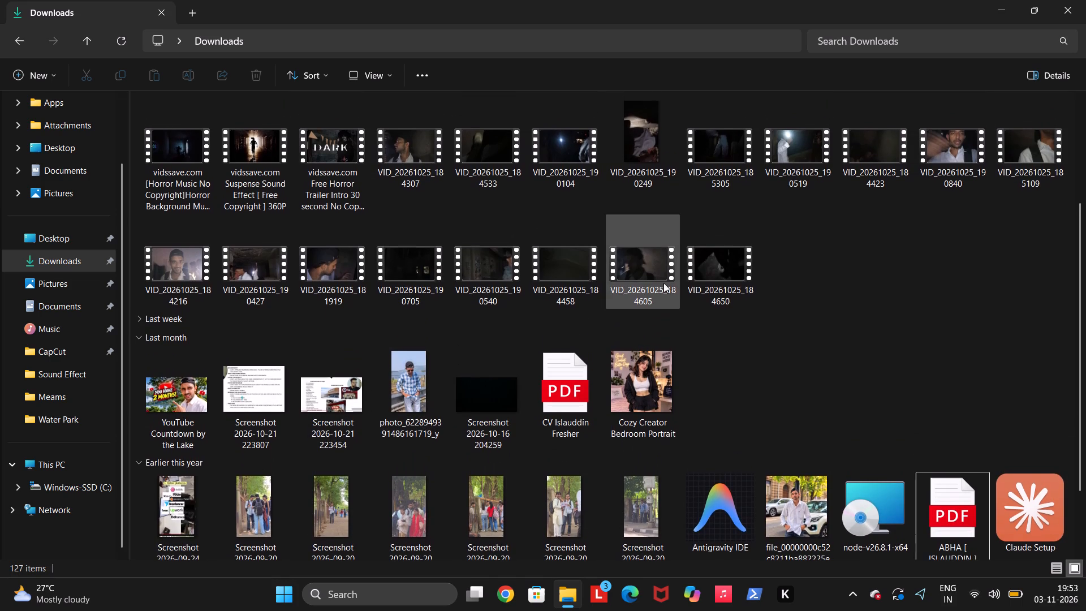
pyautogui.scroll(1, 663, 283)
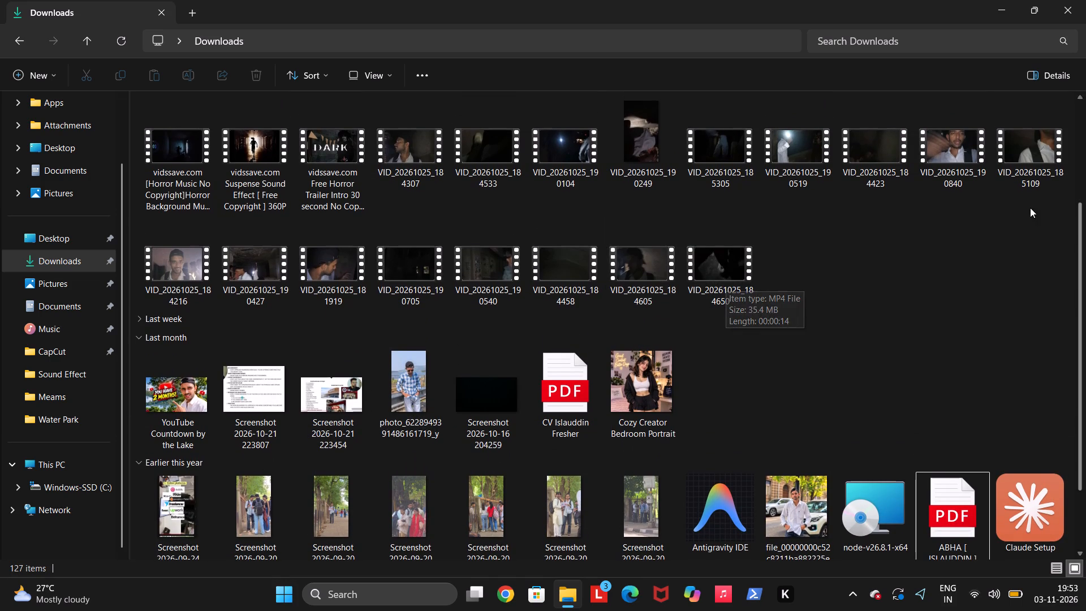
pyautogui.scroll(1, 1024, 209)
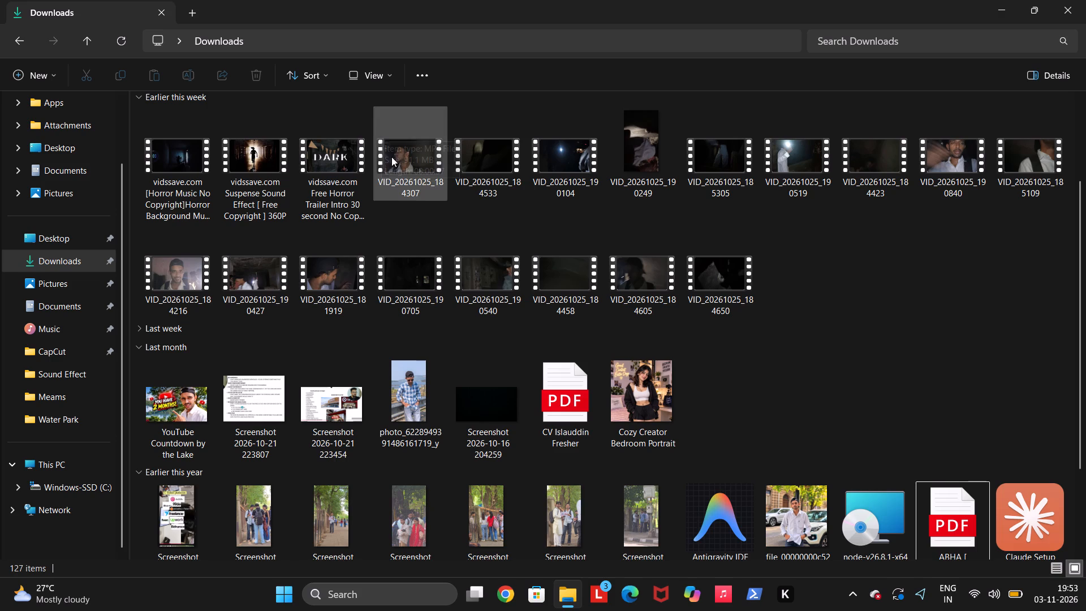
pyautogui.click(1079, 4)
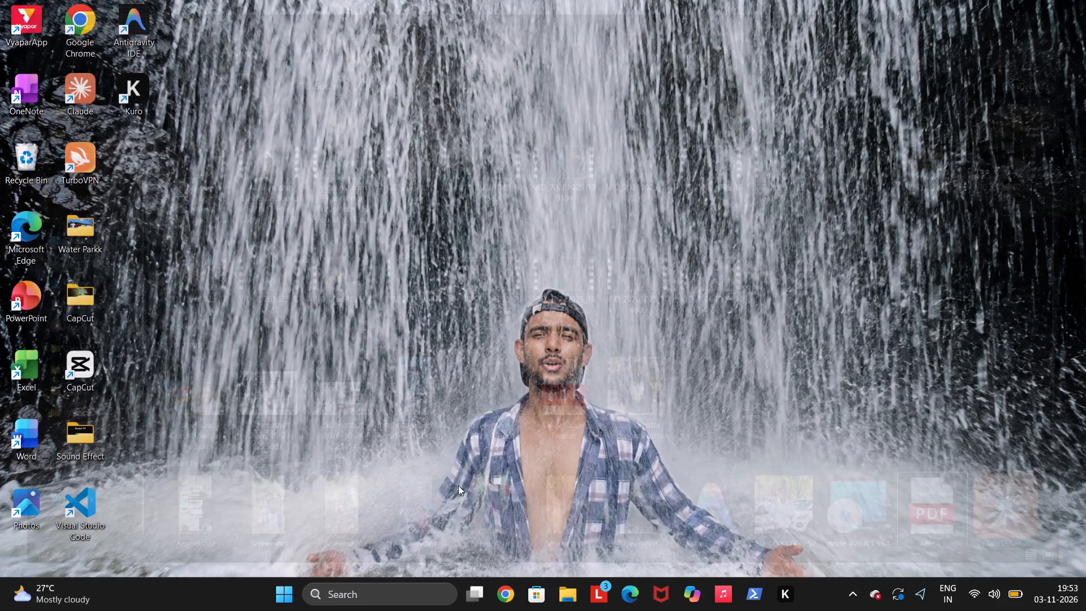
# Launch CapCut from the desktop and open project 1103 to inspect its timeline.
pyautogui.tripleClick(86, 362)
pyautogui.doubleClick(86, 362)
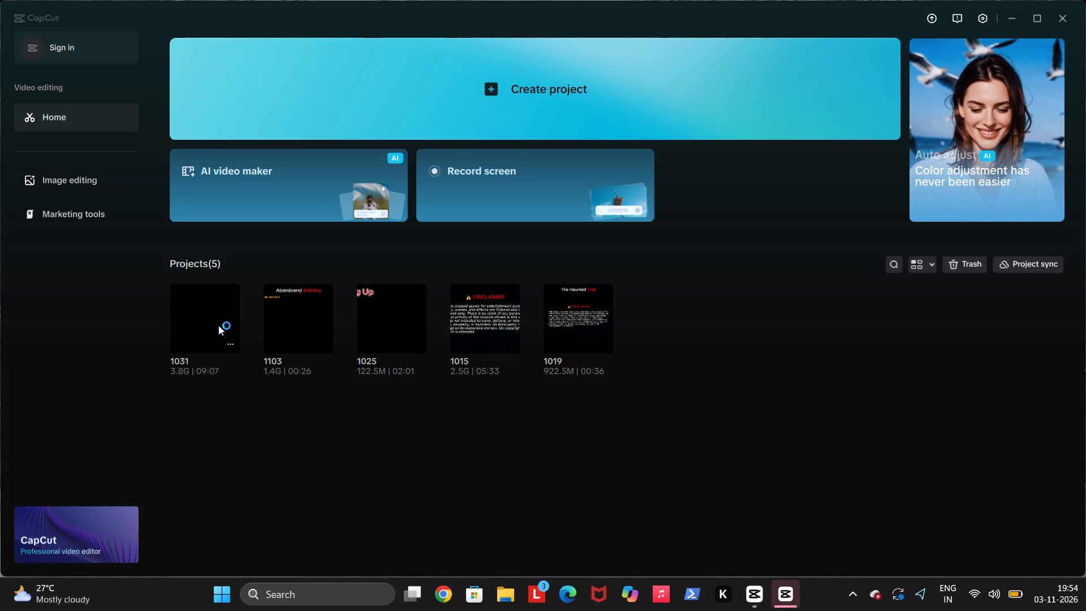
pyautogui.doubleClick(282, 321)
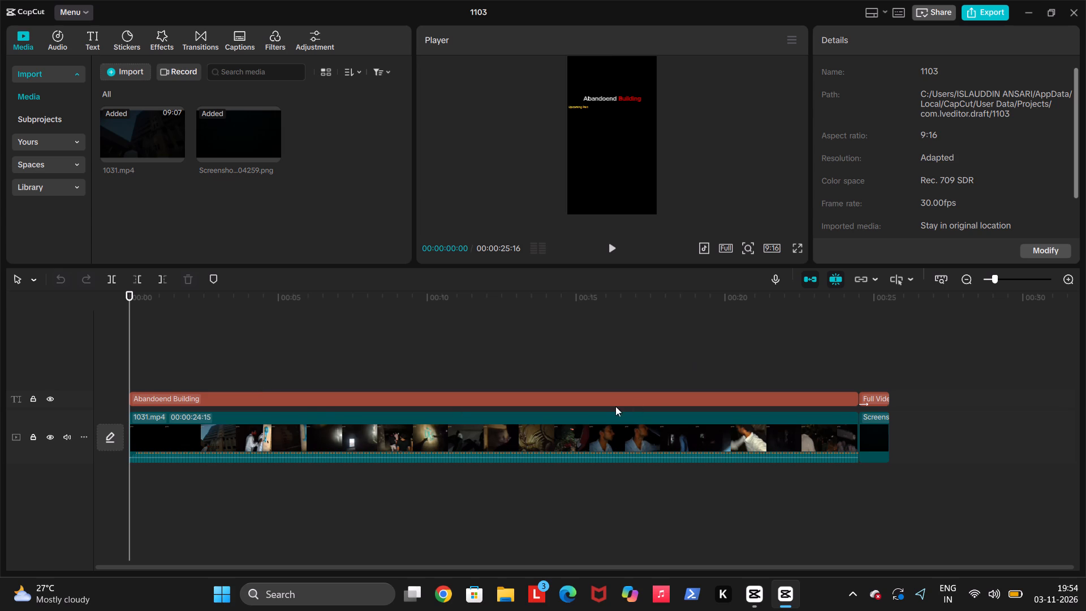
pyautogui.click(542, 438)
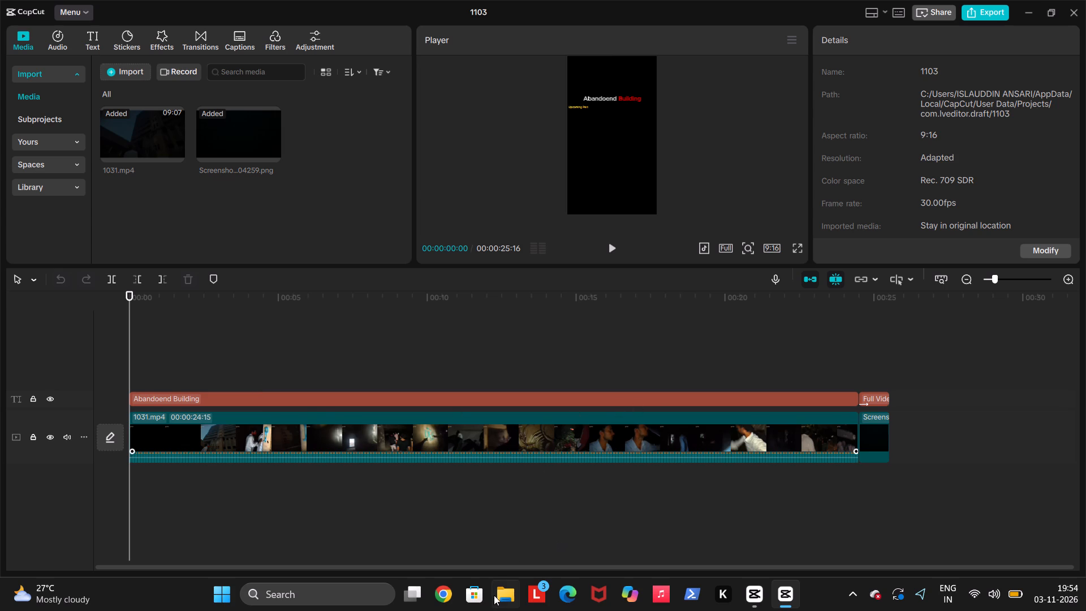
# In File Explorer, open the CapCut folder, play the exported video 1103 to check it, and delete it.
pyautogui.click(498, 595)
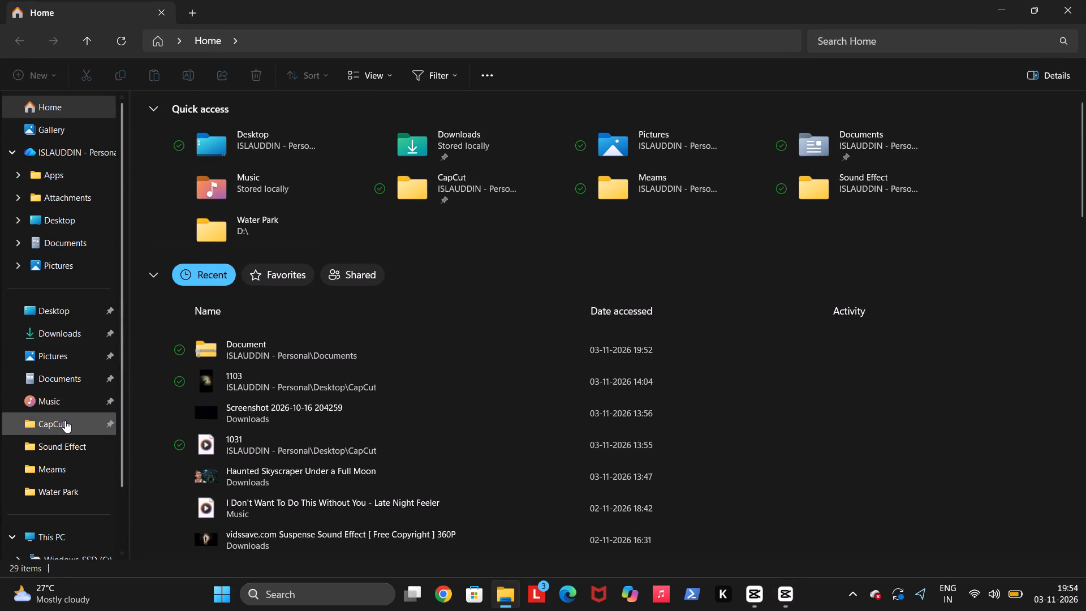
pyautogui.click(68, 420)
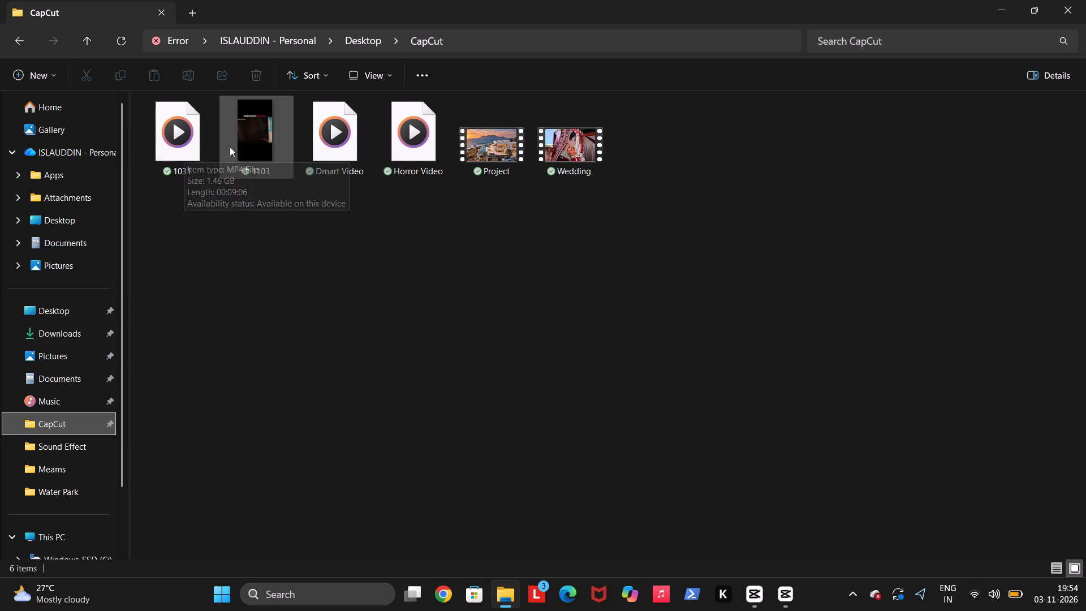
pyautogui.click(176, 149)
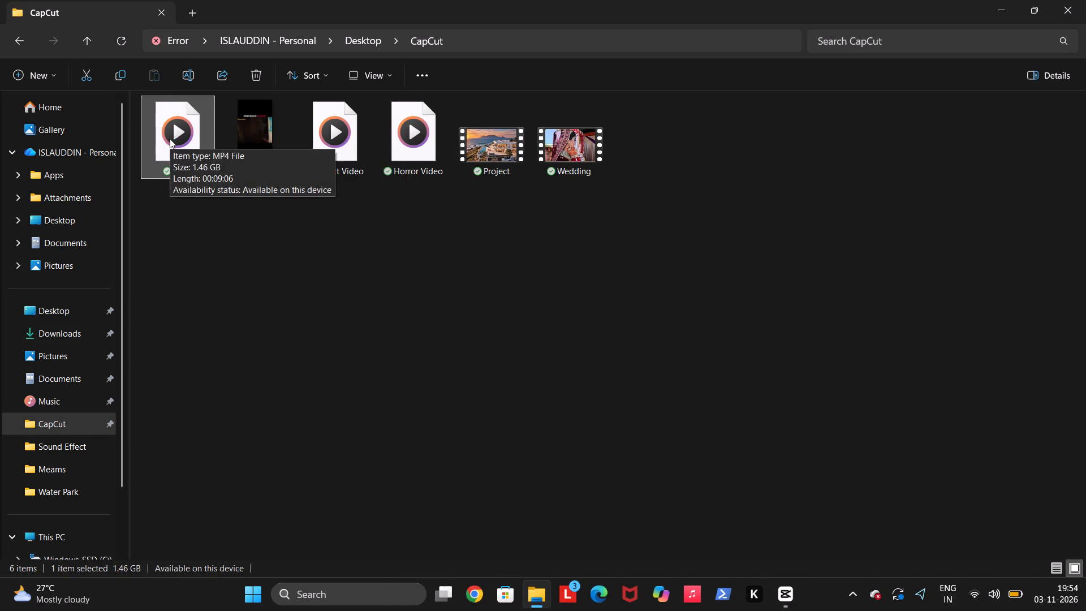
pyautogui.doubleClick(248, 132)
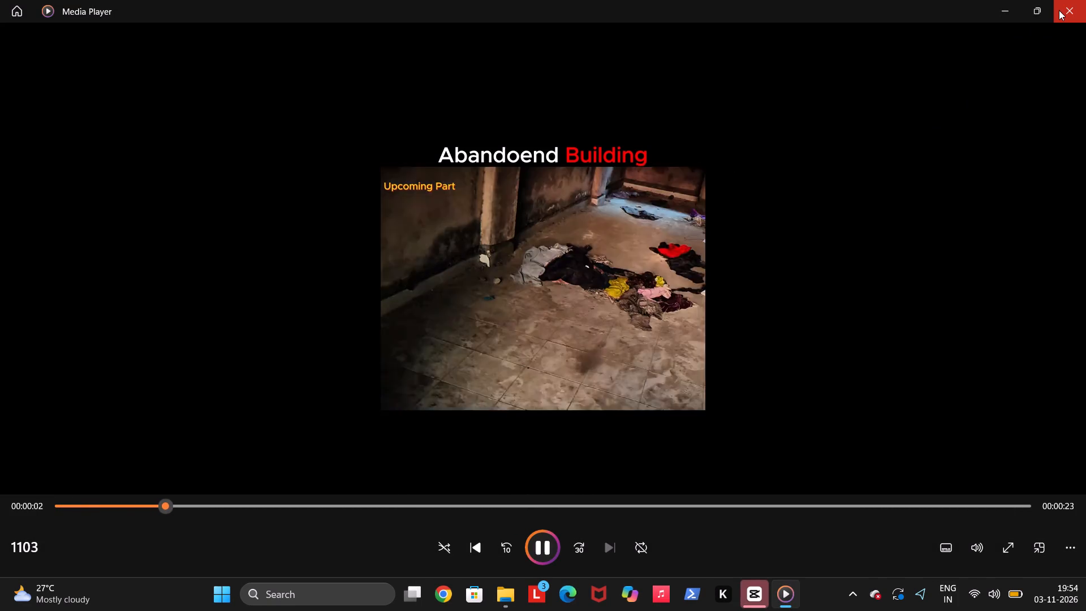
pyautogui.click(1059, 10)
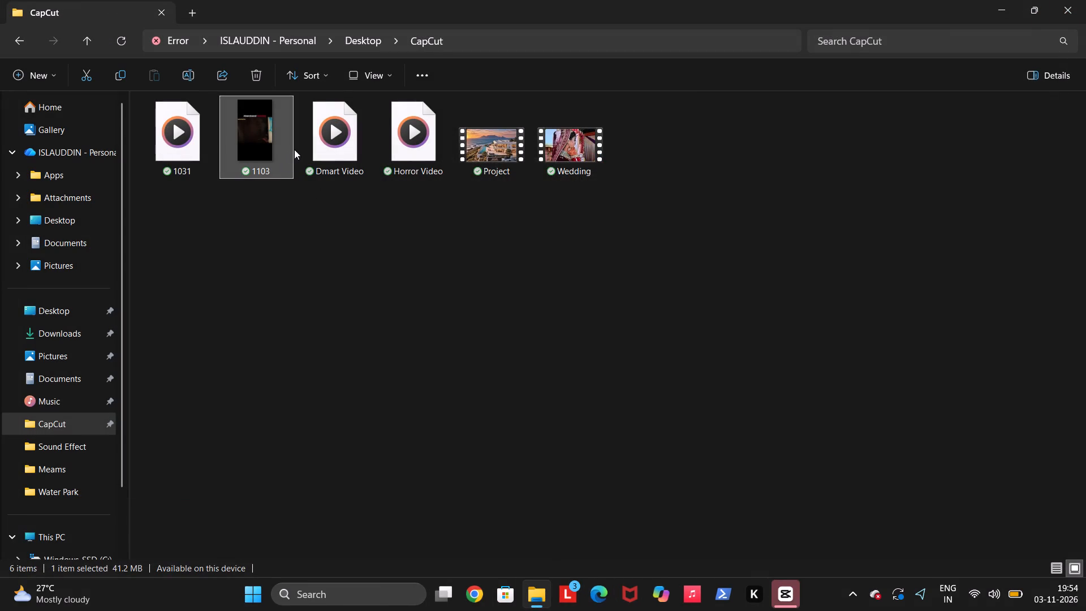
pyautogui.press('Delete')
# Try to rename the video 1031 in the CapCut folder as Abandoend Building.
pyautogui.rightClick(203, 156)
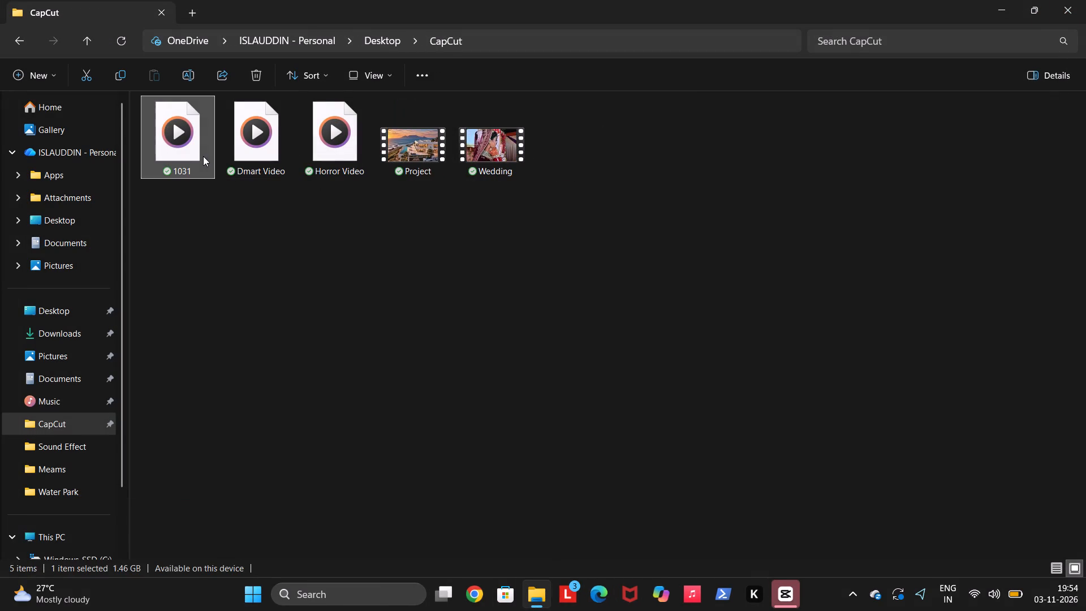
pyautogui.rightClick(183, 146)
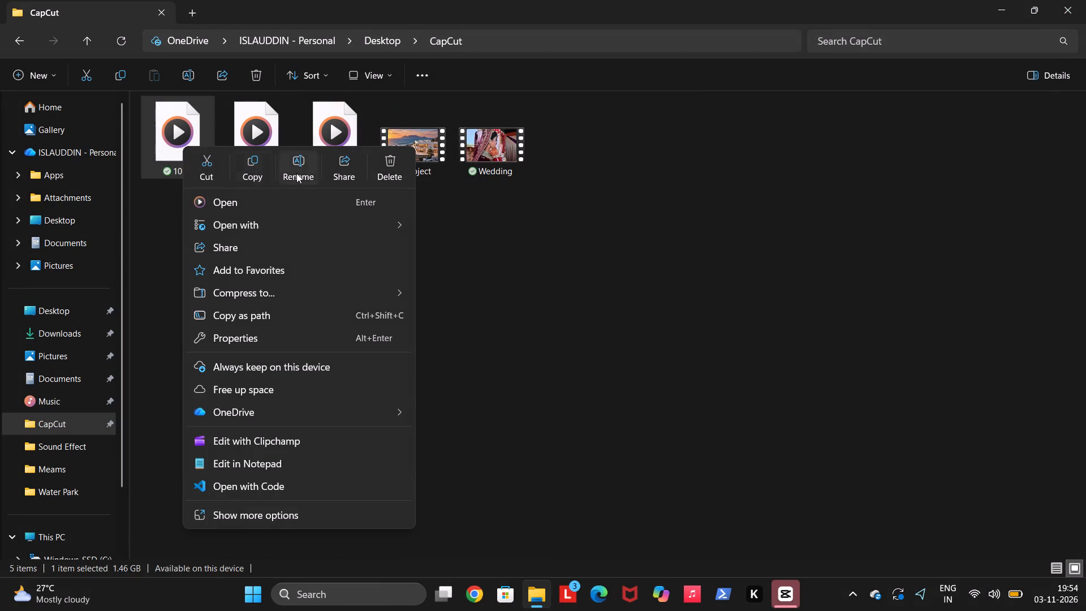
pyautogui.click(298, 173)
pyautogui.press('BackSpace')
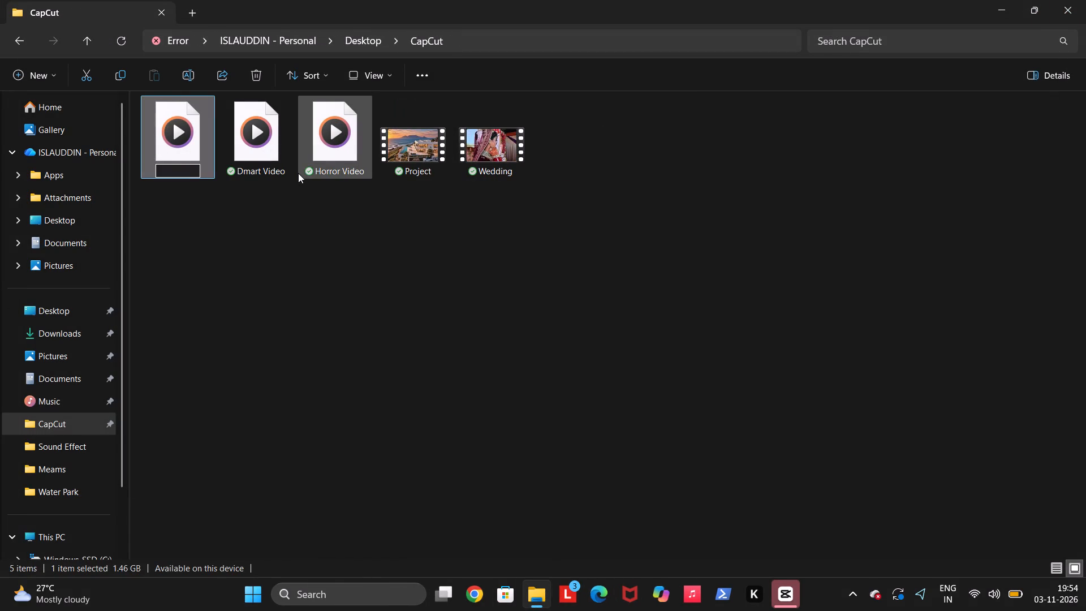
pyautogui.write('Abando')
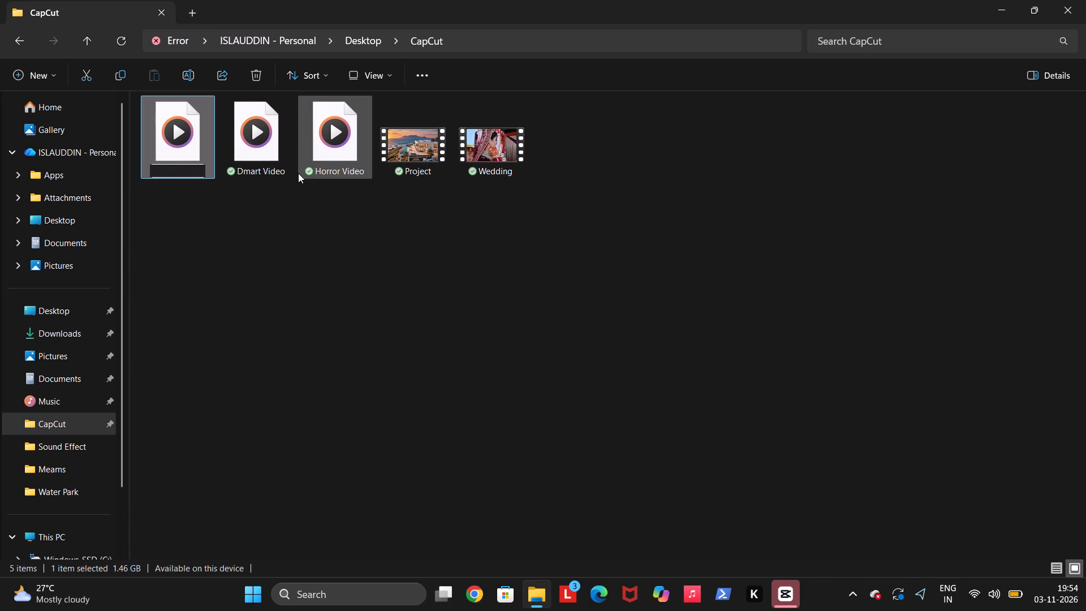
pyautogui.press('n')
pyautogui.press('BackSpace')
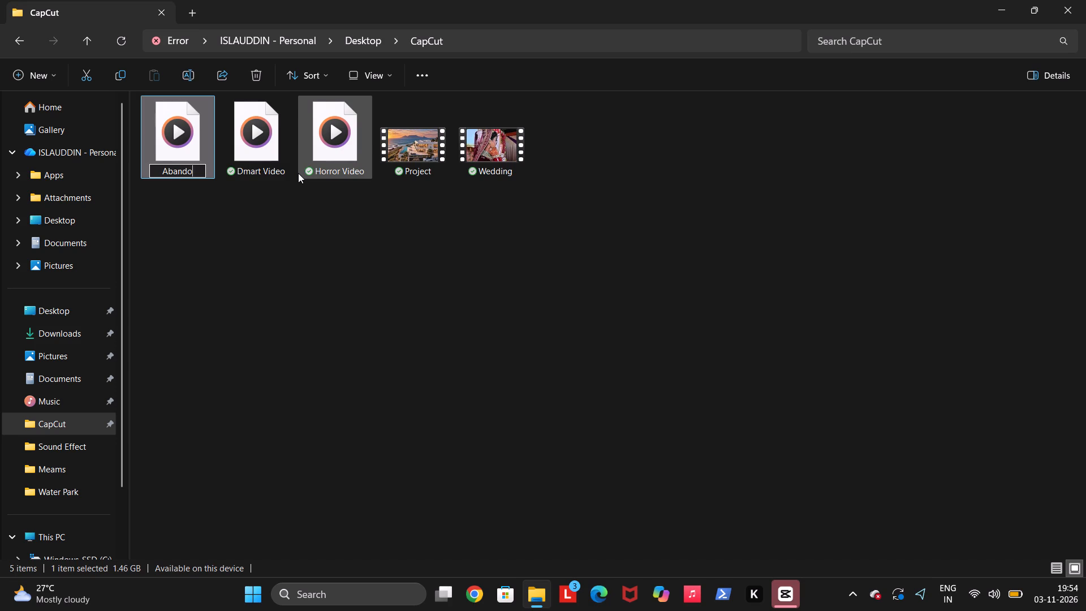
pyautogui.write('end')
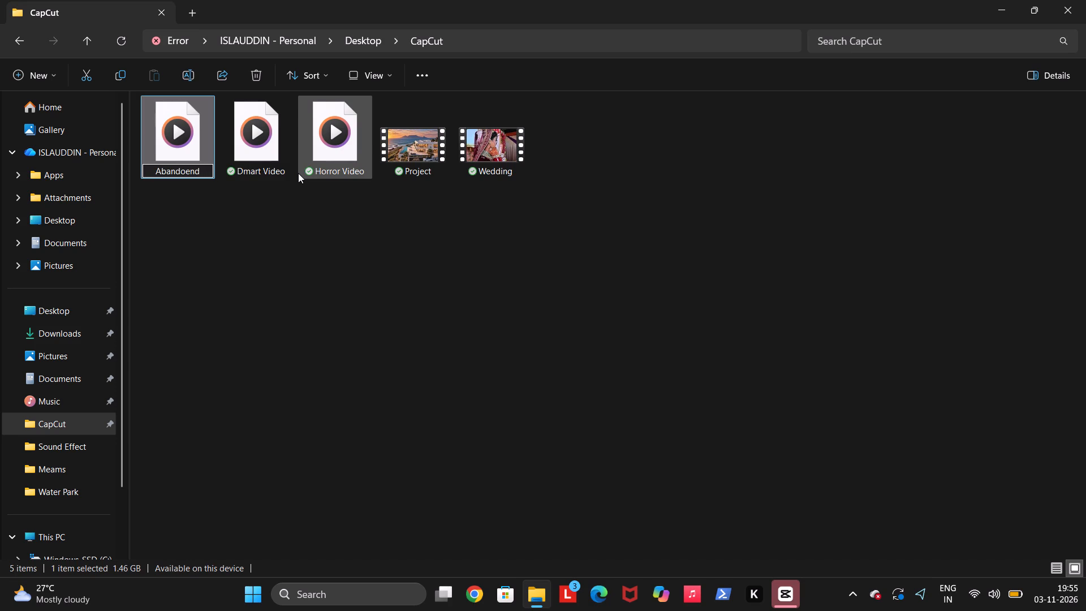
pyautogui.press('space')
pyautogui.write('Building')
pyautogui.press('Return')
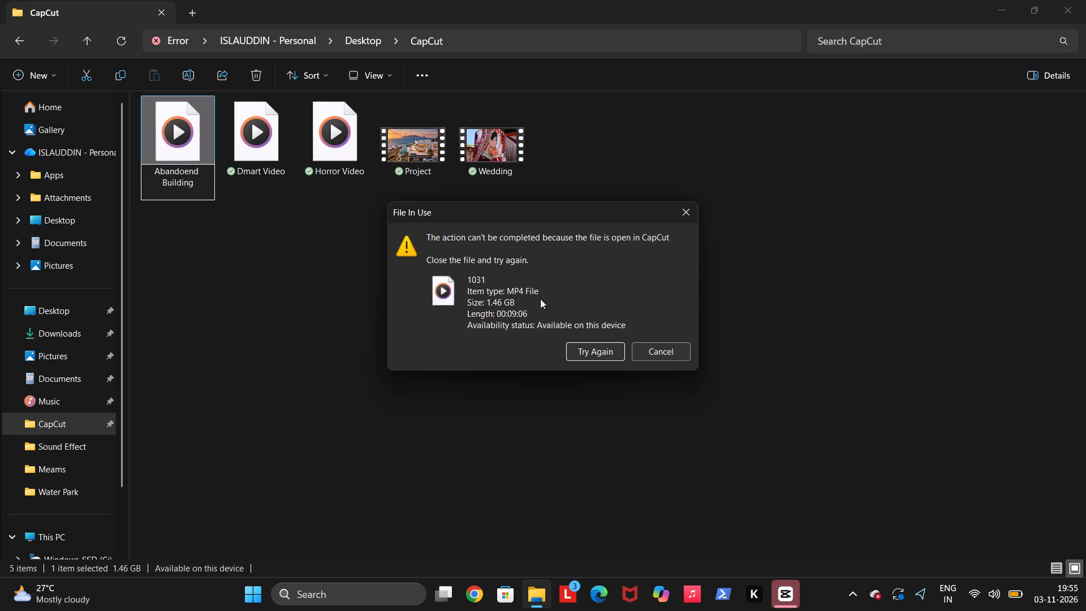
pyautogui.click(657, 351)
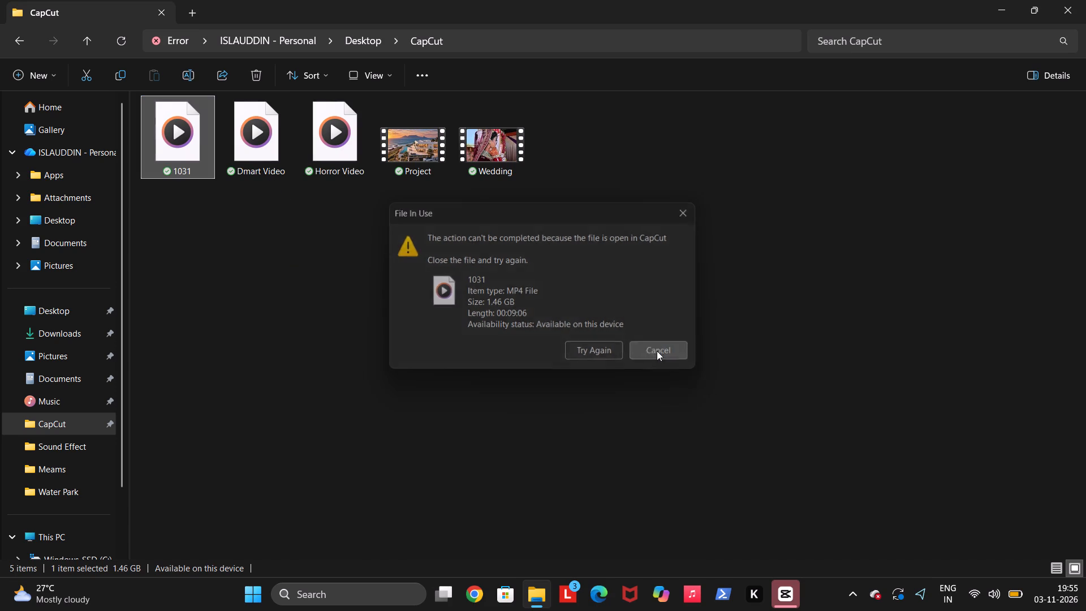
# Switch to CapCut, close project 1103, and exit the program completely.
pyautogui.click(794, 596)
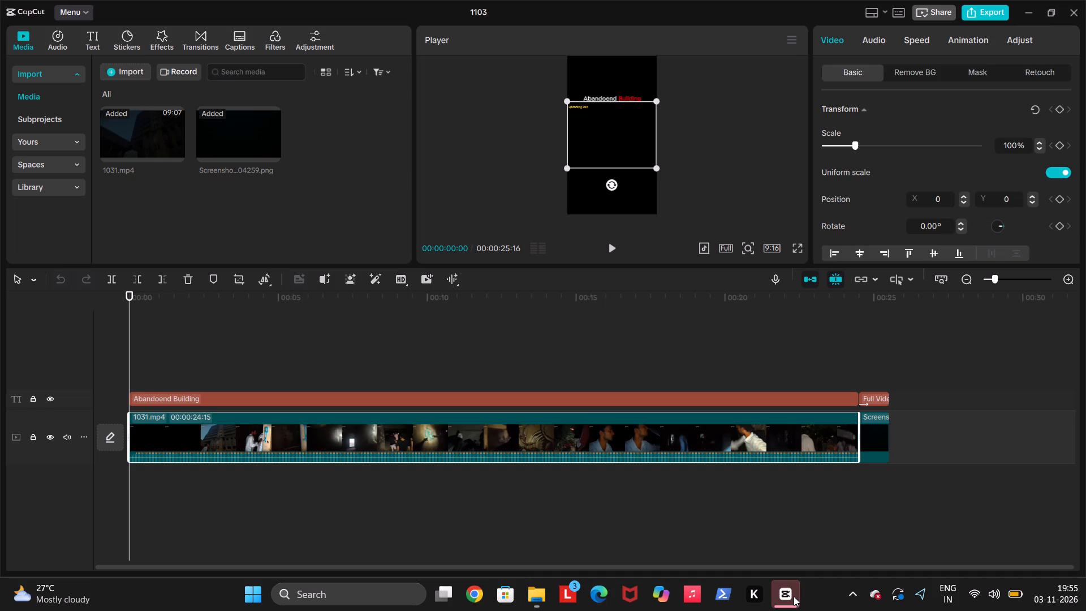
pyautogui.click(1077, 8)
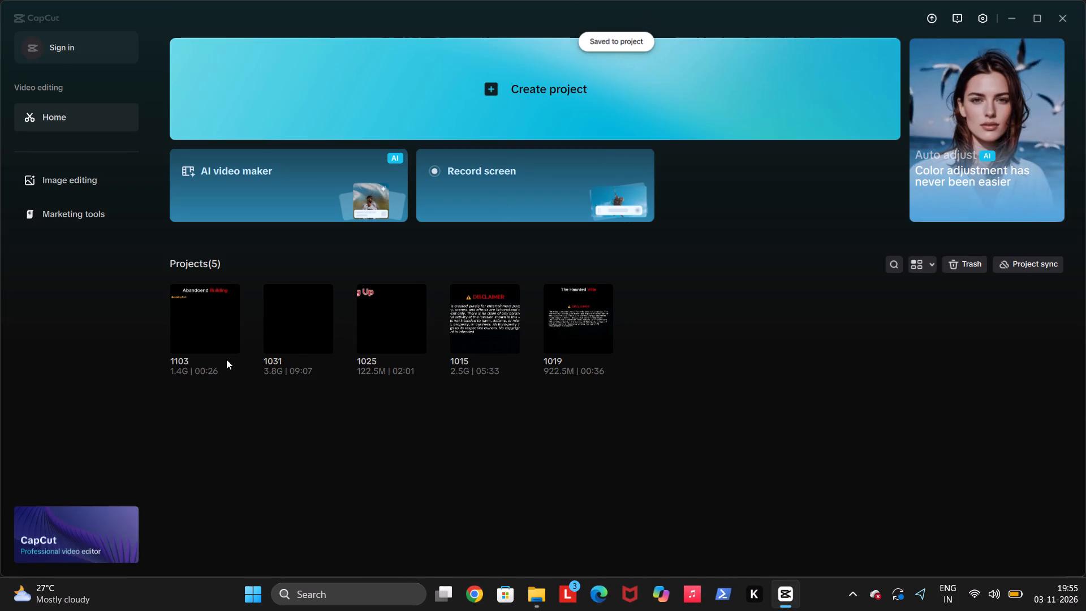
pyautogui.click(1062, 21)
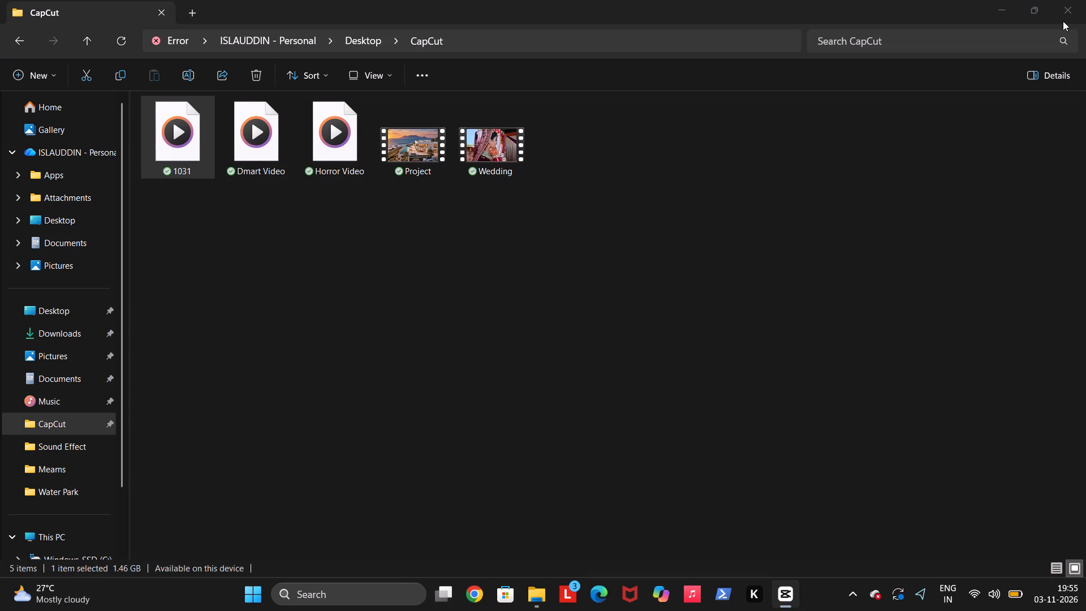
# Back in File Explorer, rename the video 1031 in the CapCut folder as Abandoend Building.
pyautogui.click(184, 141)
pyautogui.rightClick(184, 141)
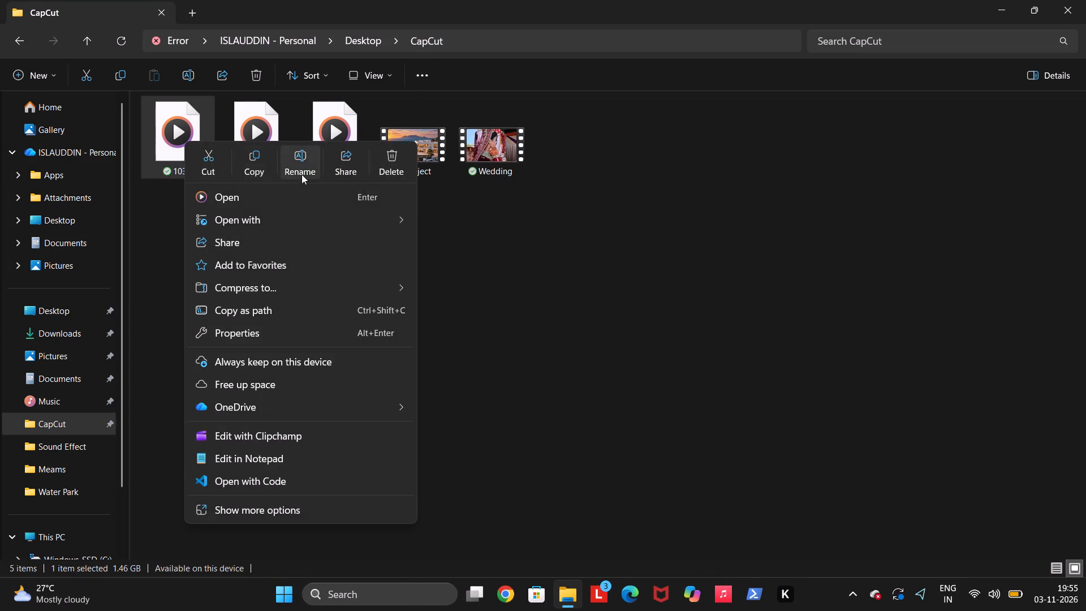
pyautogui.click(301, 174)
pyautogui.press('BackSpace')
pyautogui.write('Ab')
pyautogui.write('an')
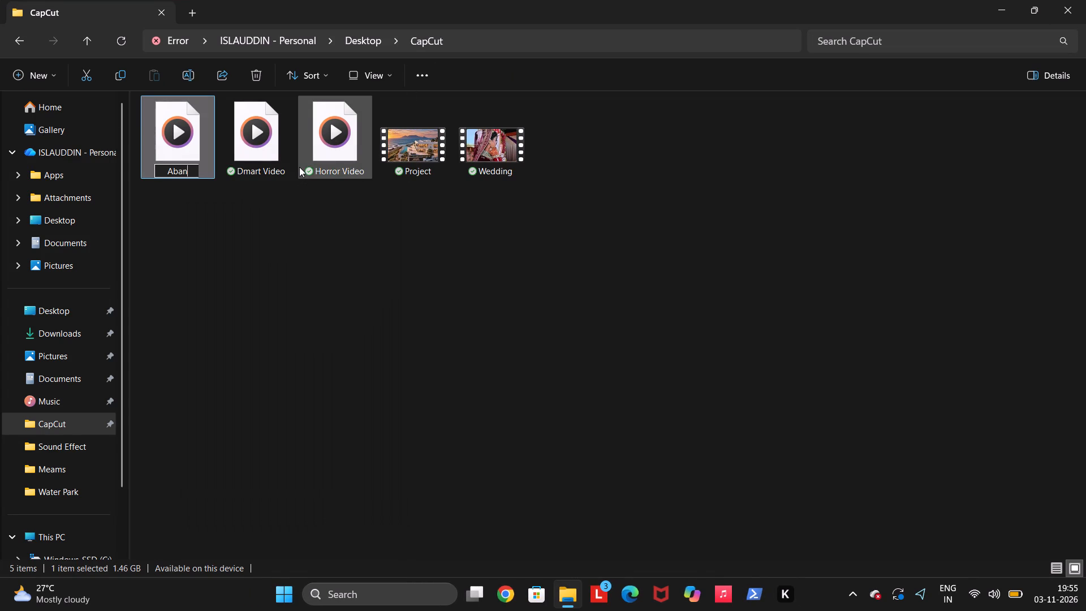
pyautogui.press('d')
pyautogui.press('o')
pyautogui.write('end')
pyautogui.press('space')
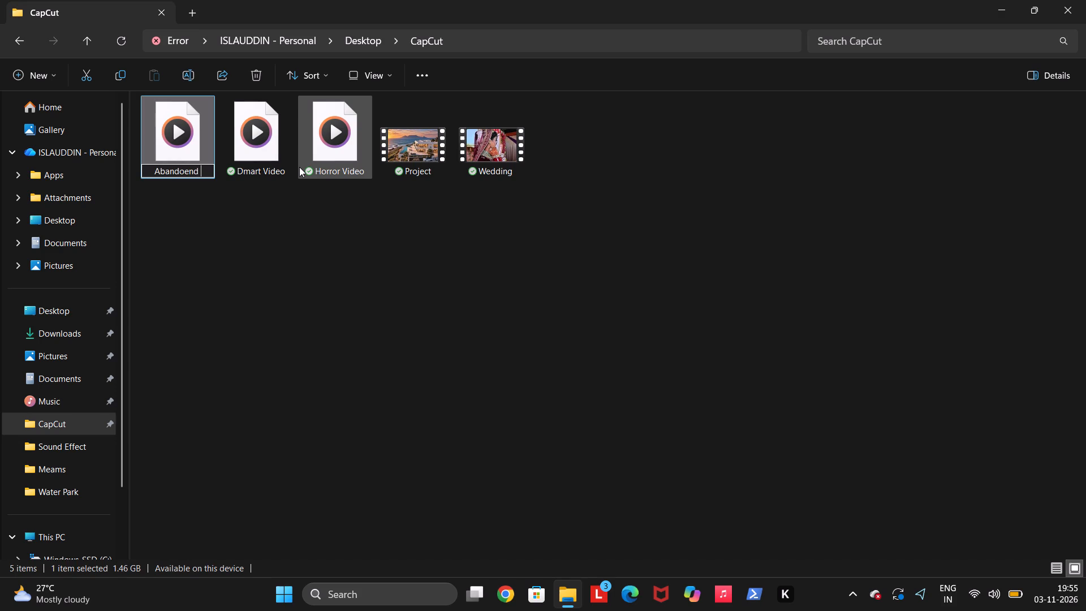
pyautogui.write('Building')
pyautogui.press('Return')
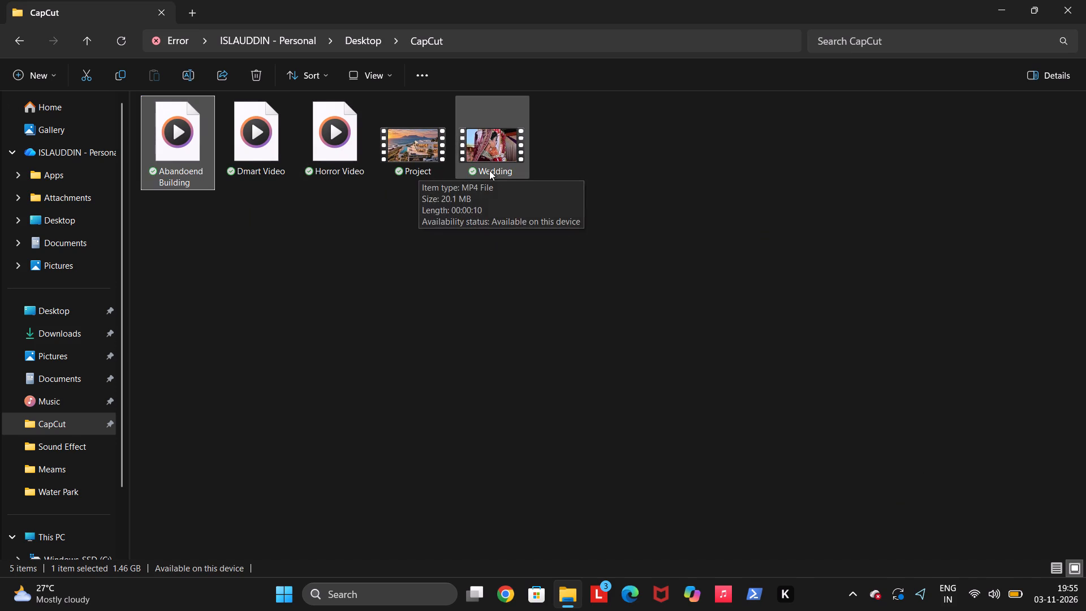
pyautogui.click(1074, 1)
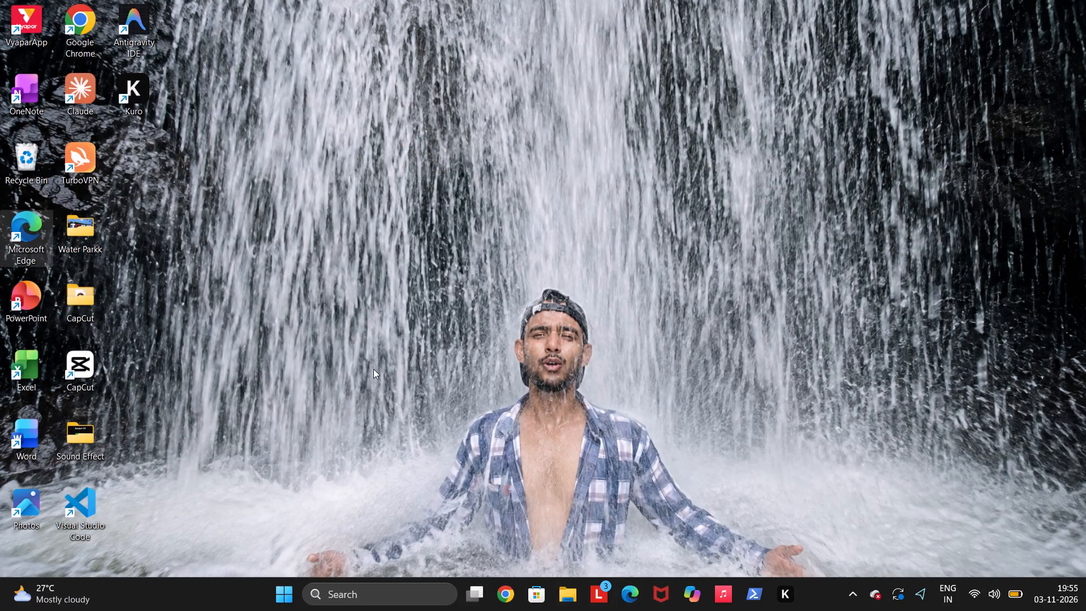
pyautogui.click(415, 594)
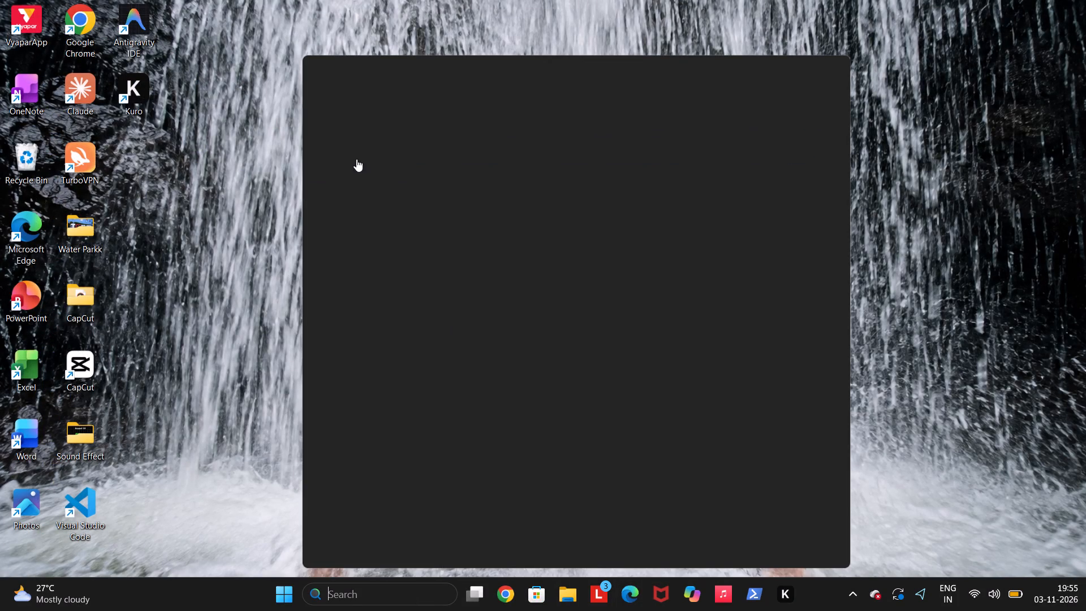
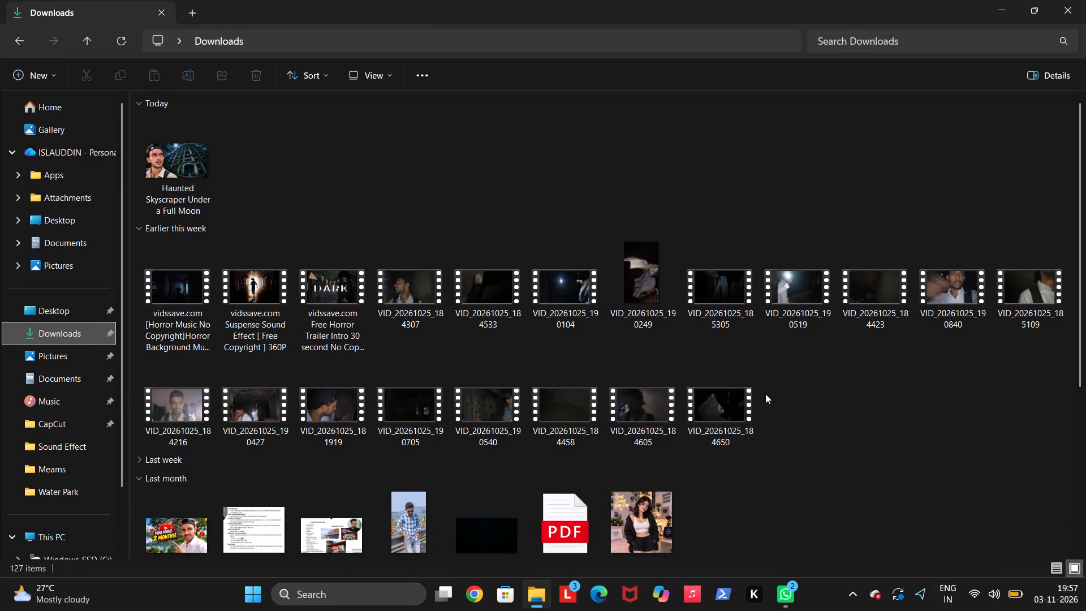
# Look through the files in the Downloads folder and the contents of the OneDrive Desktop folder.
pyautogui.scroll(-2, 762, 385)
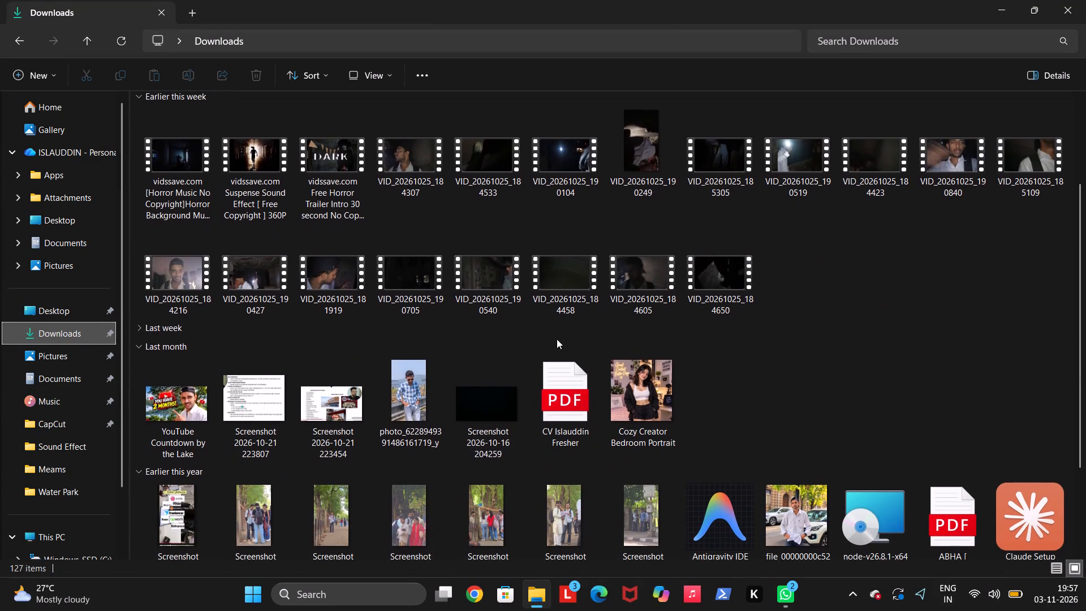
pyautogui.scroll(-1, 557, 339)
pyautogui.scroll(-2, 1060, 24)
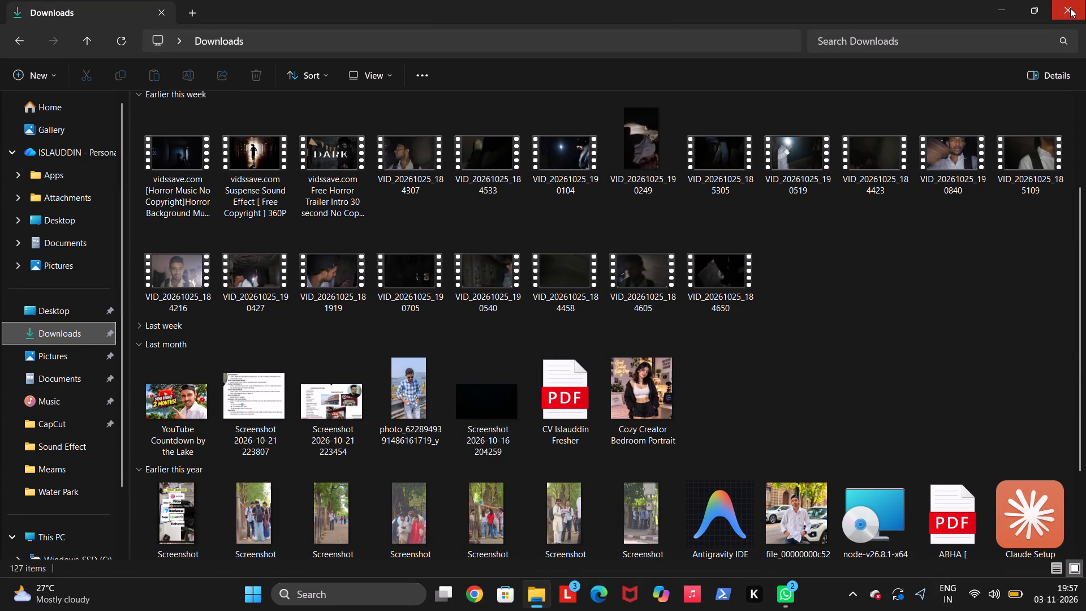
pyautogui.scroll(-1, 1070, 8)
pyautogui.scroll(-1, 41, 225)
pyautogui.click(41, 225)
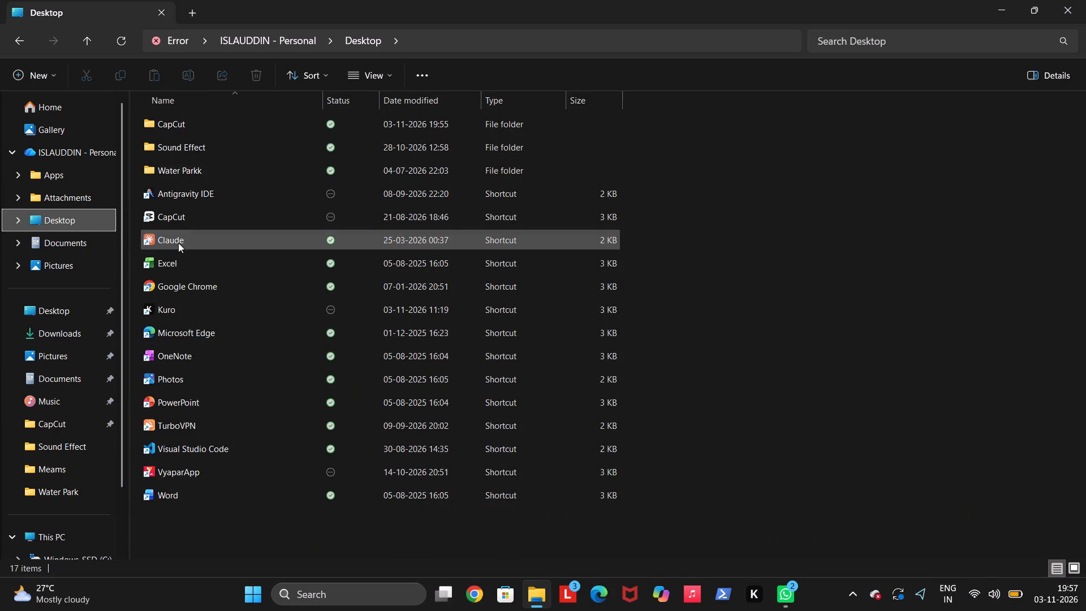
pyautogui.scroll(-1, 173, 10)
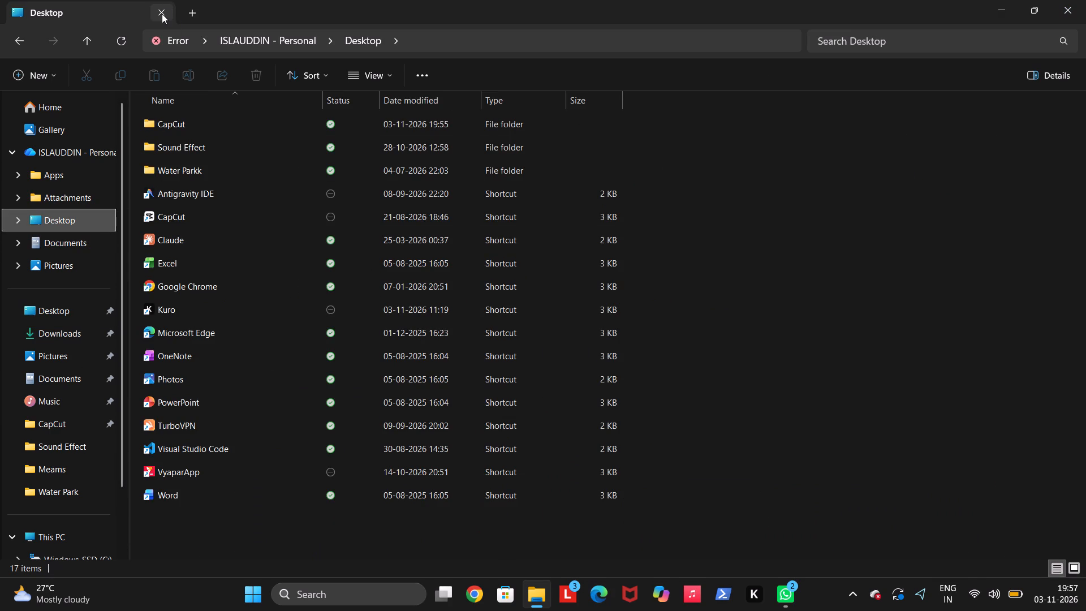
pyautogui.scroll(-2, 162, 14)
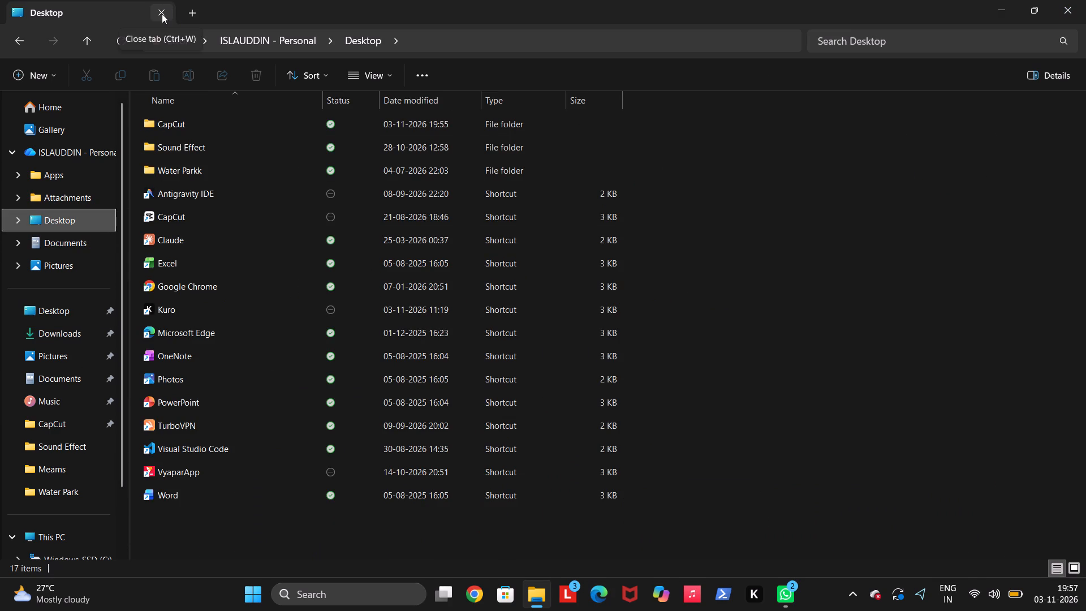
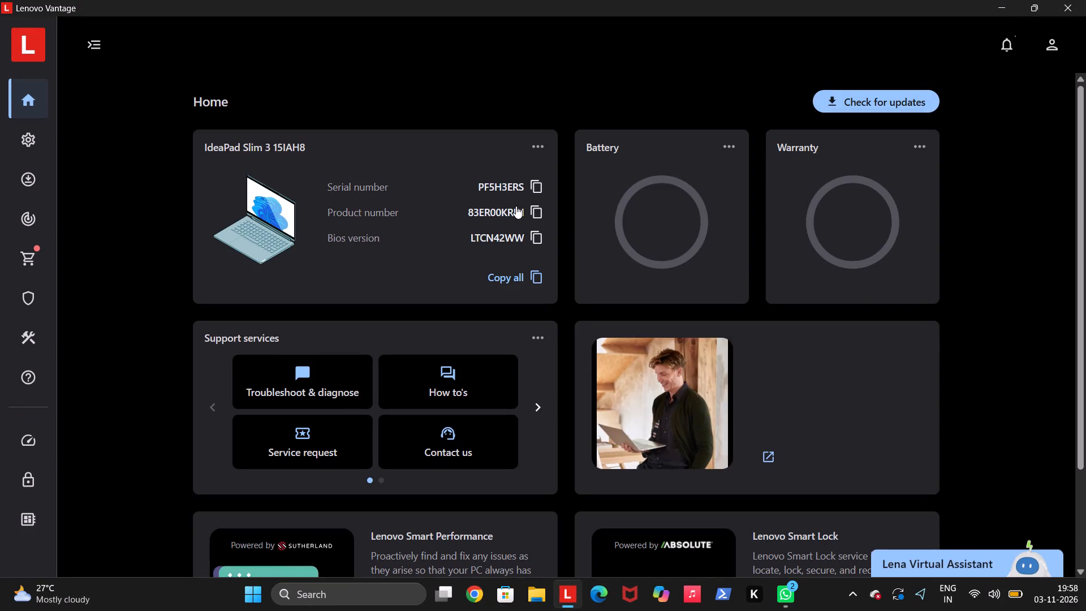
# Dismiss all three notifications in the Lenovo Vantage message center and close the program.
pyautogui.click(1007, 38)
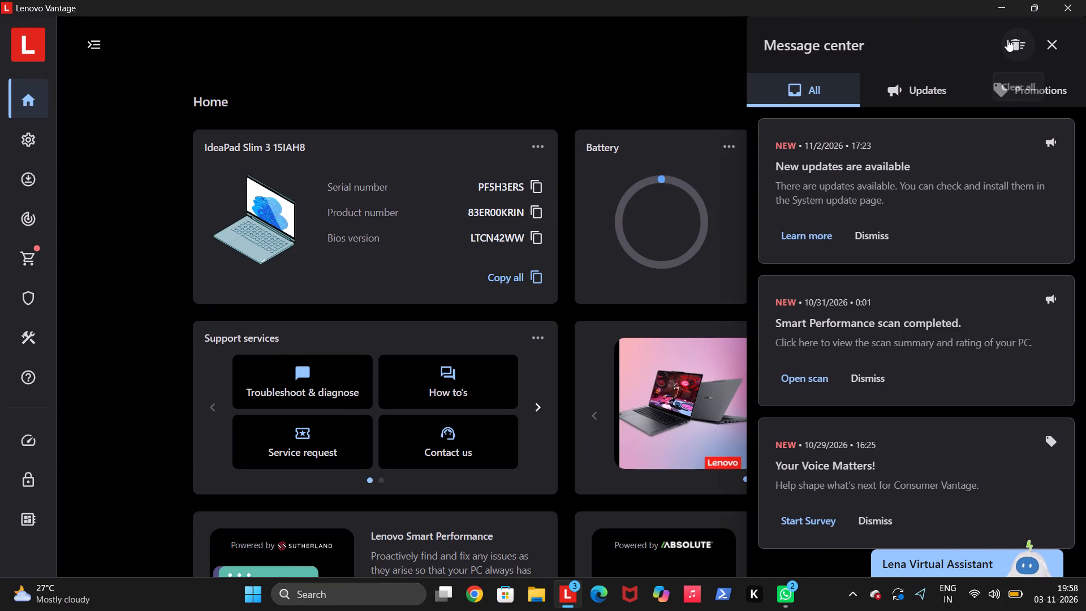
pyautogui.click(855, 231)
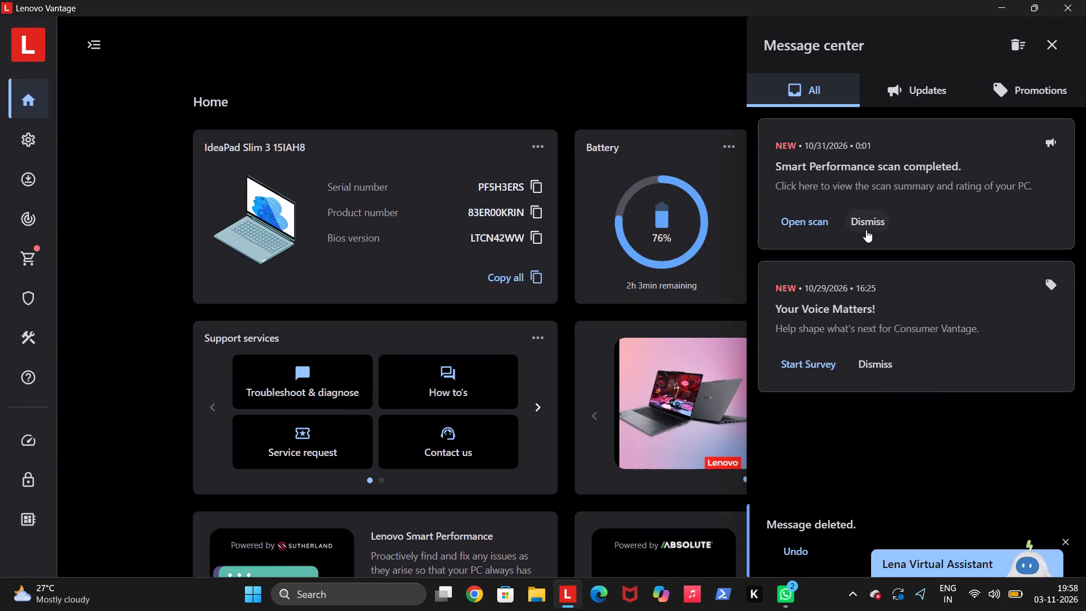
pyautogui.click(866, 230)
pyautogui.click(873, 224)
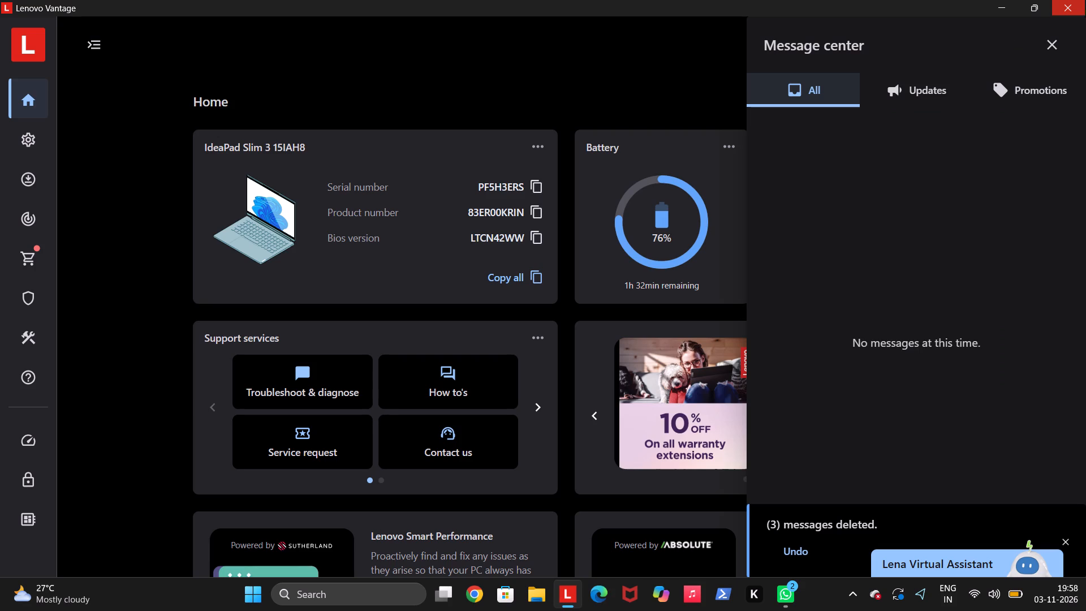
pyautogui.click(1076, 0)
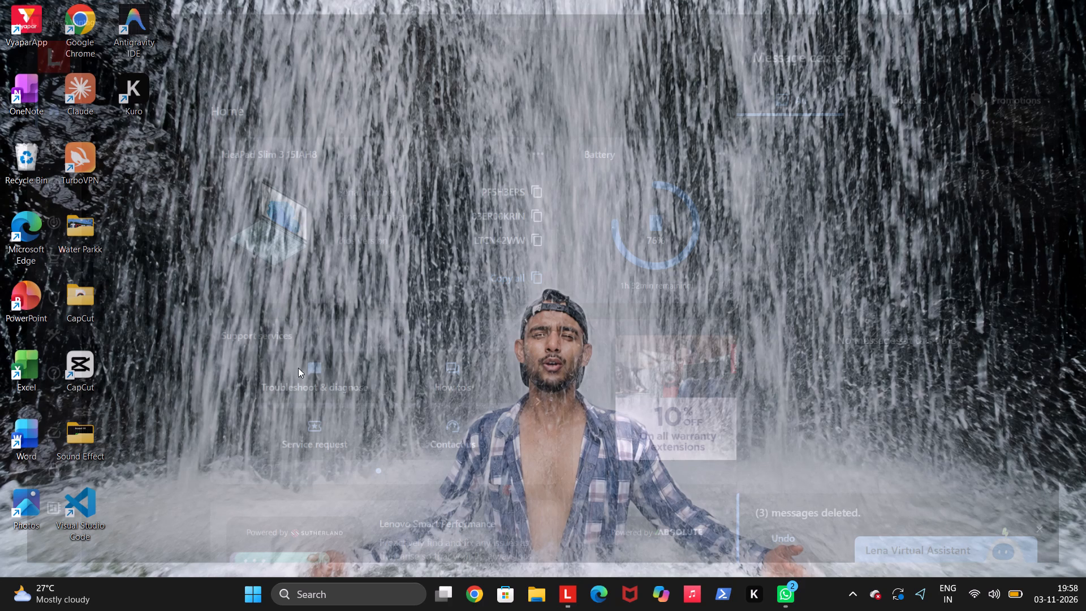
# Switch to CapCut, open project 1103 to check its media, and close it again.
pyautogui.doubleClick(87, 378)
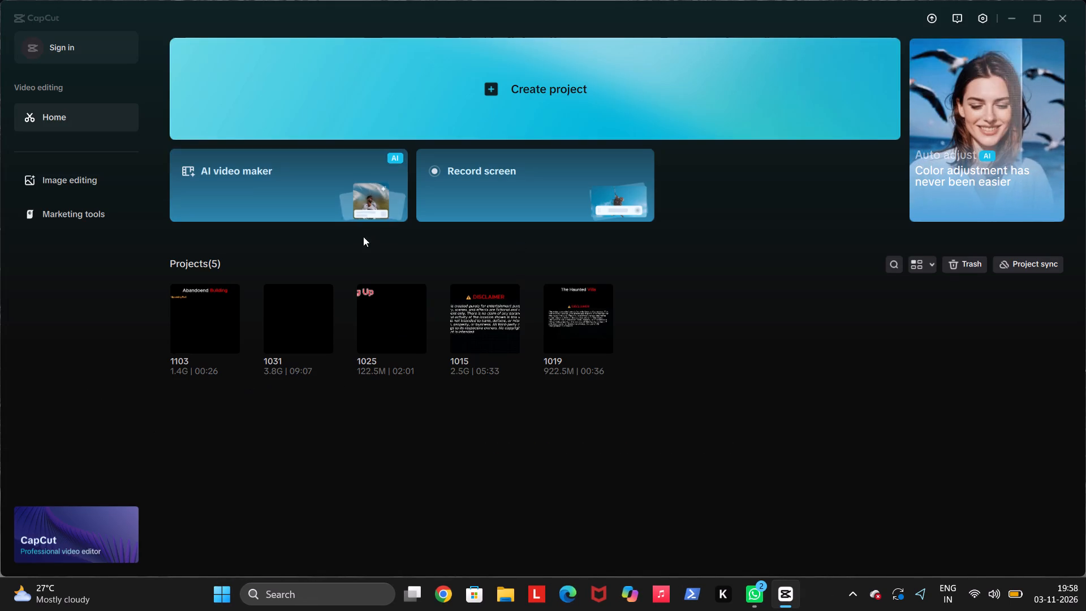
pyautogui.doubleClick(208, 342)
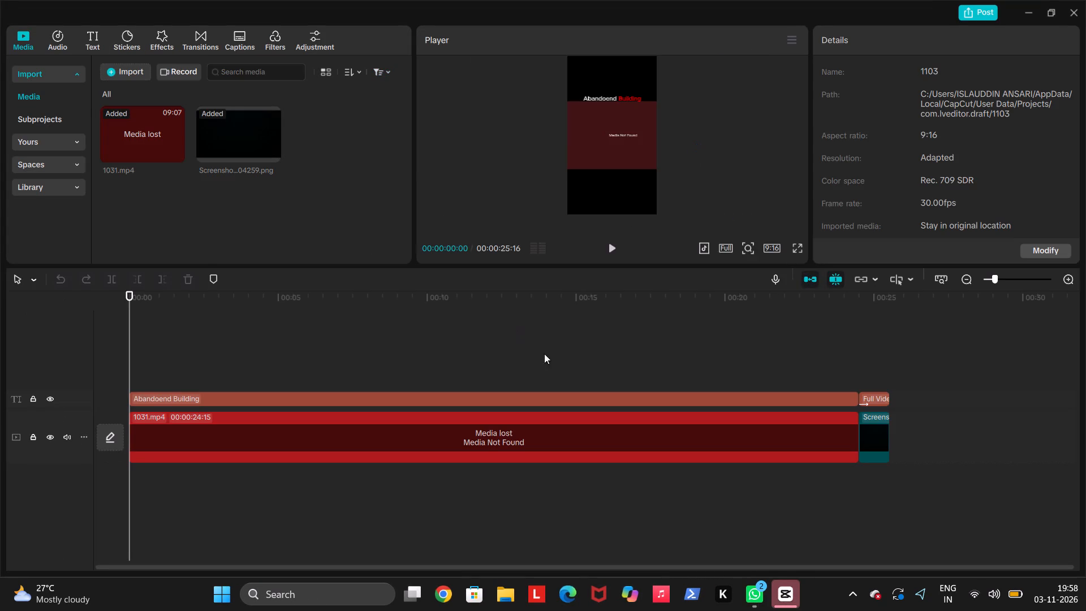
pyautogui.click(685, 434)
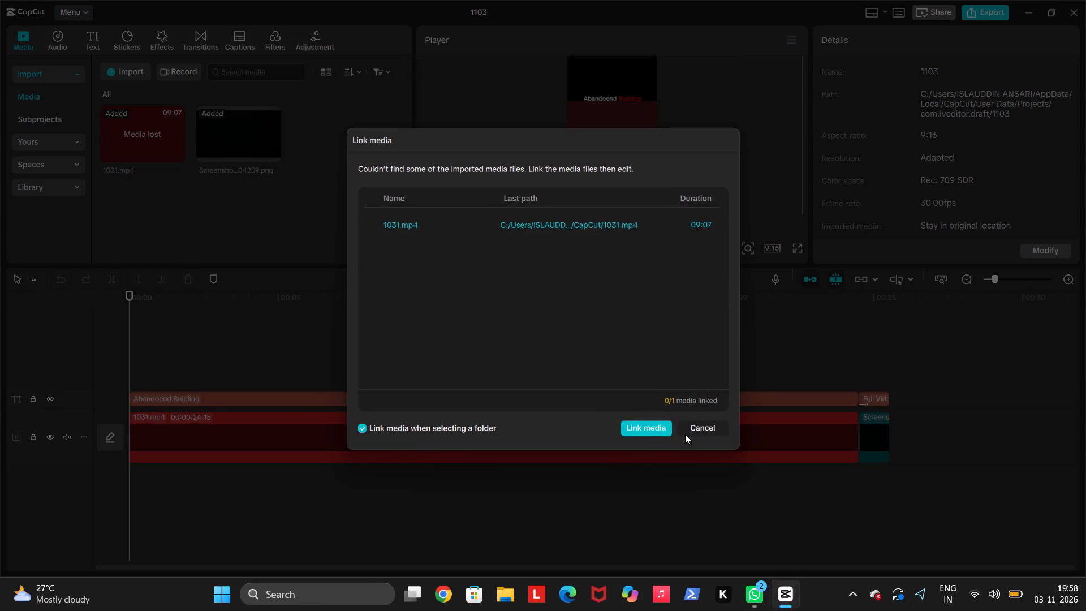
pyautogui.click(1075, 14)
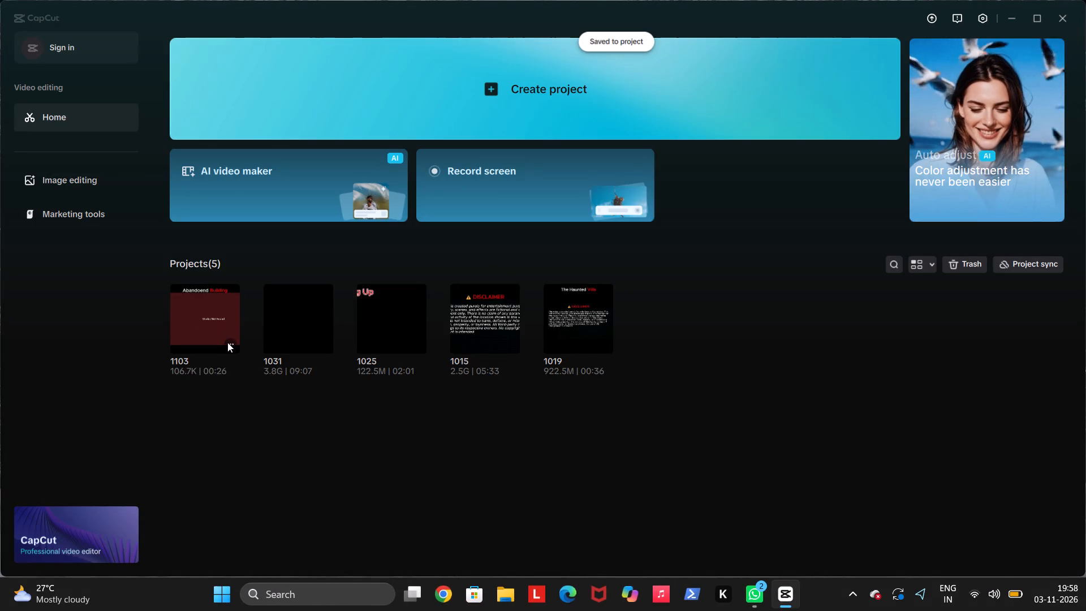
# Move project 1103 to Trash.
pyautogui.click(227, 342)
pyautogui.click(248, 425)
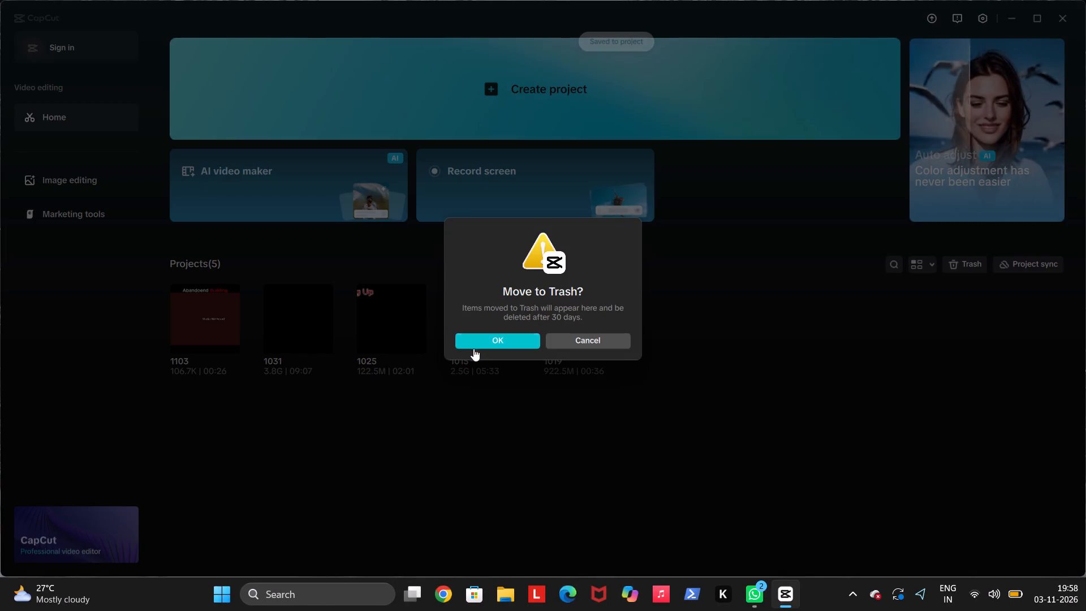
pyautogui.click(478, 341)
# Create a new project and import the Abandoend Building video from the CapCut folder.
pyautogui.click(464, 107)
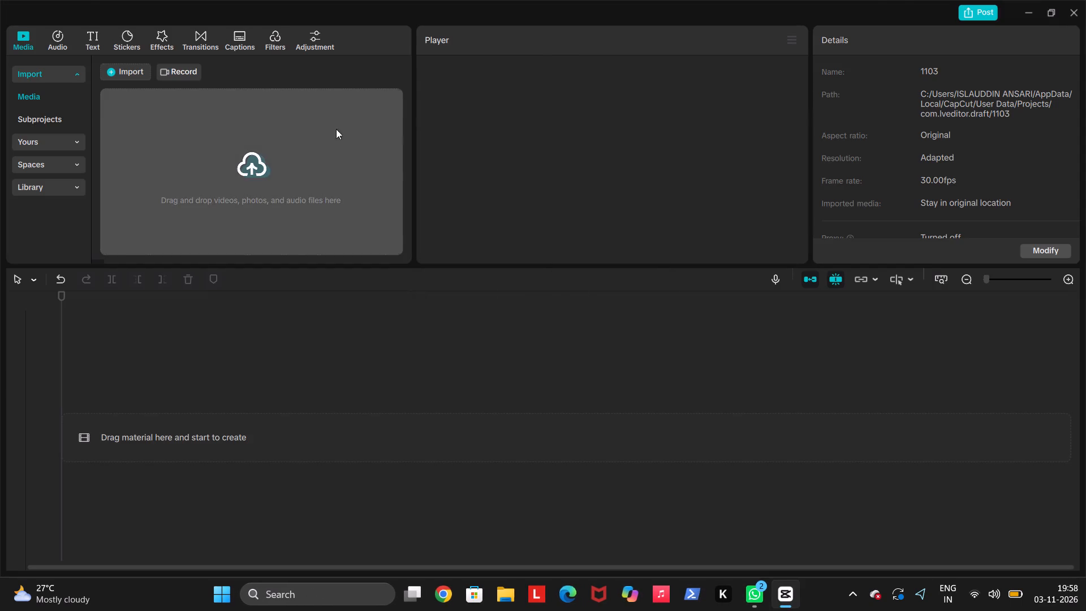
pyautogui.click(285, 150)
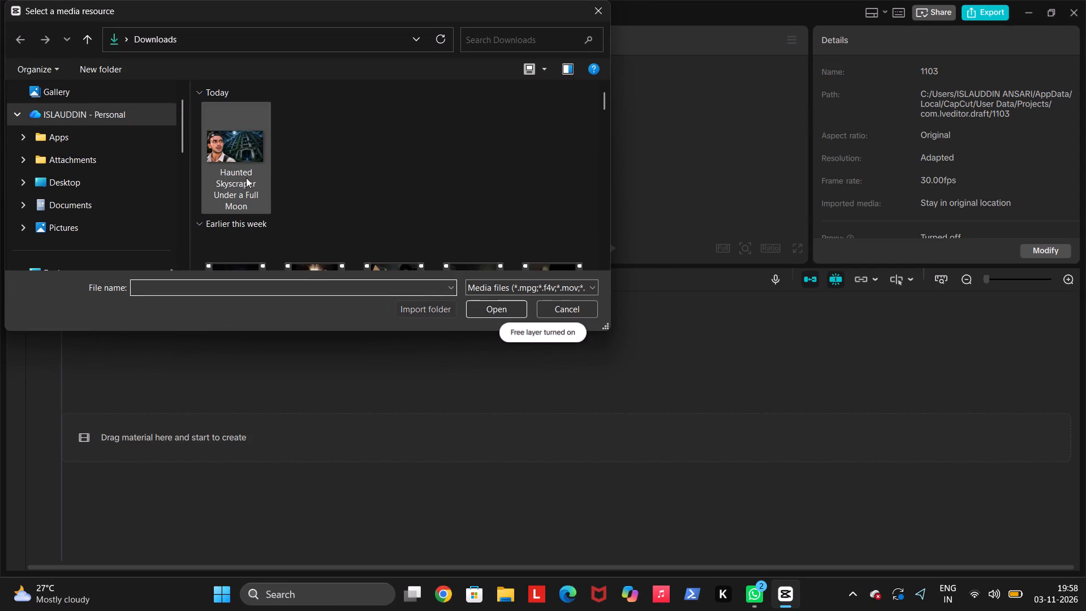
pyautogui.scroll(-1, 113, 203)
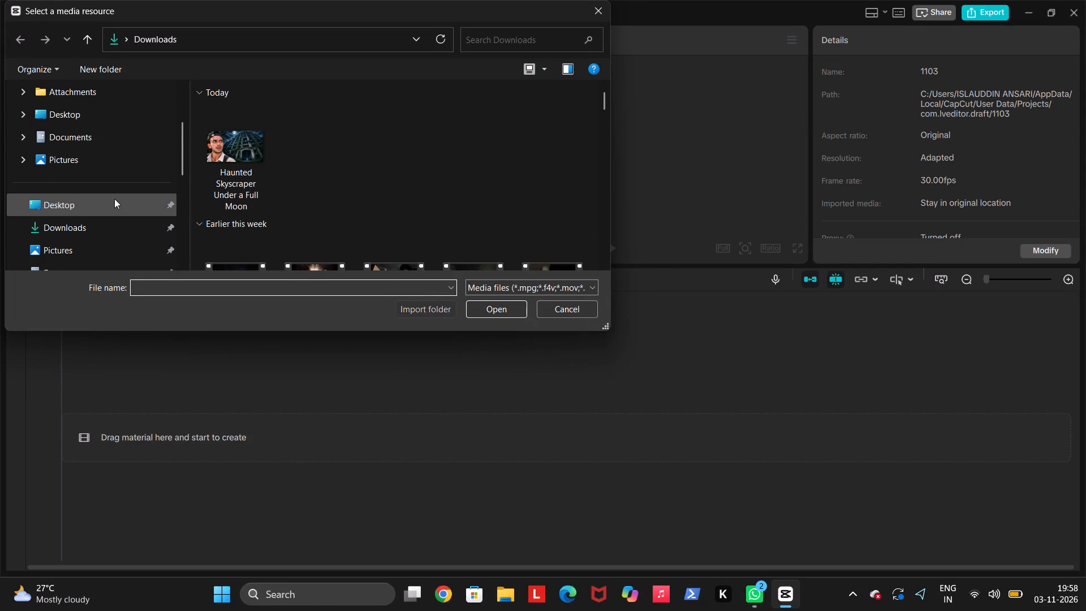
pyautogui.scroll(-2, 114, 199)
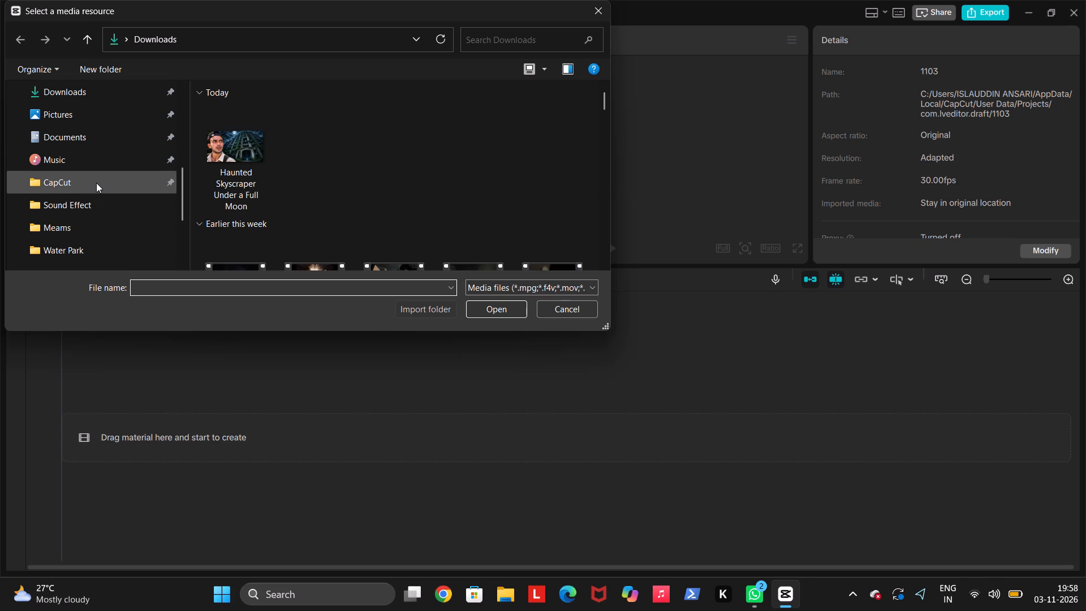
pyautogui.click(97, 182)
pyautogui.scroll(-1, 97, 182)
pyautogui.click(252, 146)
pyautogui.scroll(-1, 389, 264)
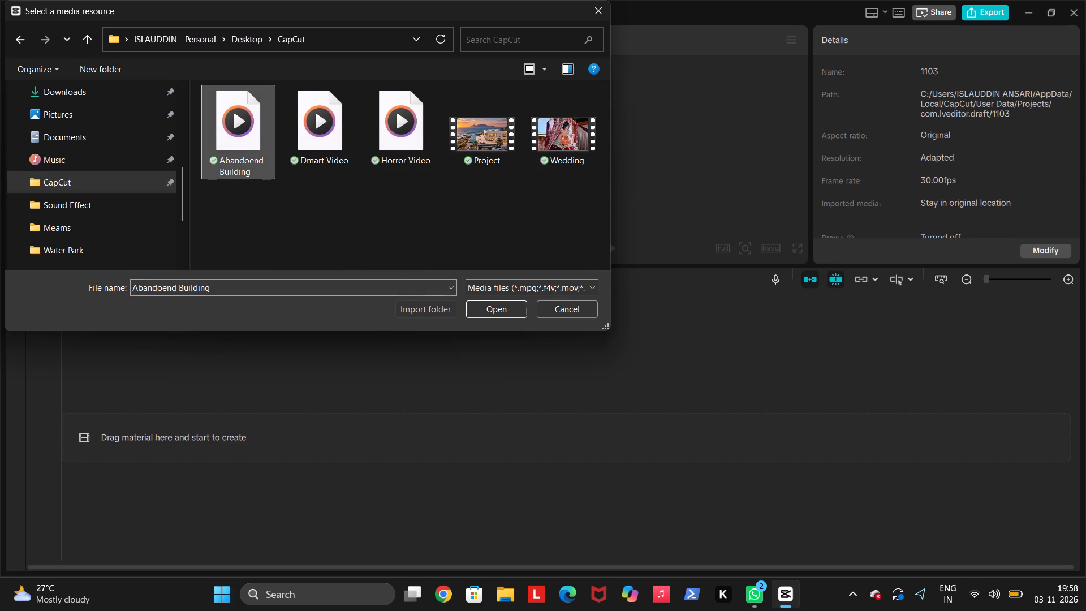
pyautogui.scroll(-1, 419, 285)
pyautogui.click(499, 312)
pyautogui.scroll(-1, 422, 191)
pyautogui.scroll(-1, 48, 0)
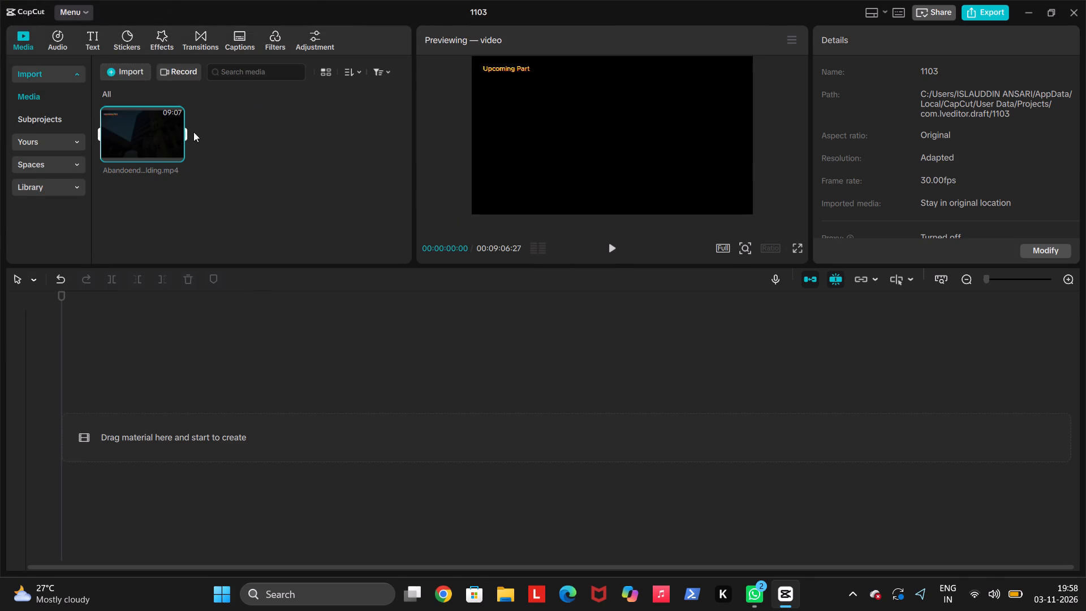
# Add the imported Abandoend Building clip to the timeline.
pyautogui.click(150, 139)
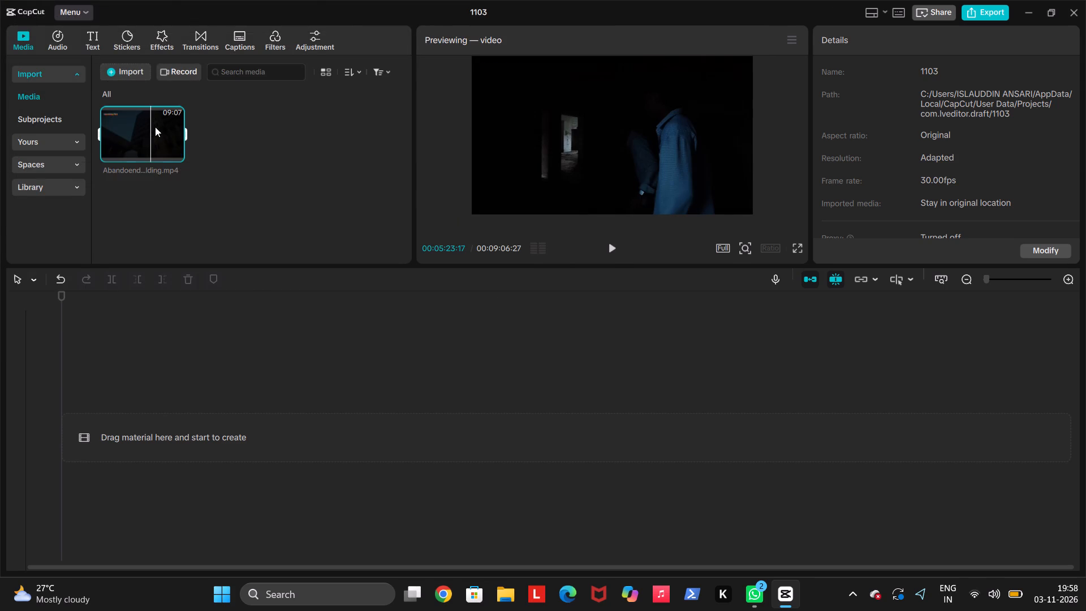
pyautogui.click(175, 153)
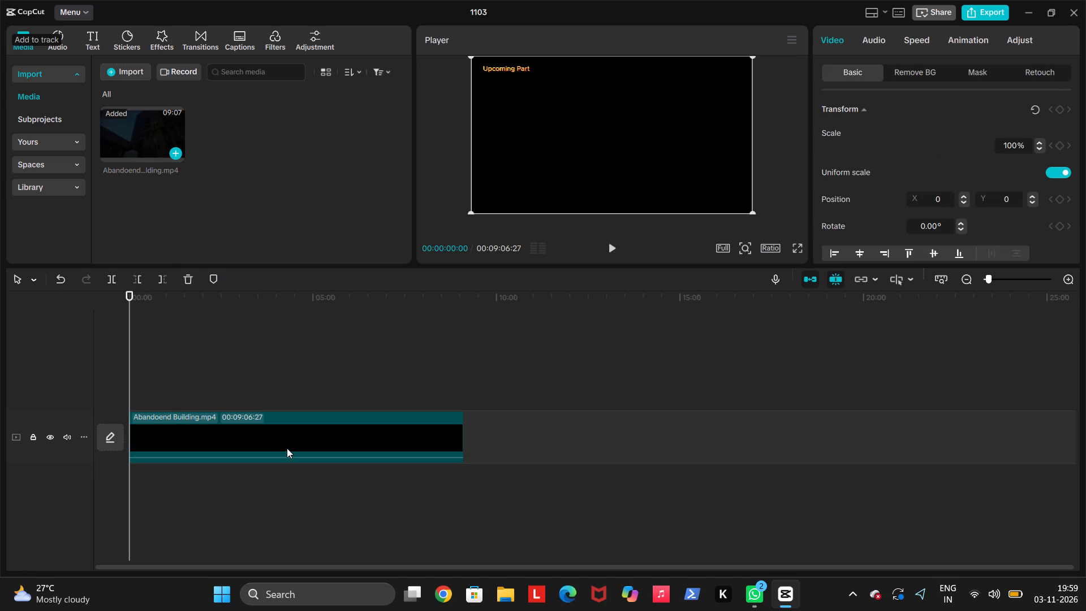
# Trim off about the first 20 seconds of the Abandoend Building clip, within the Upcoming Part section.
pyautogui.click(287, 448)
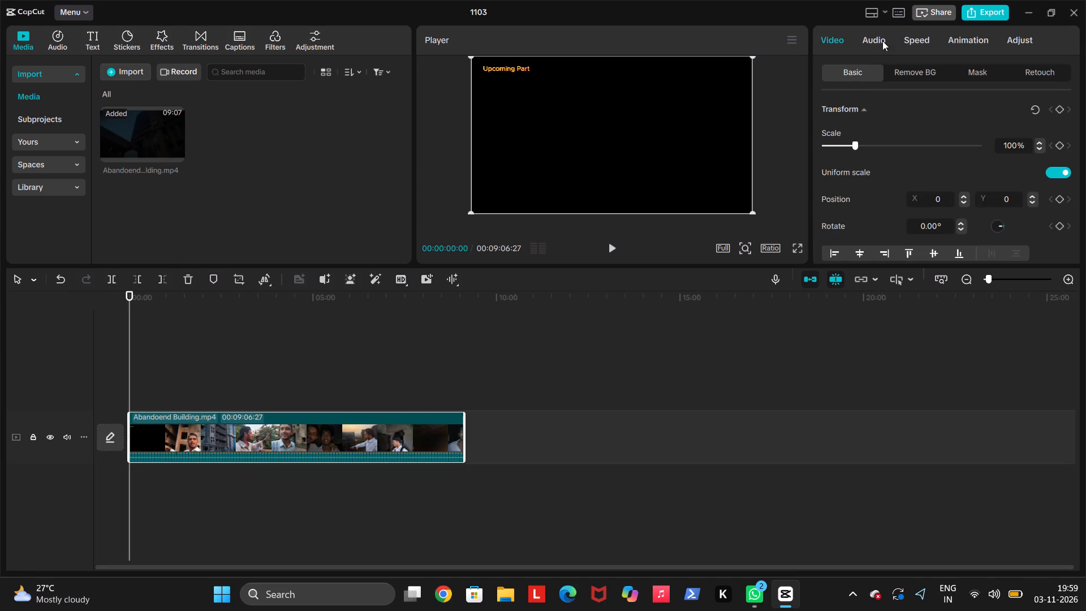
pyautogui.click(157, 405)
pyautogui.click(150, 405)
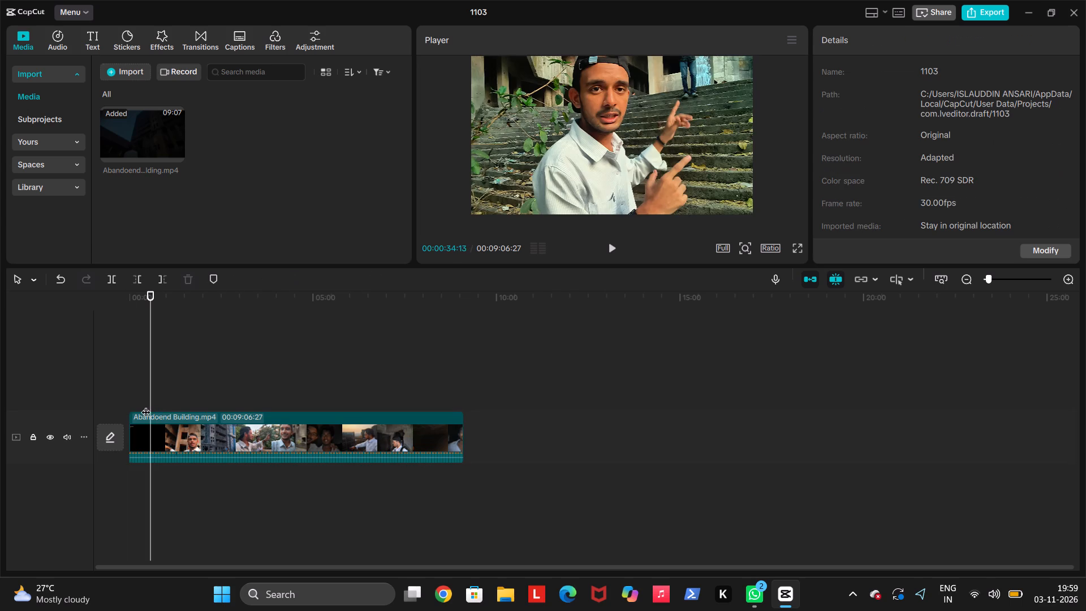
pyautogui.click(142, 403)
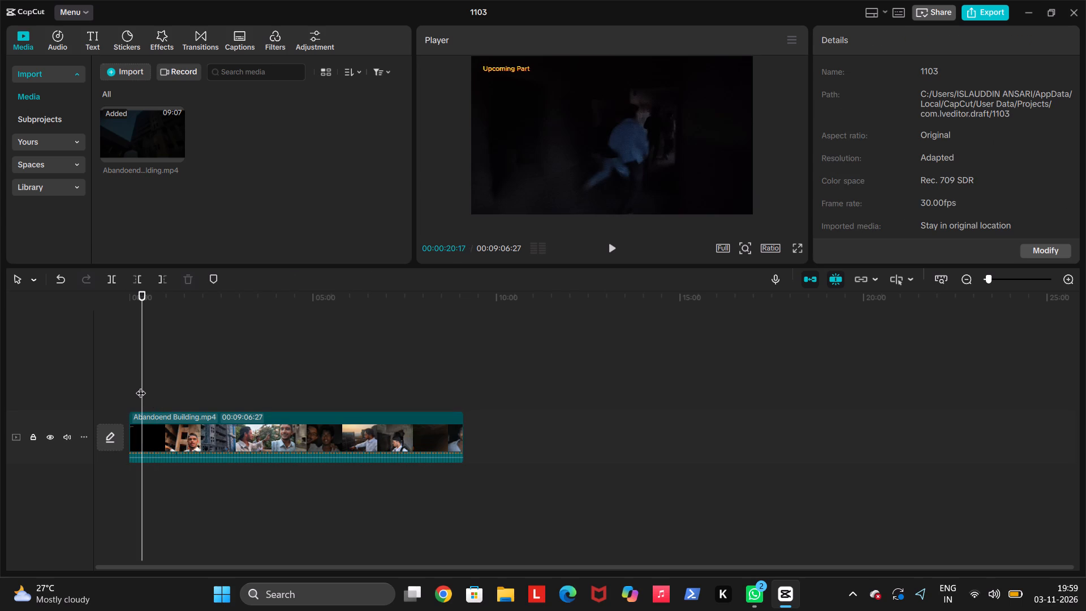
pyautogui.press('q')
# Mute the Abandoend Building clip by lowering its volume to -∞ dB.
pyautogui.click(167, 433)
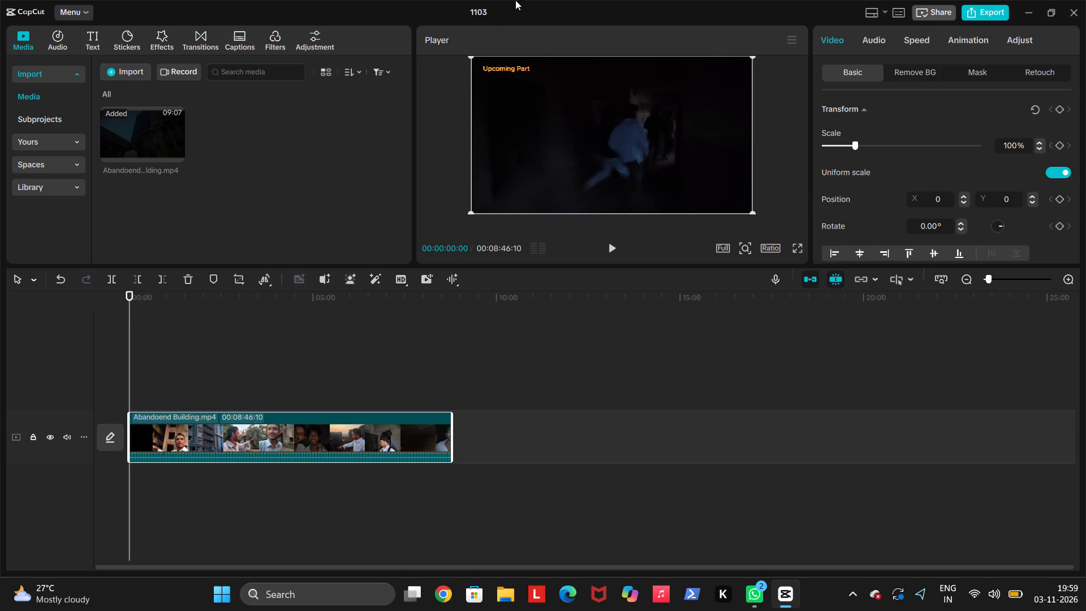
pyautogui.click(878, 42)
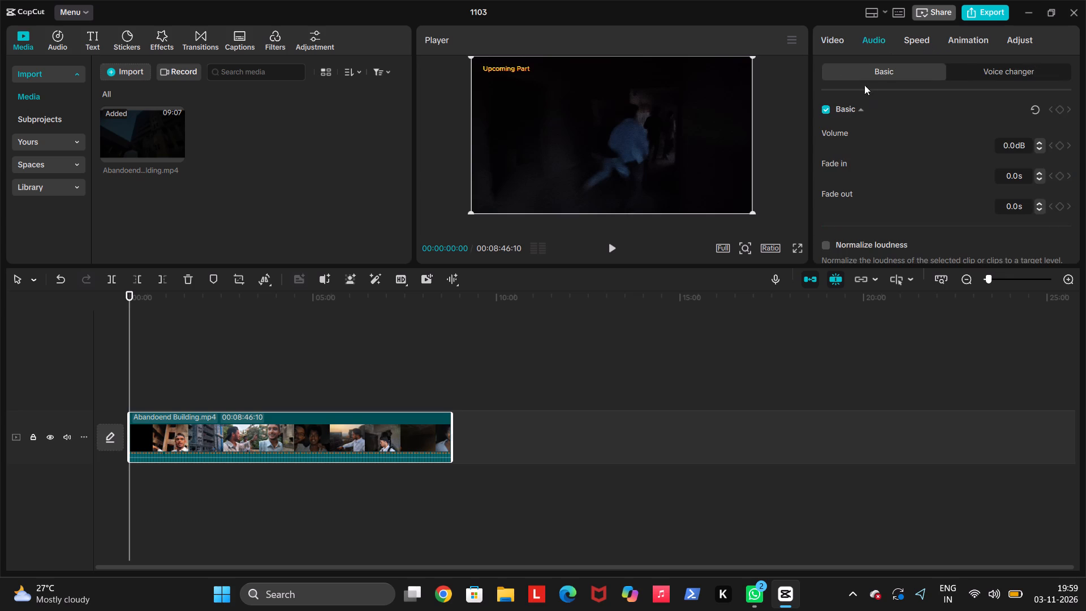
pyautogui.moveTo(927, 141); pyautogui.dragTo(778, 142)
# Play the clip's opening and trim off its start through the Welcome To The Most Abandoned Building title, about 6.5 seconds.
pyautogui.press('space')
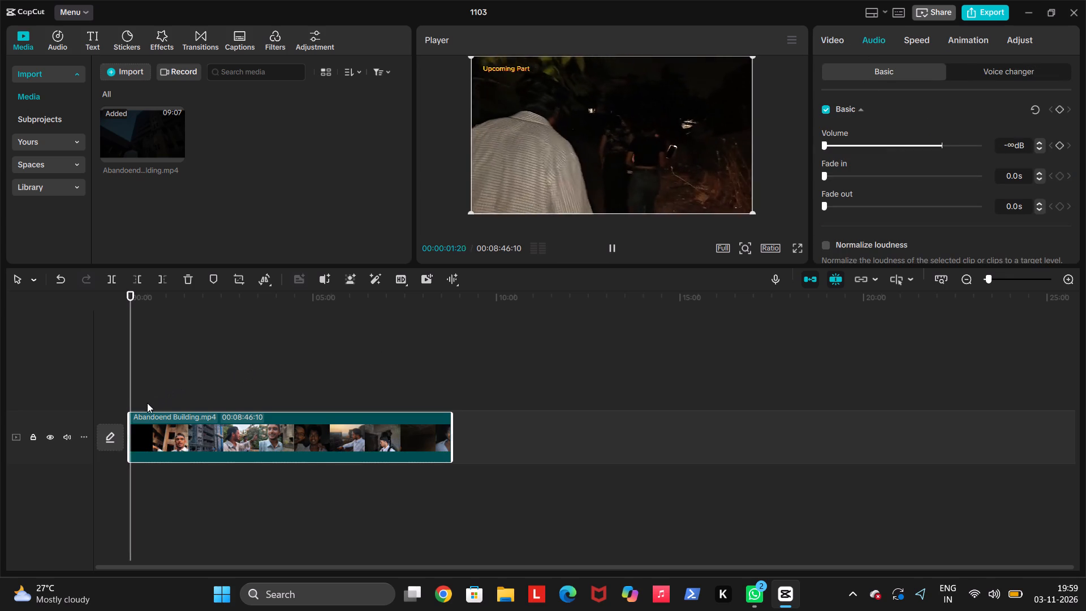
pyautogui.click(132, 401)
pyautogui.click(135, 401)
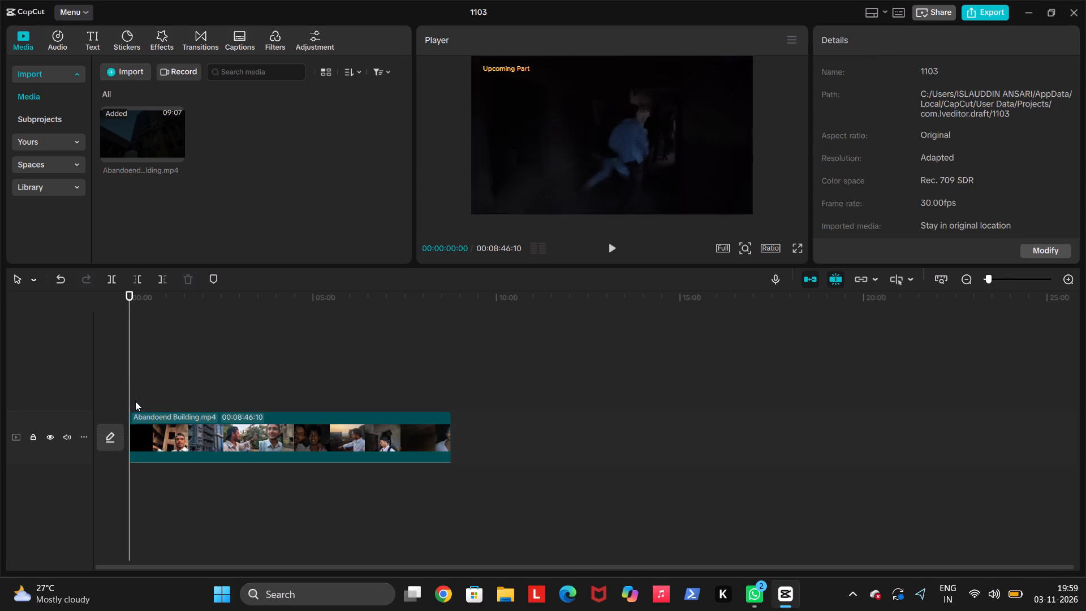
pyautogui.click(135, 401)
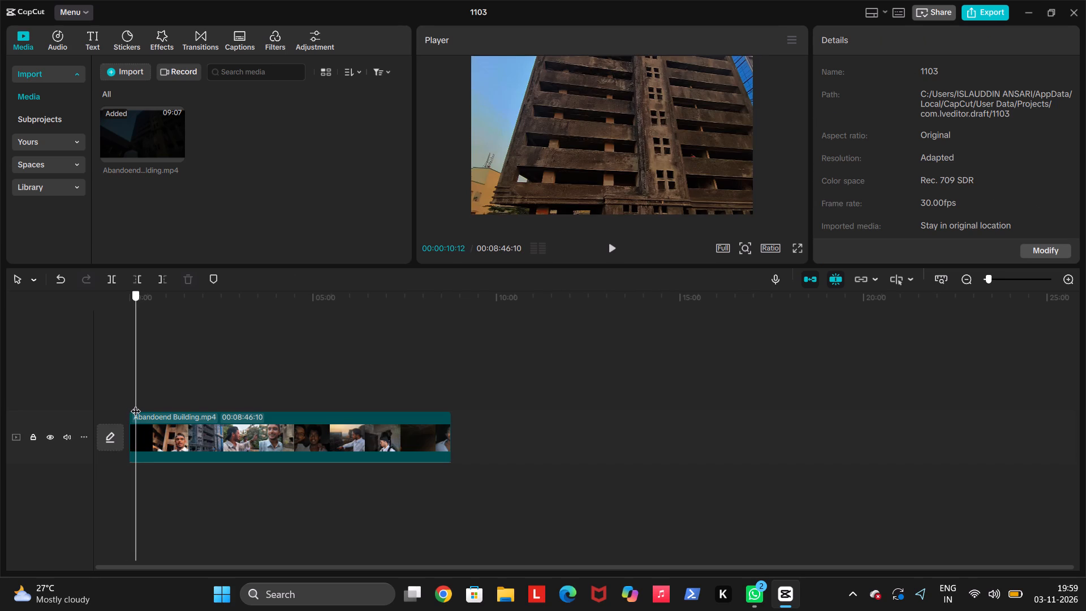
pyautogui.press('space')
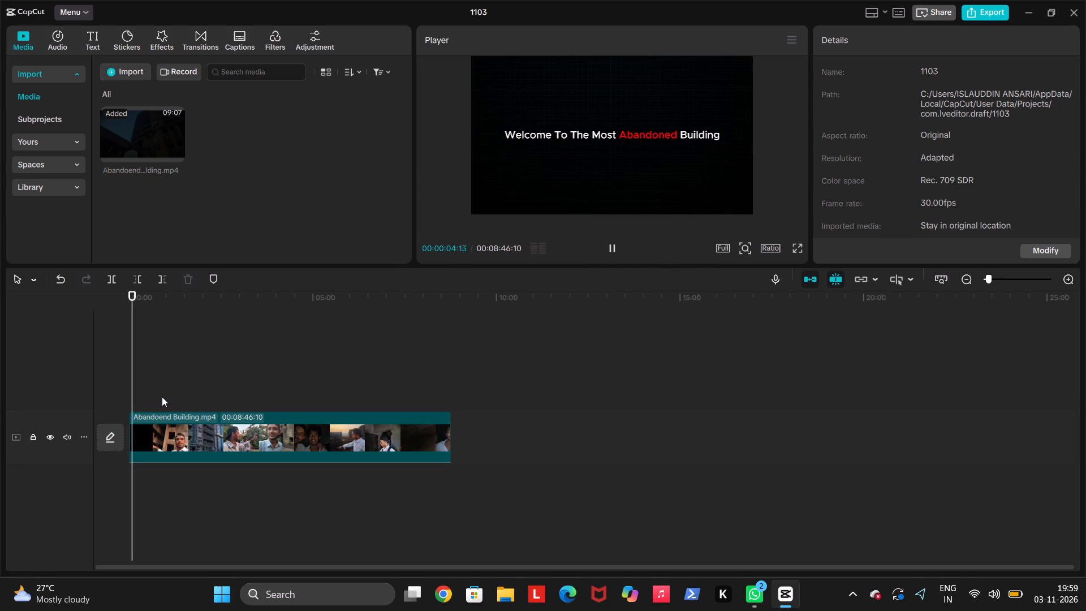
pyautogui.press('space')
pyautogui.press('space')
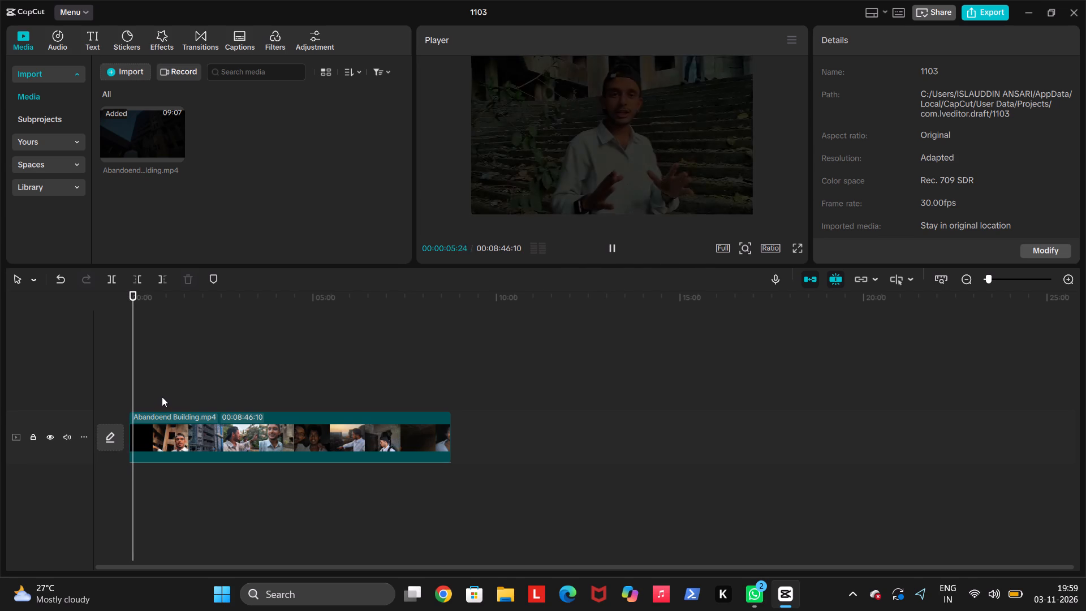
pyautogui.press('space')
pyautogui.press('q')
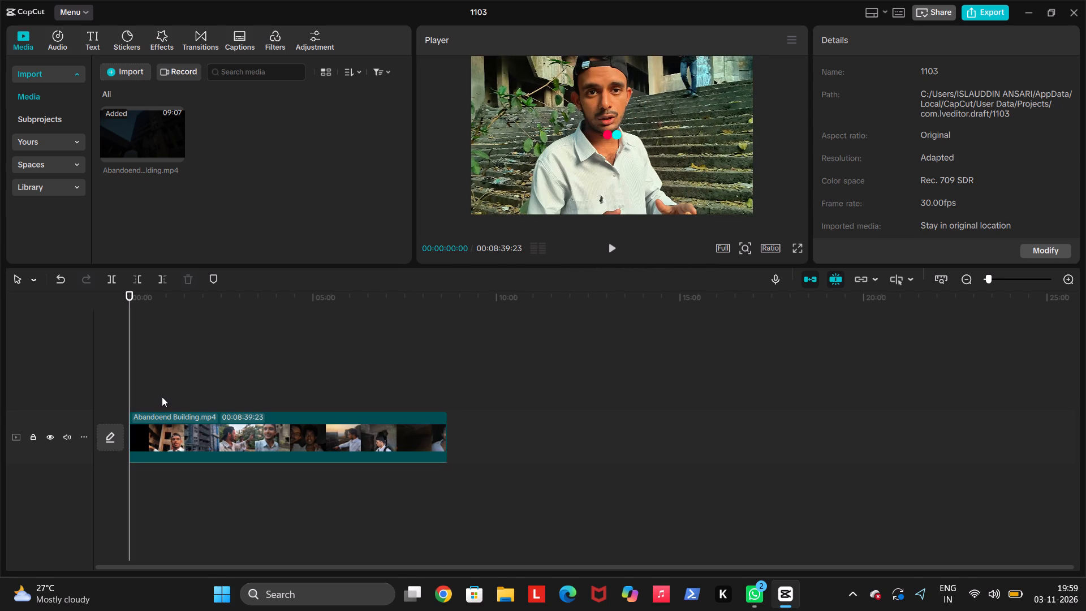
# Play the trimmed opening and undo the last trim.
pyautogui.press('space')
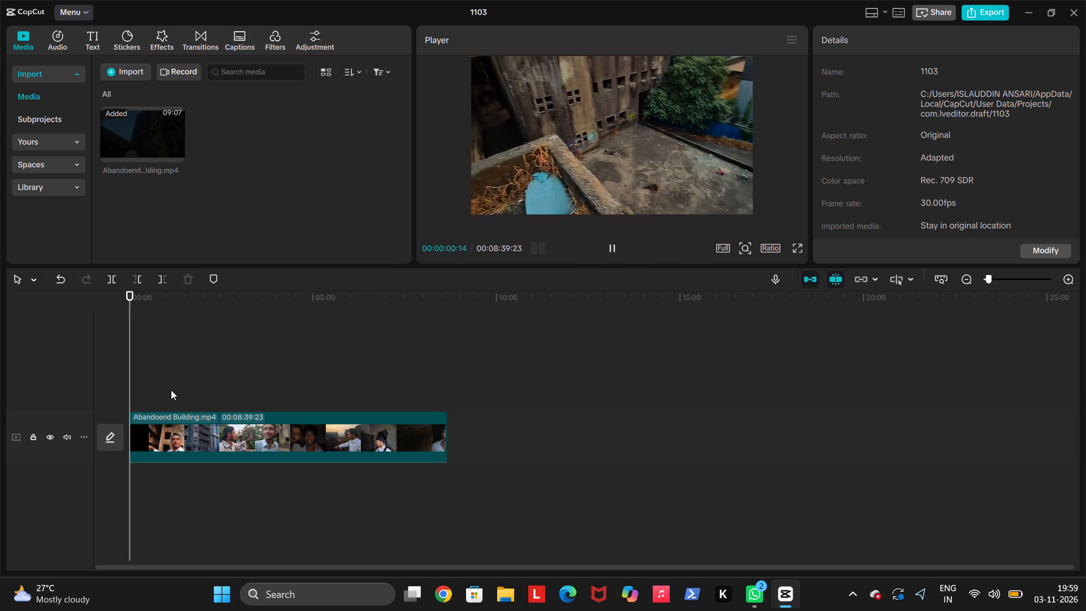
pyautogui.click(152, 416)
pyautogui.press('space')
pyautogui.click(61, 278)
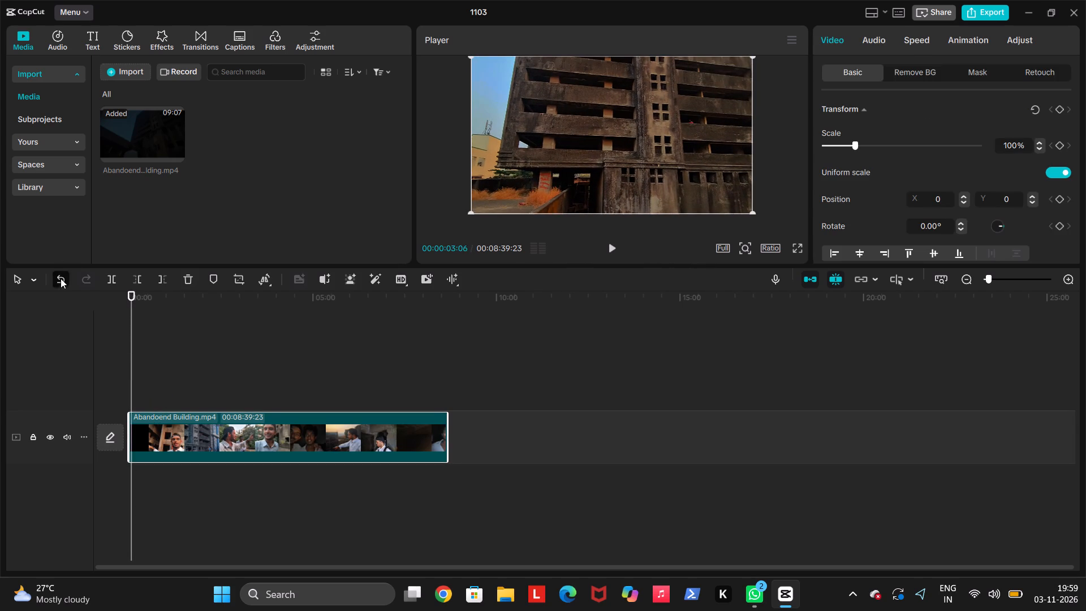
# Step playback past the welcome title to the stairs shot and trim off the clip's start there, about 6.5 seconds.
pyautogui.press('space')
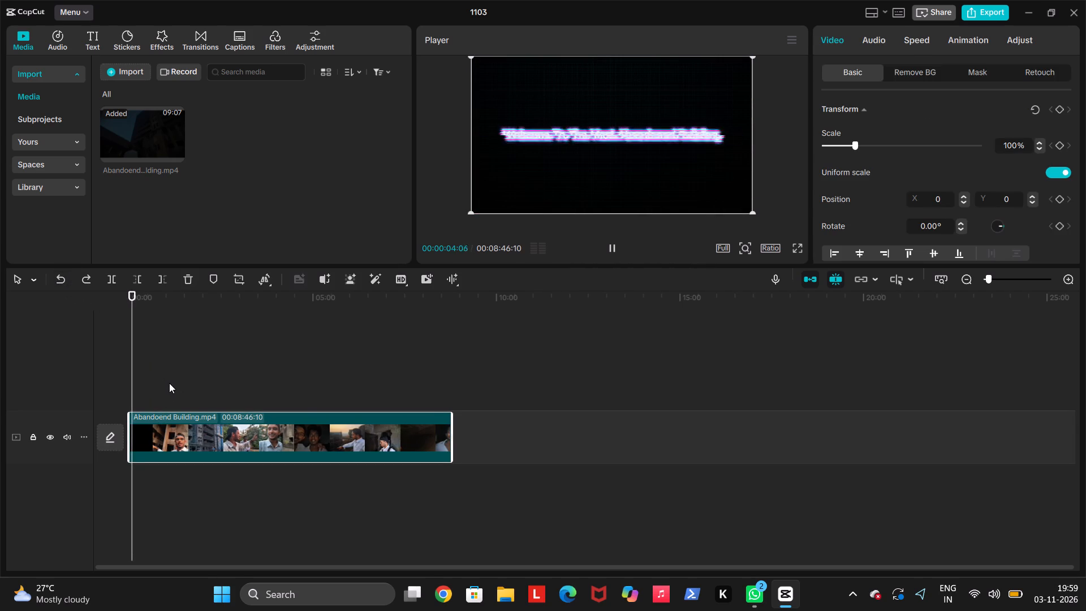
pyautogui.press('space')
pyautogui.press('space')
pyautogui.press('space')
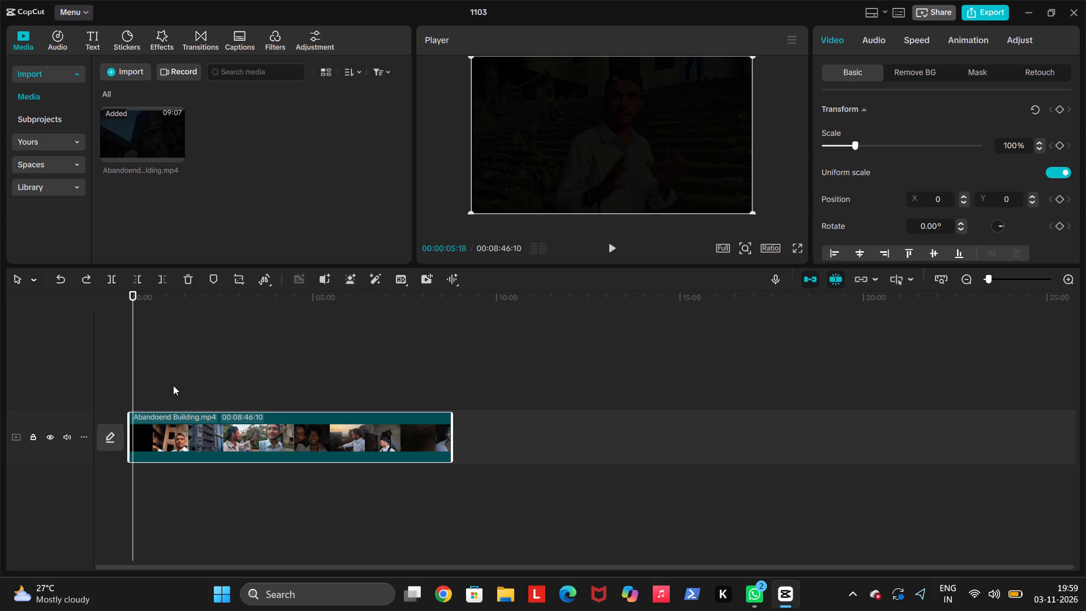
pyautogui.press('space')
pyautogui.press('space')
pyautogui.press('space')
pyautogui.press('space')
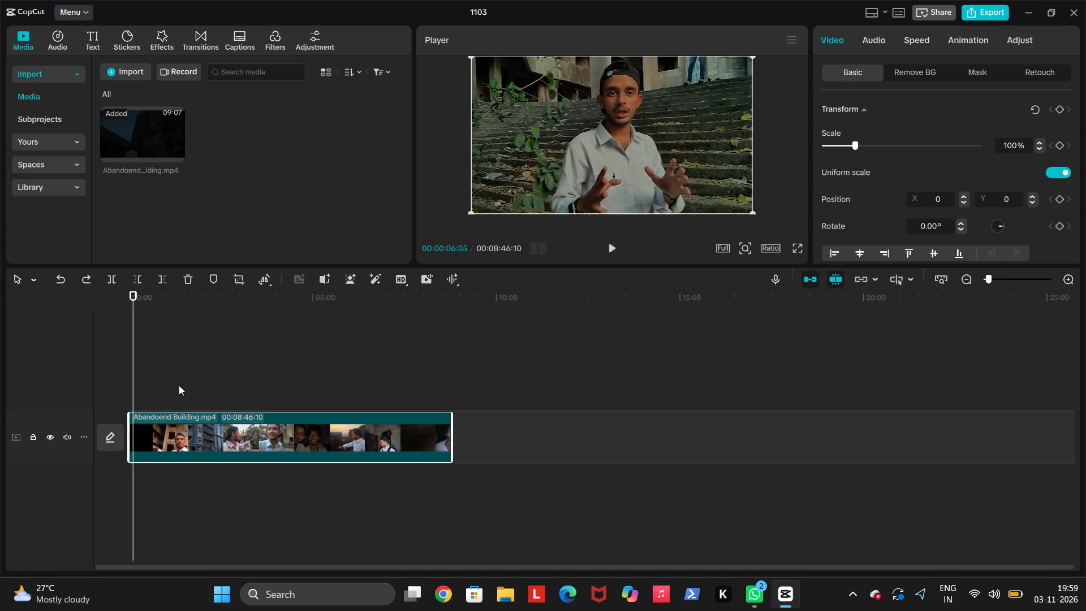
pyautogui.press('space')
pyautogui.press('space')
pyautogui.press('q')
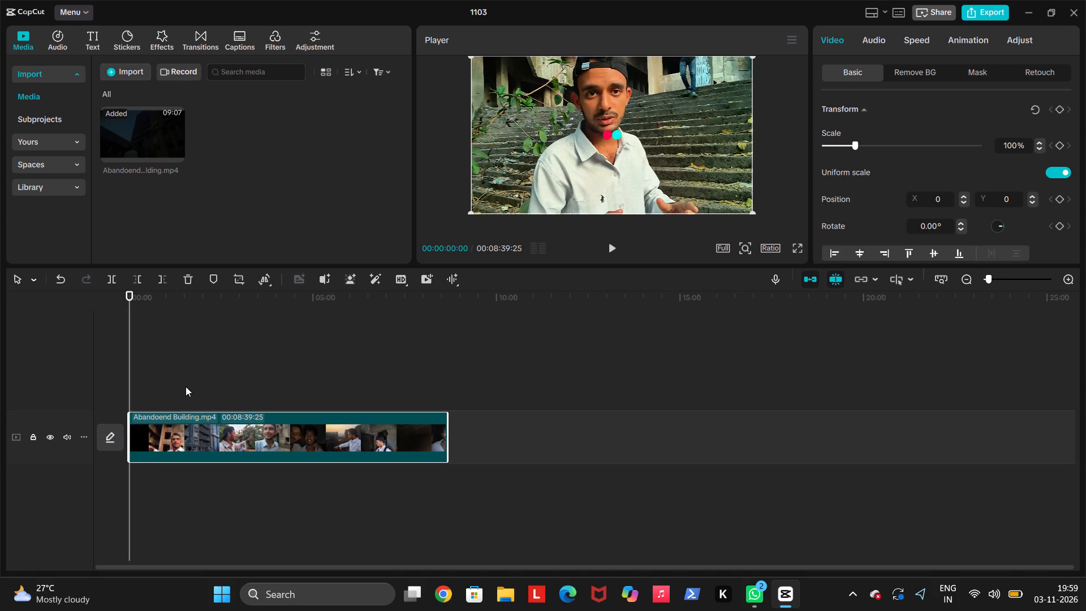
# Review the opening stairs shot and trim off the clip's start up to the two-handed pointing gesture, about 5.5 seconds.
pyautogui.press('space')
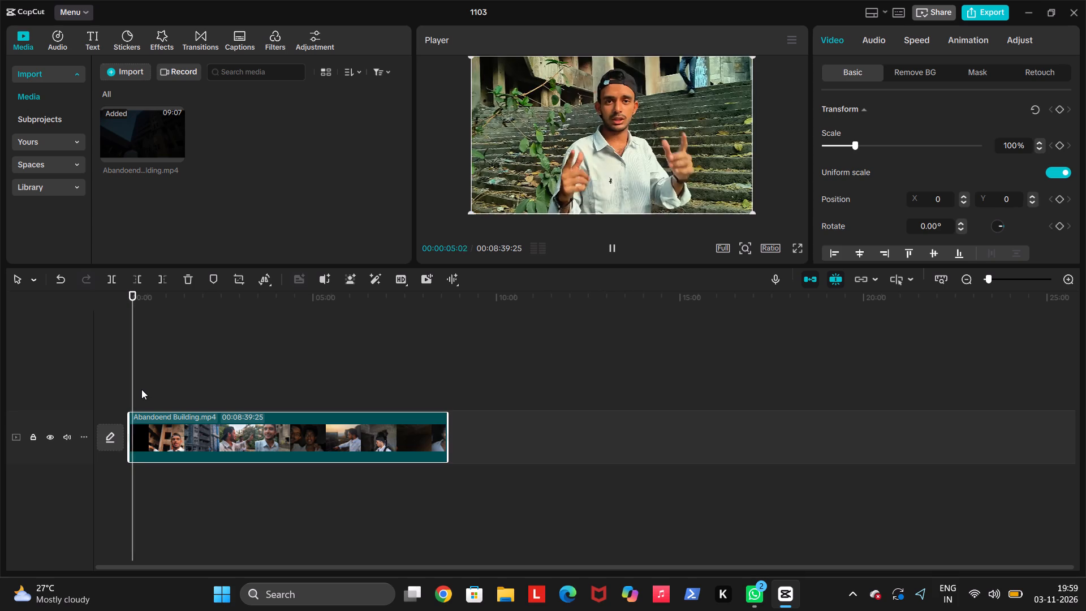
pyautogui.press('space')
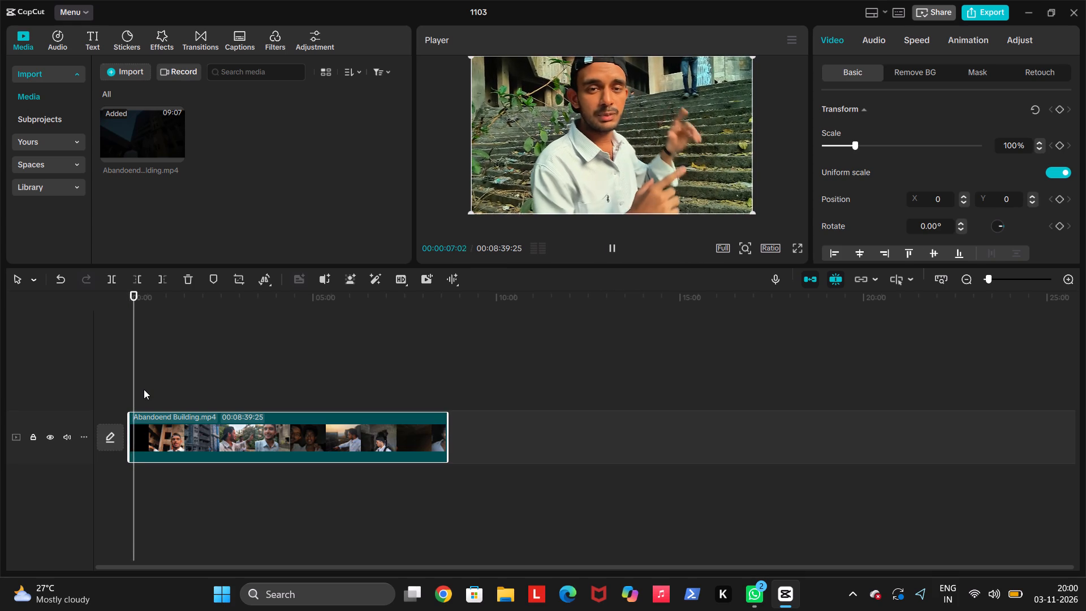
pyautogui.moveTo(132, 388); pyautogui.dragTo(103, 387)
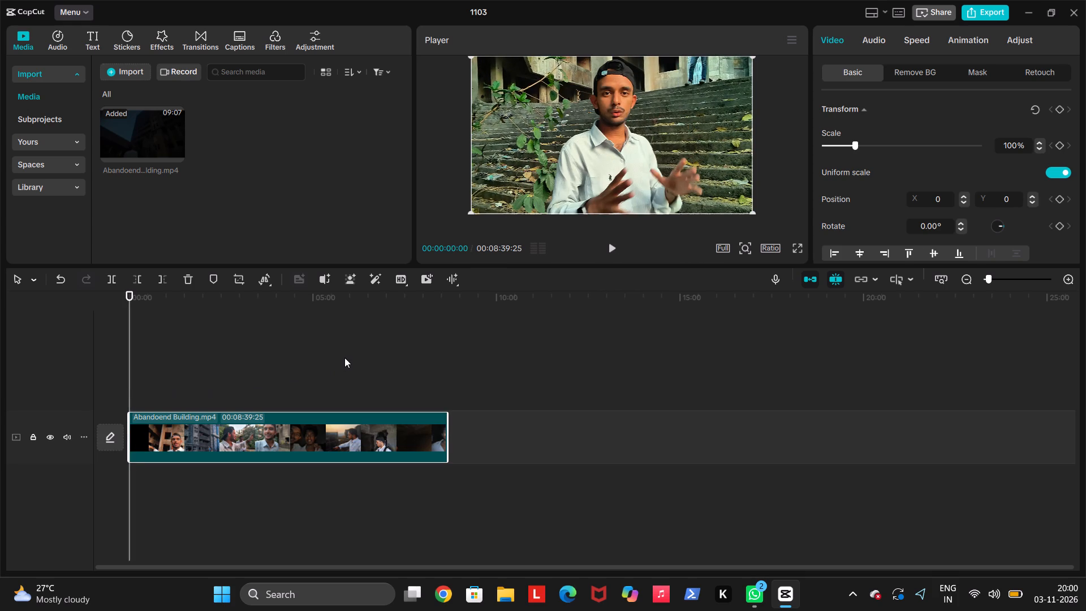
pyautogui.press('space')
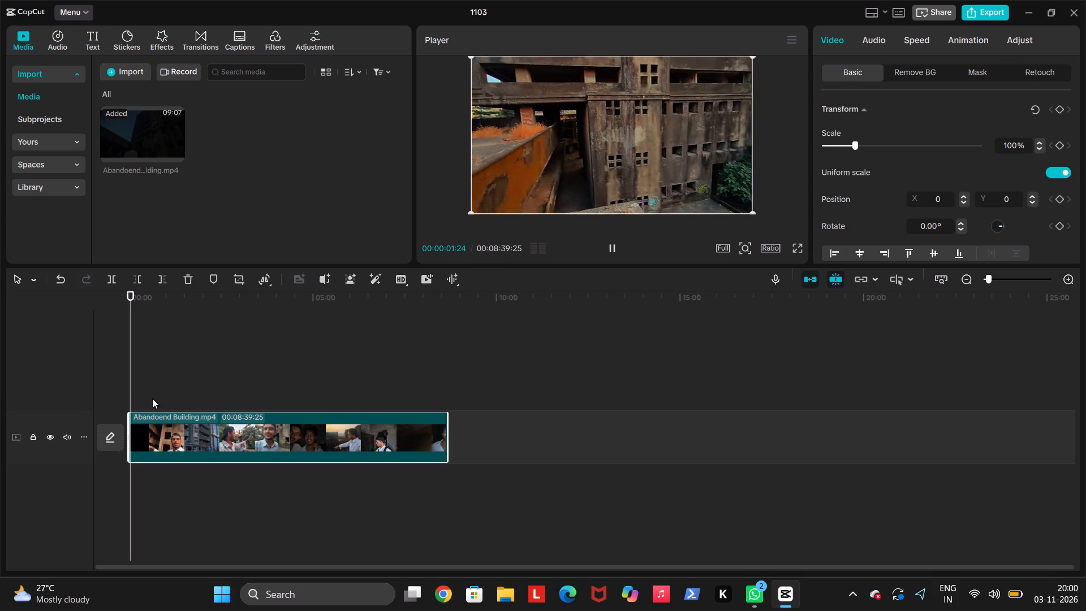
pyautogui.click(137, 400)
pyautogui.click(137, 400)
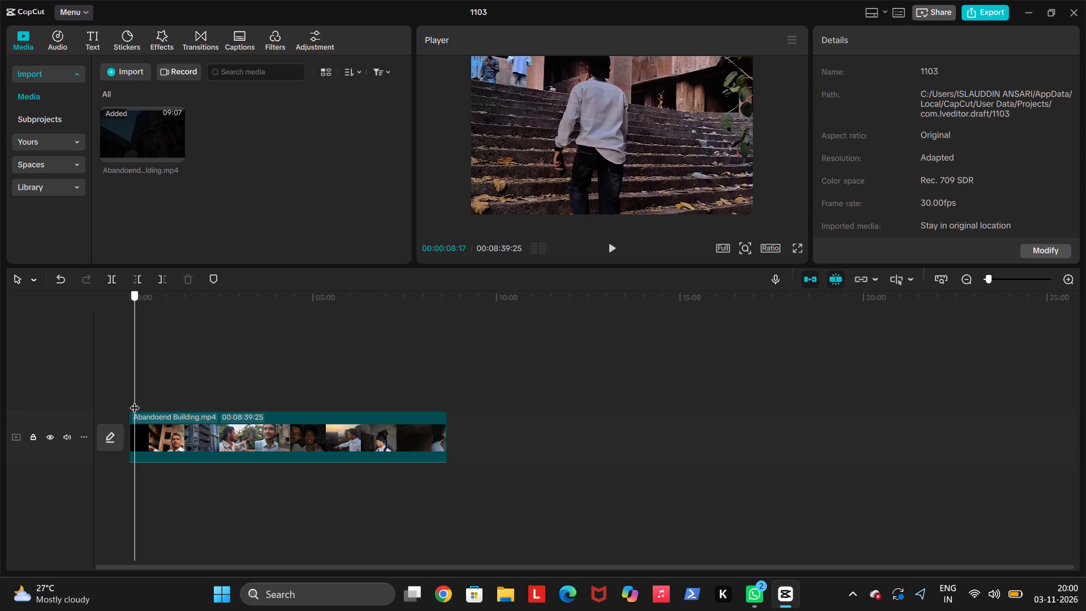
pyautogui.keyDown('ctrl'); pyautogui.scroll(18, 139, 403); pyautogui.keyUp('ctrl')
pyautogui.keyDown('ctrl'); pyautogui.scroll(7, 140, 404); pyautogui.keyUp('ctrl')
pyautogui.moveTo(140, 404); pyautogui.dragTo(145, 406)
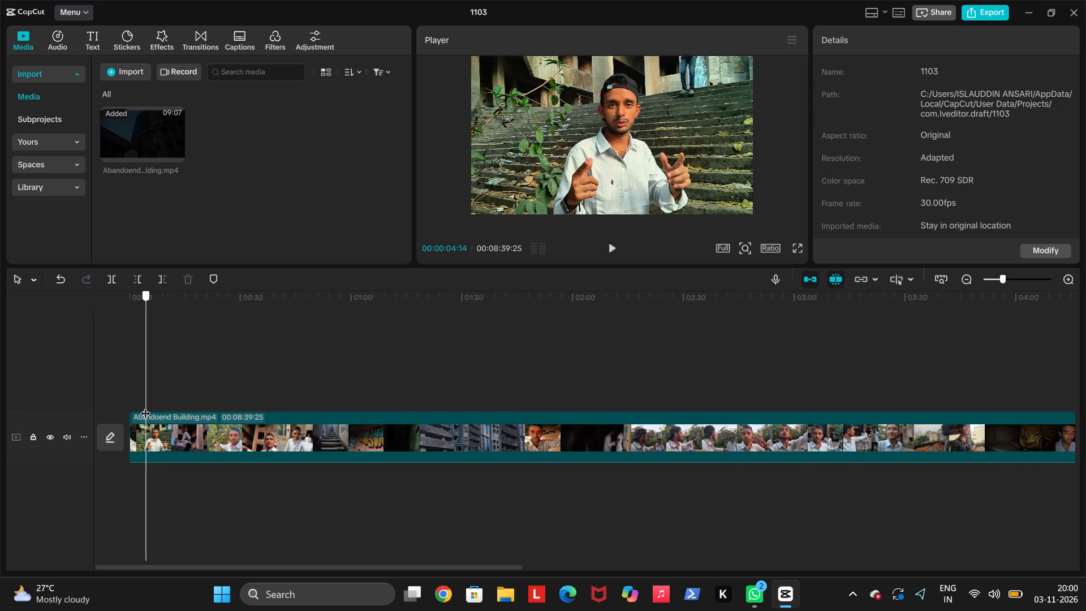
pyautogui.moveTo(145, 406); pyautogui.dragTo(150, 408)
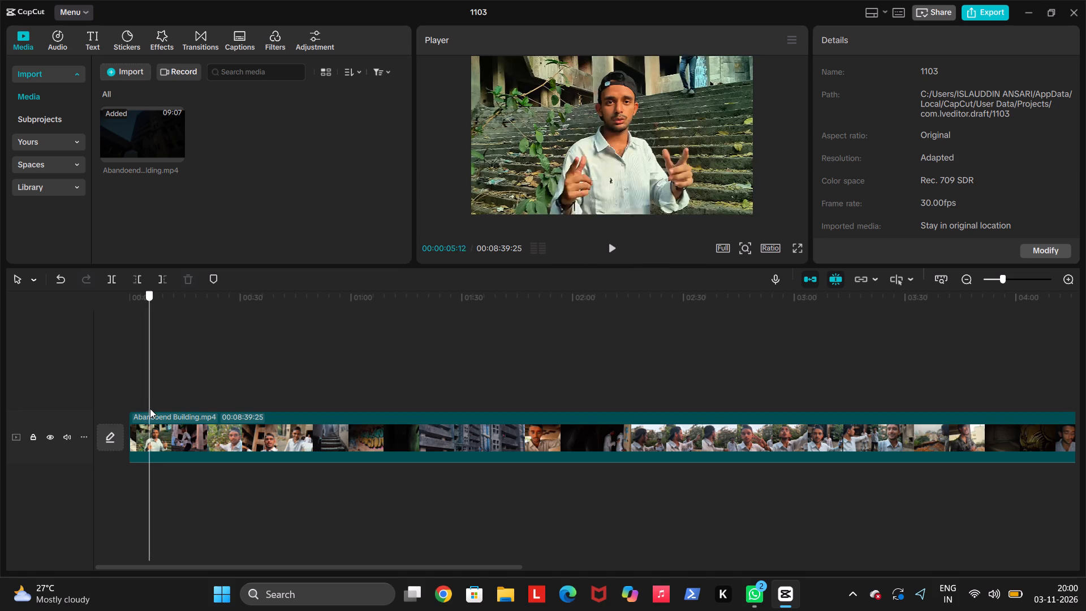
pyautogui.moveTo(150, 408); pyautogui.dragTo(149, 409)
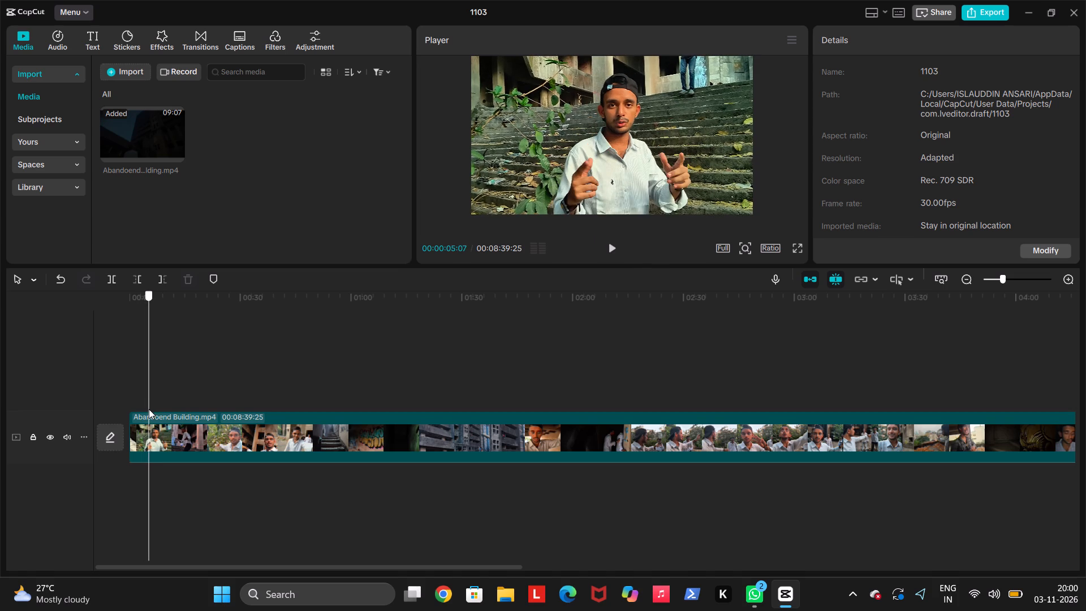
pyautogui.moveTo(149, 409); pyautogui.dragTo(149, 410)
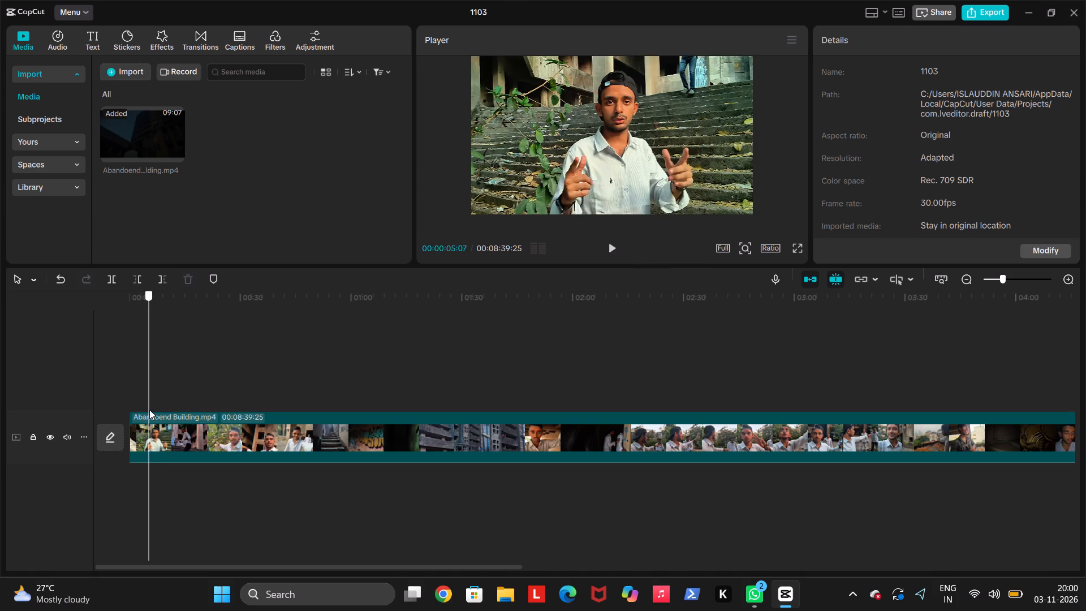
pyautogui.moveTo(149, 410); pyautogui.dragTo(150, 410)
pyautogui.press('q')
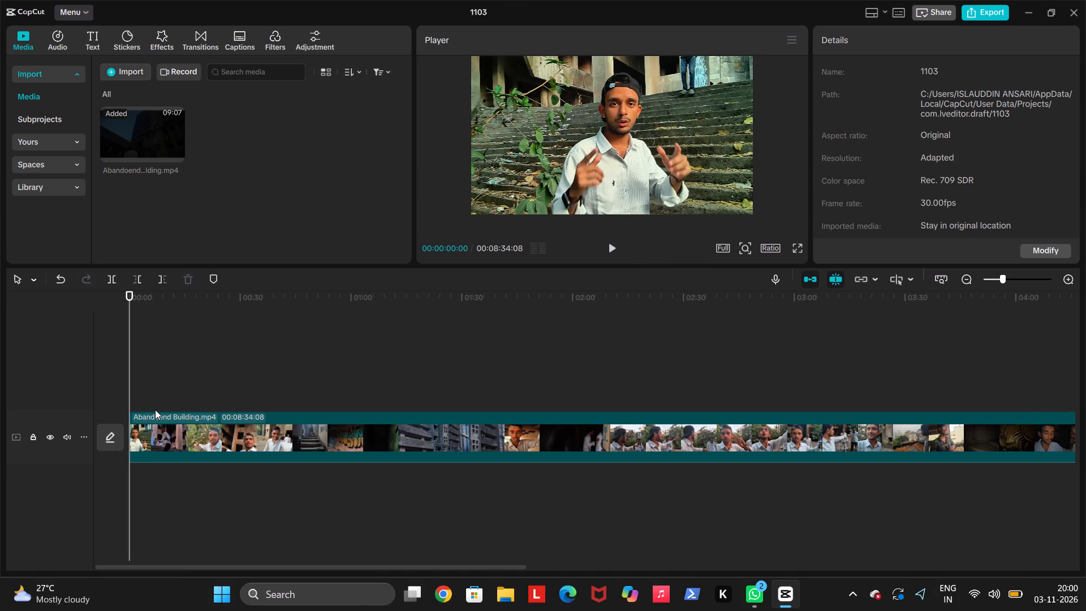
# Play the trimmed opening and split the clip at 00:00:02:12, during the raised-hand gesture.
pyautogui.press('space')
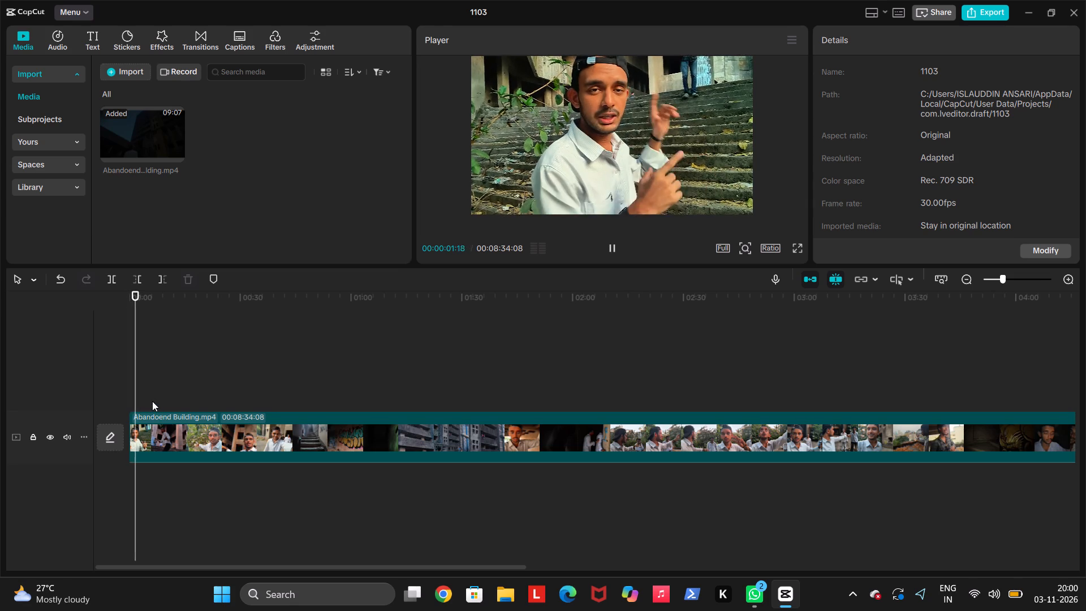
pyautogui.press('space')
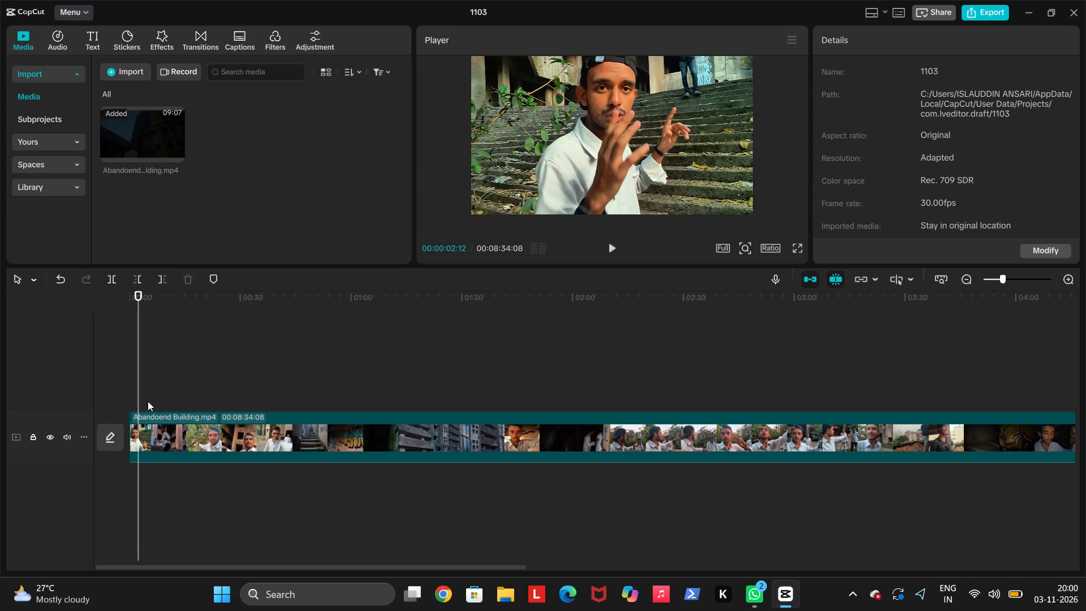
pyautogui.hotkey('ctrl', 'b')
# Find the graffiti-covered pillar shot near 29 seconds and trim off the second segment's start up to it, about 27 seconds.
pyautogui.press('space')
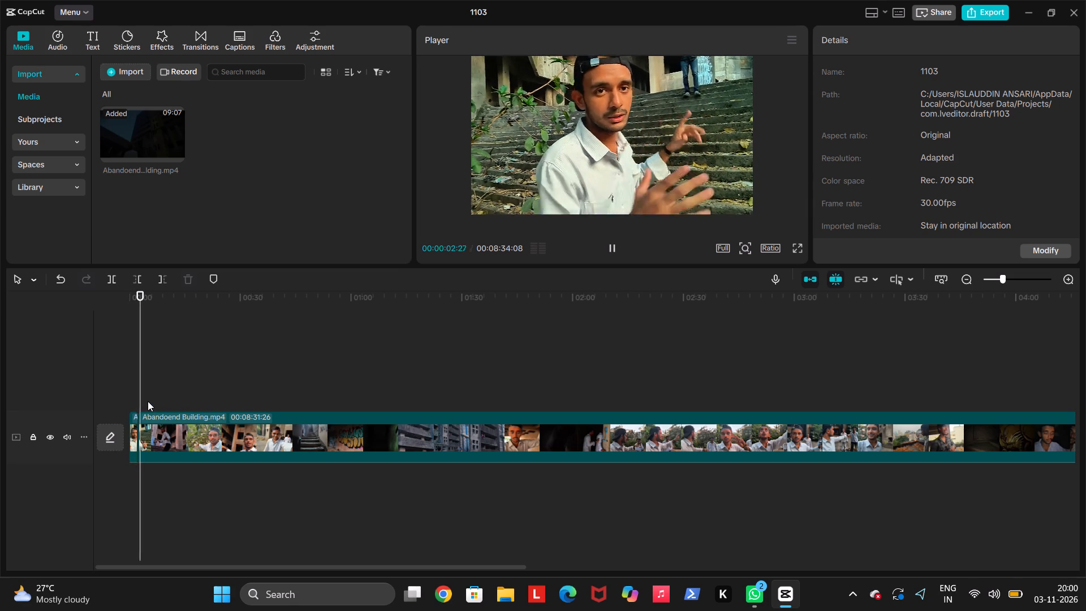
pyautogui.click(148, 401)
pyautogui.moveTo(148, 401); pyautogui.dragTo(156, 403)
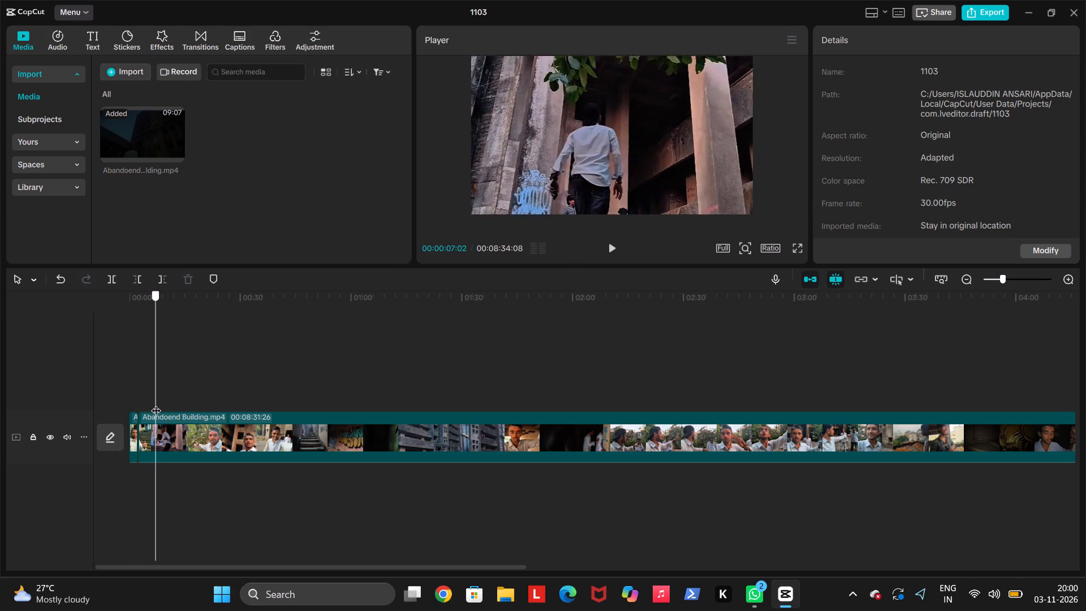
pyautogui.moveTo(156, 403); pyautogui.dragTo(169, 405)
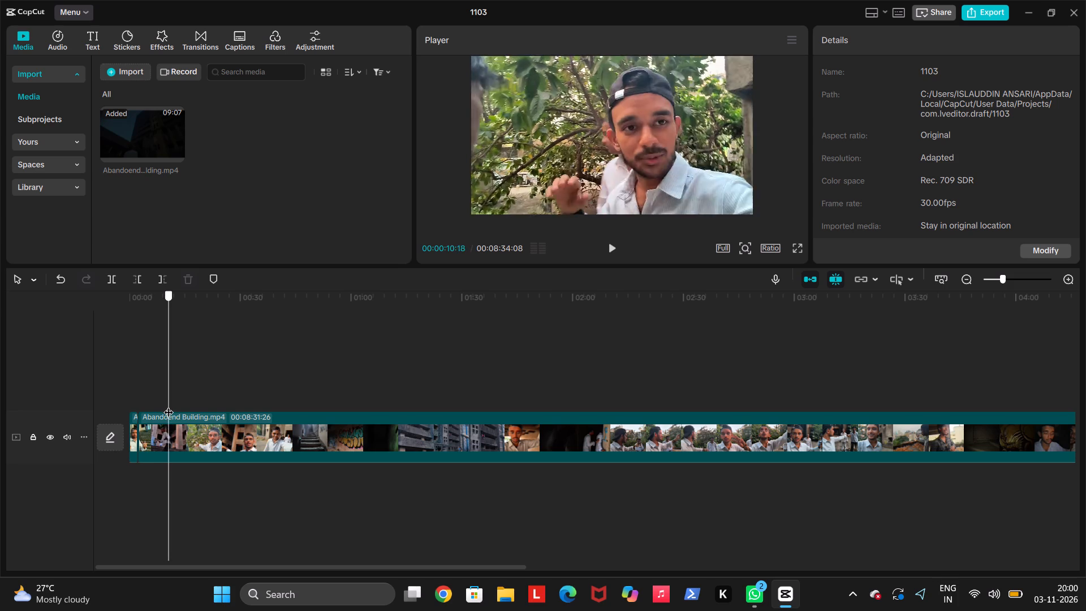
pyautogui.moveTo(169, 405); pyautogui.dragTo(217, 424)
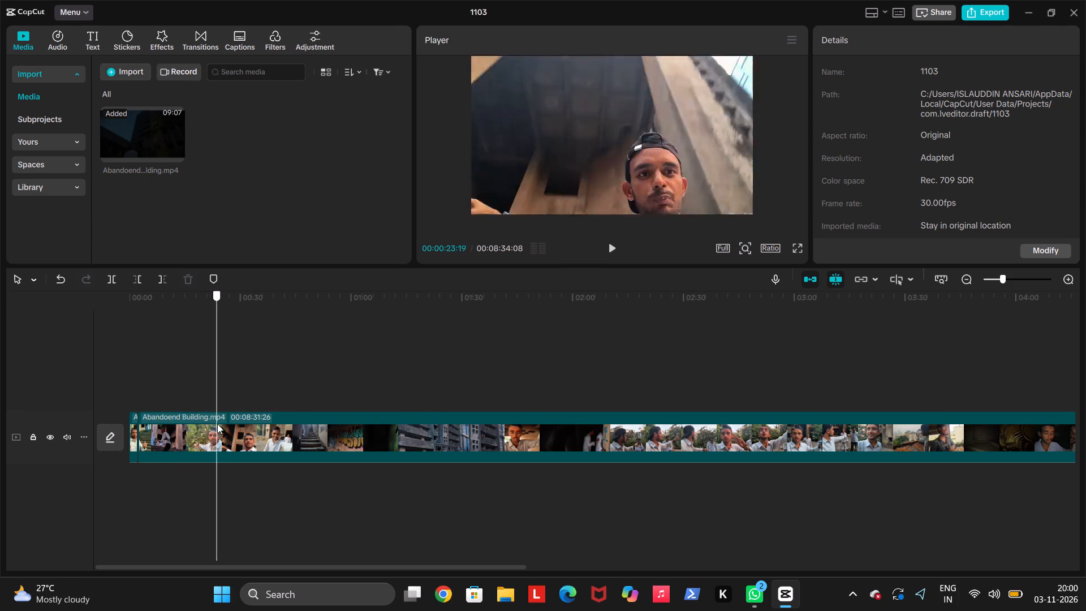
pyautogui.moveTo(217, 424); pyautogui.dragTo(240, 432)
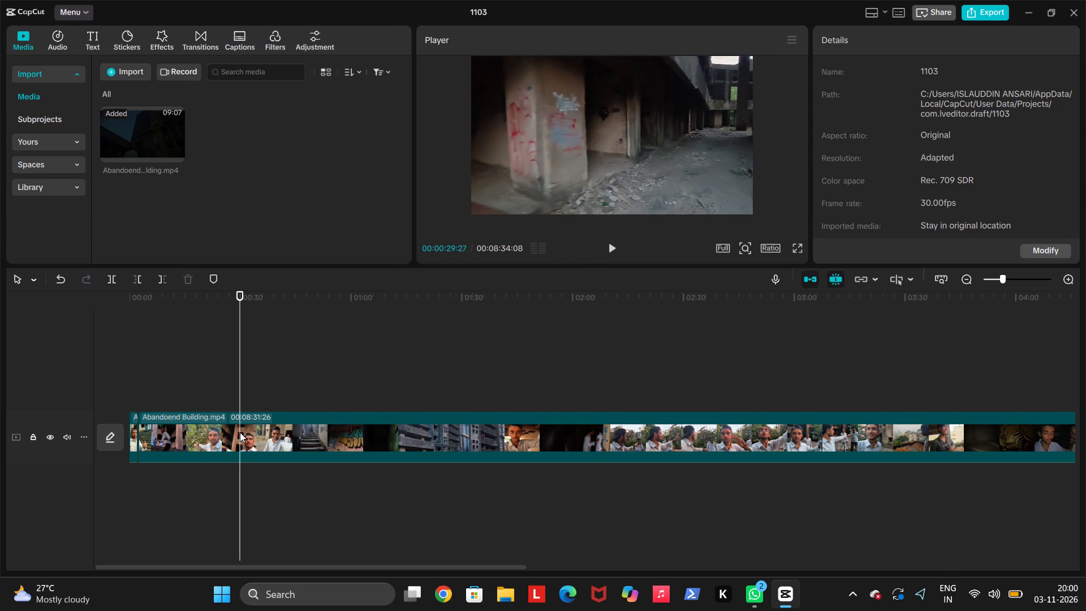
pyautogui.click(235, 405)
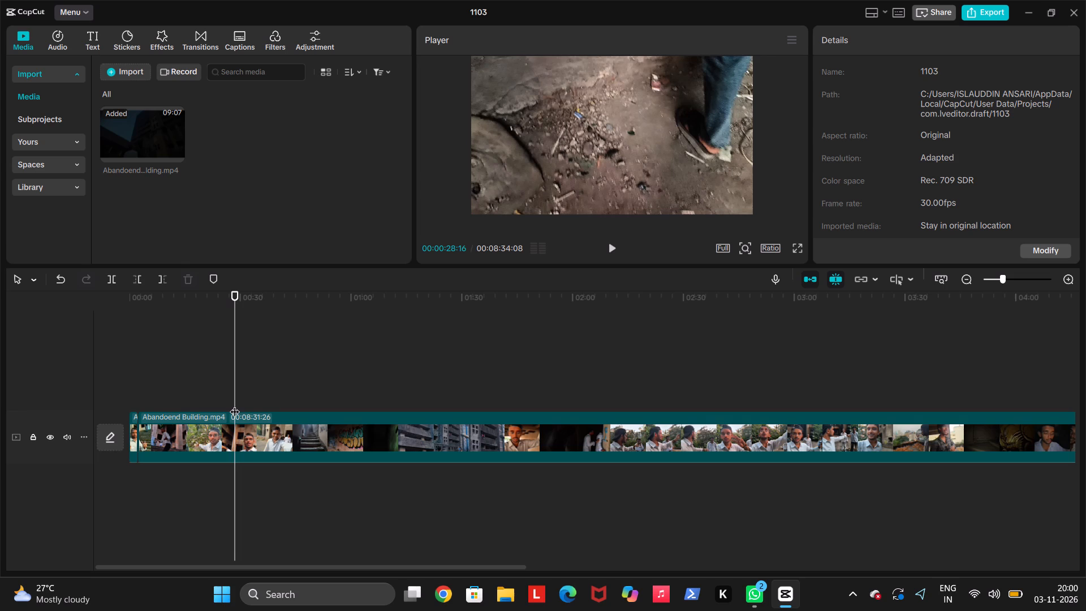
pyautogui.press('space')
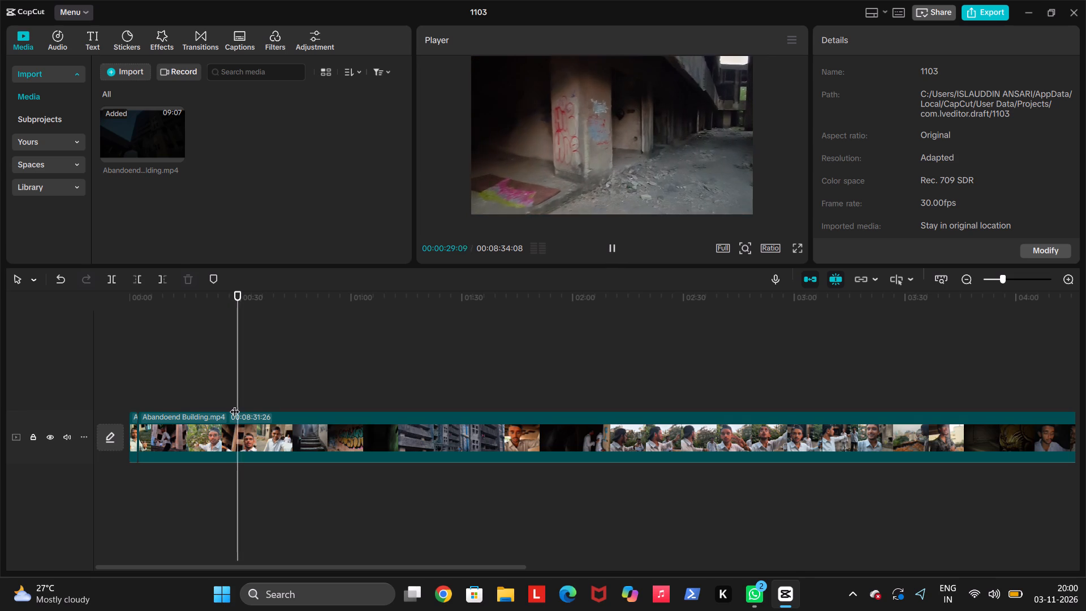
pyautogui.press('space')
pyautogui.press('q')
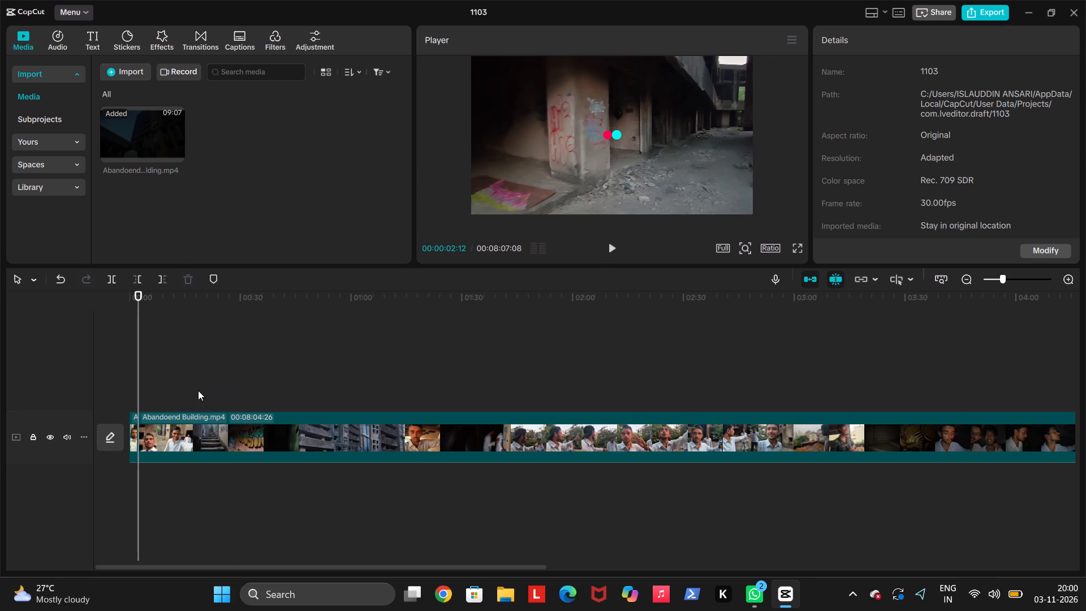
# Play the graffiti pillar shot and split the clip at about 4 seconds, before the selfie footage.
pyautogui.press('space')
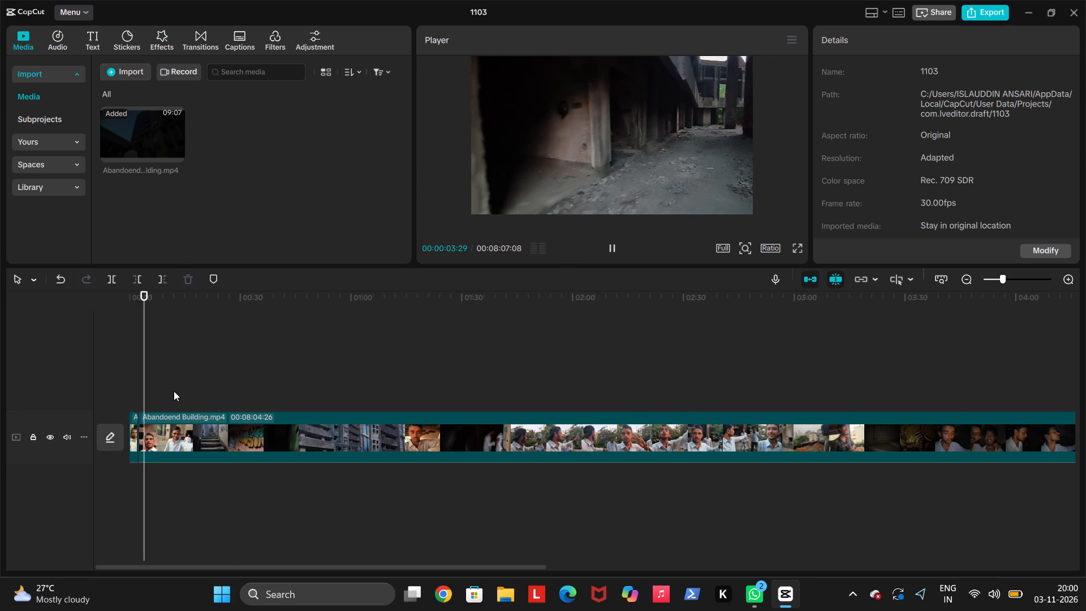
pyautogui.press('space')
pyautogui.hotkey('ctrl', 'b')
# Find the rooftop shot with outstretched arms near 39 seconds and trim off the third segment's start up to it, about 35 seconds.
pyautogui.press('space')
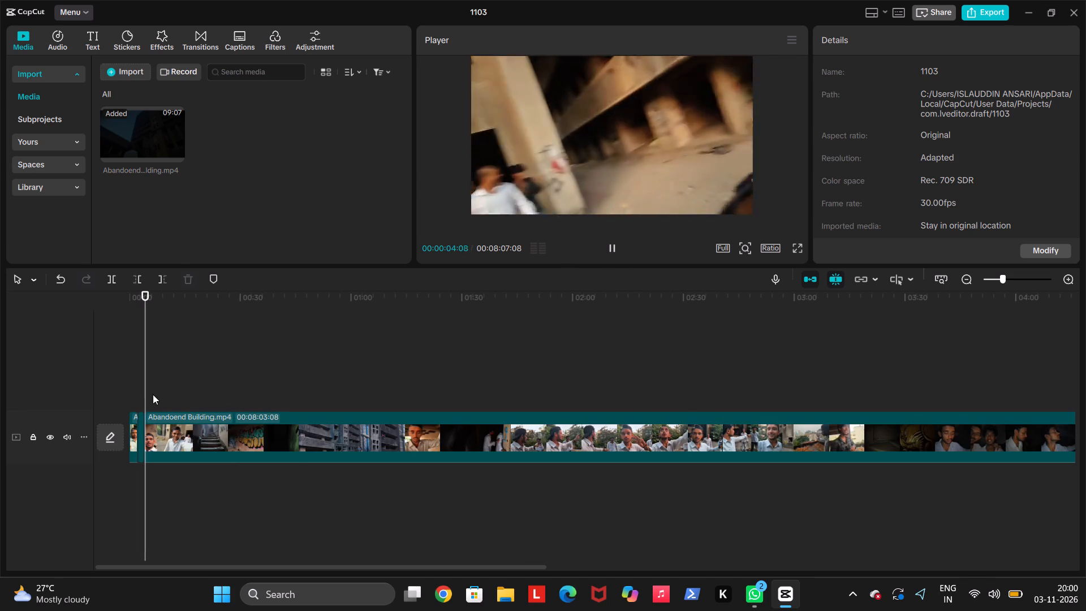
pyautogui.click(152, 394)
pyautogui.moveTo(152, 395); pyautogui.dragTo(161, 399)
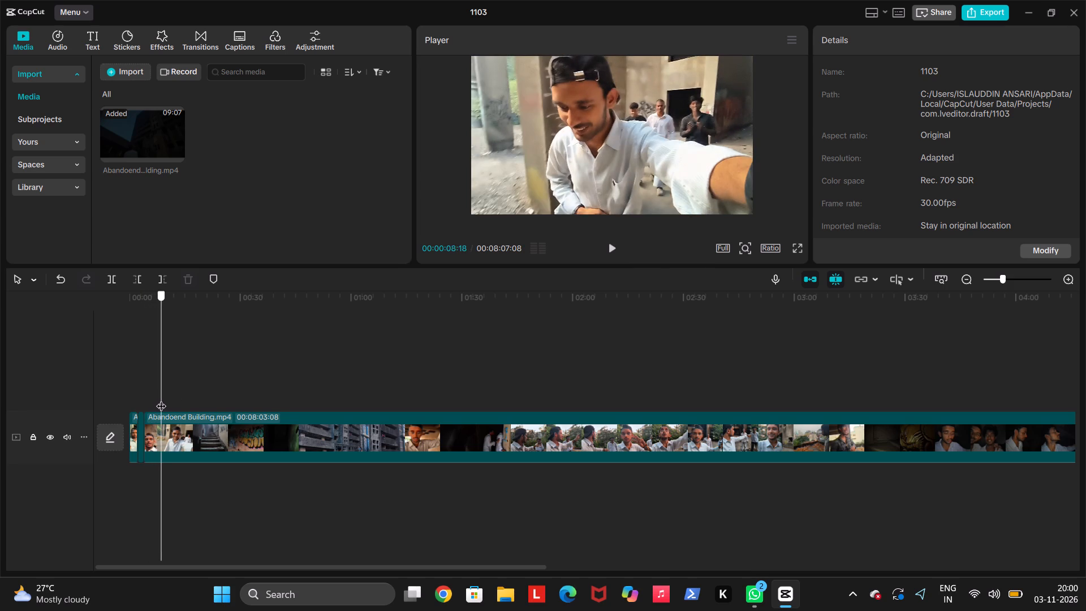
pyautogui.moveTo(161, 399); pyautogui.dragTo(169, 403)
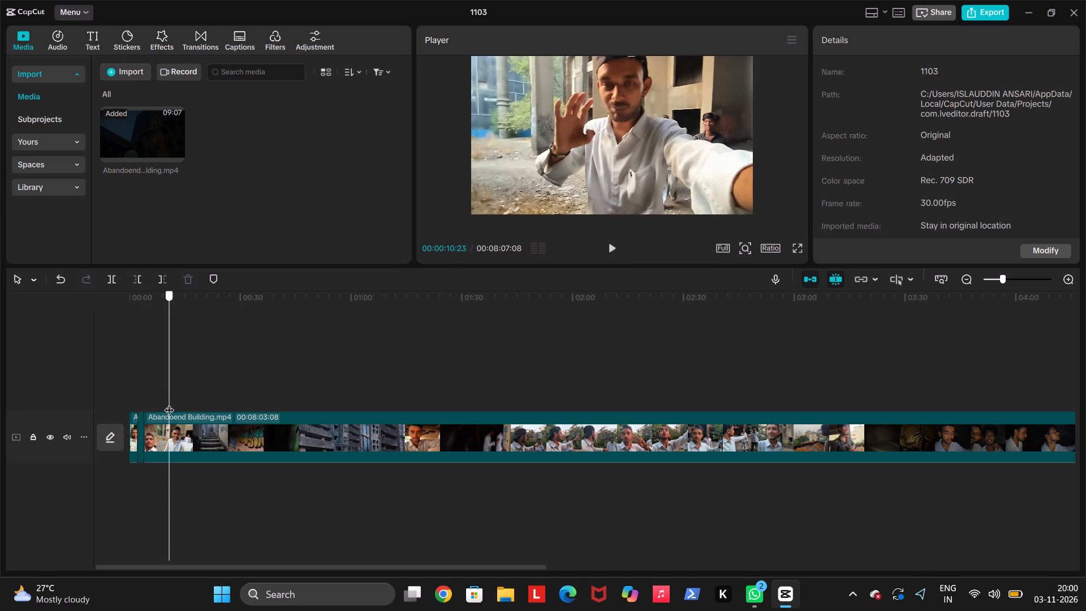
pyautogui.moveTo(169, 403); pyautogui.dragTo(199, 420)
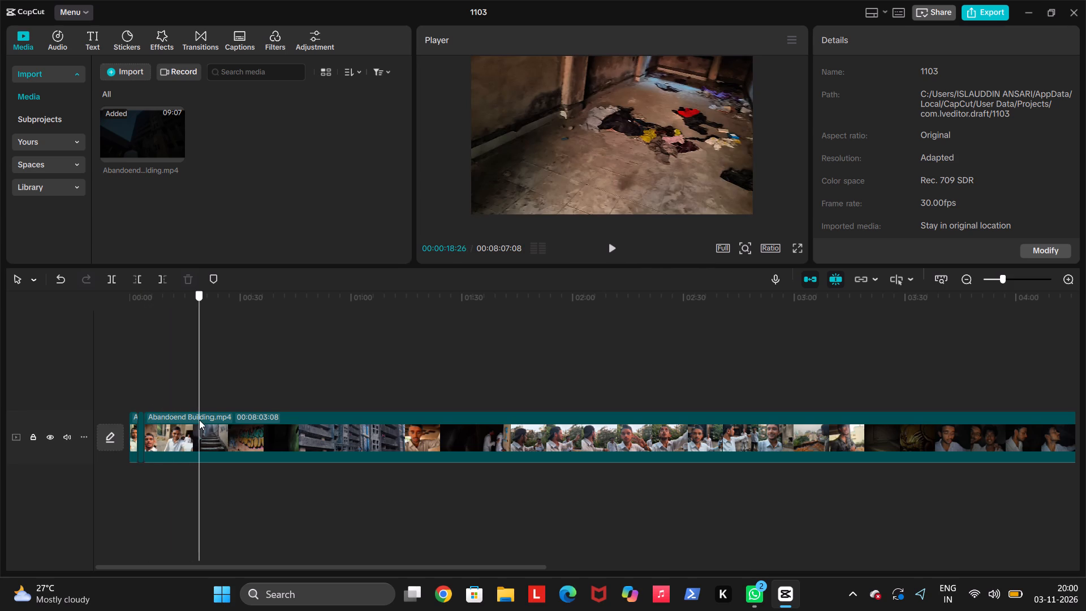
pyautogui.moveTo(199, 420); pyautogui.dragTo(187, 422)
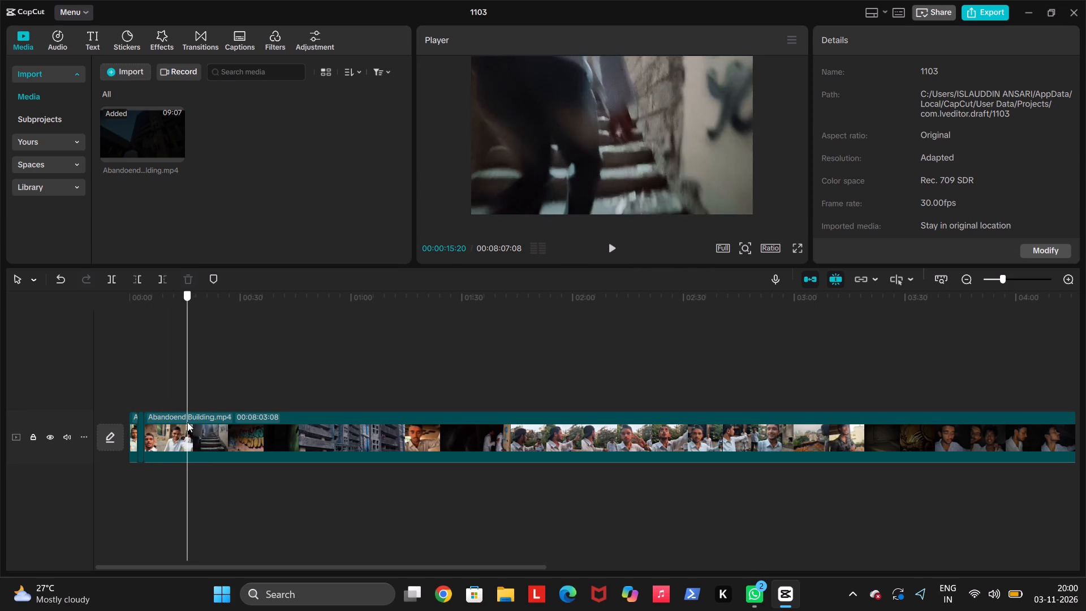
pyautogui.moveTo(187, 422); pyautogui.dragTo(195, 427)
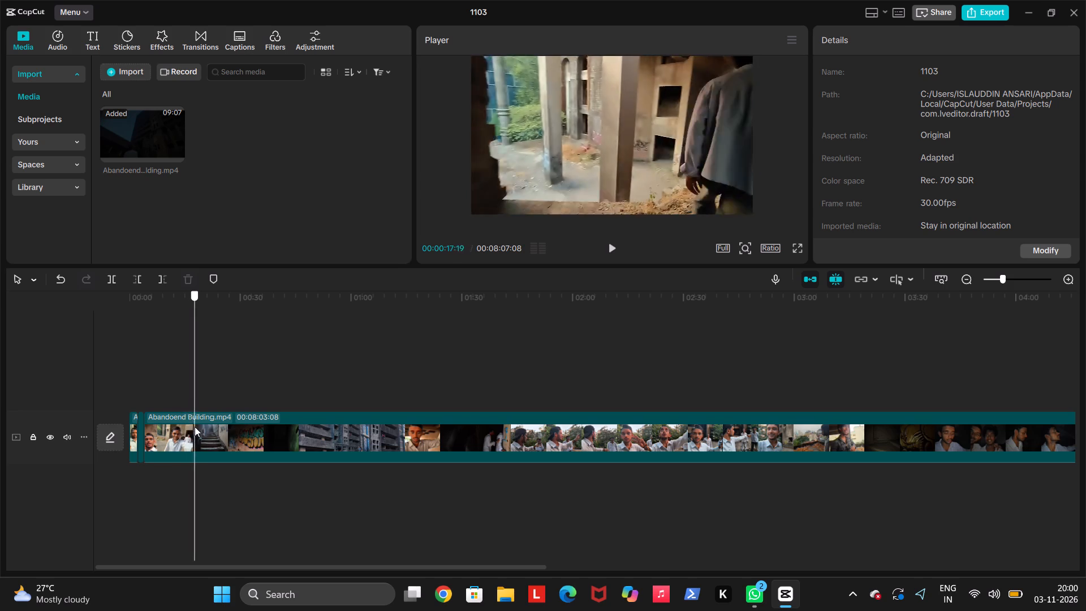
pyautogui.moveTo(195, 427); pyautogui.dragTo(191, 429)
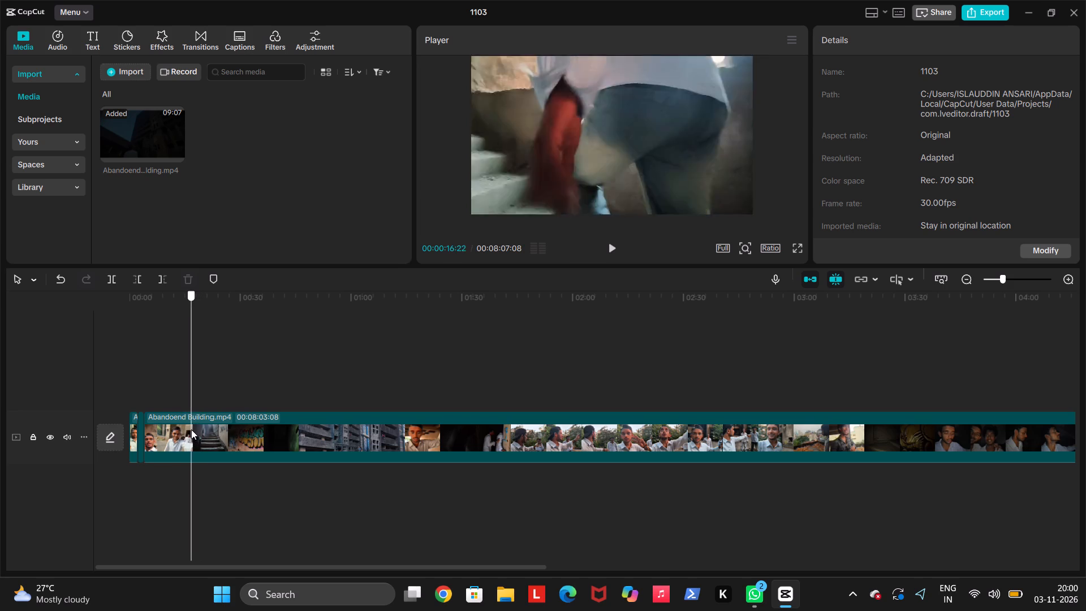
pyautogui.moveTo(191, 429); pyautogui.dragTo(198, 433)
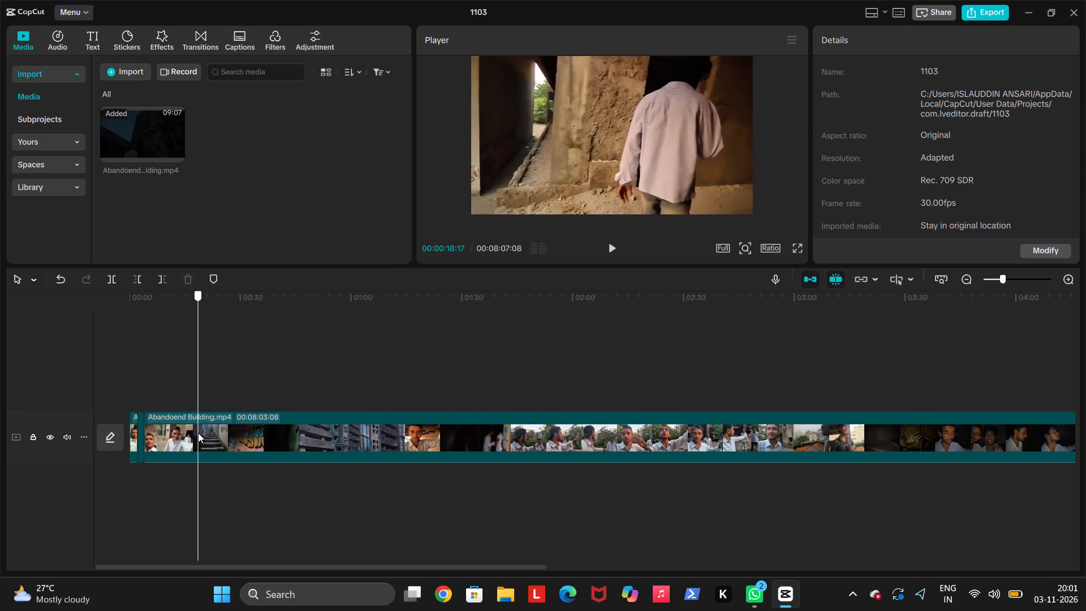
pyautogui.moveTo(198, 433); pyautogui.dragTo(201, 434)
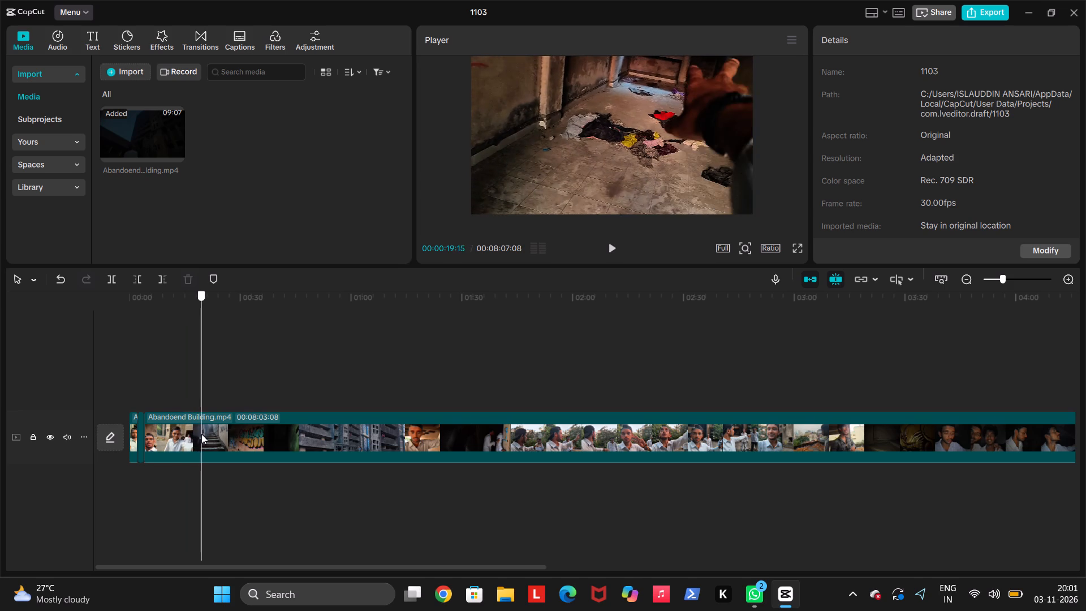
pyautogui.moveTo(201, 434); pyautogui.dragTo(210, 438)
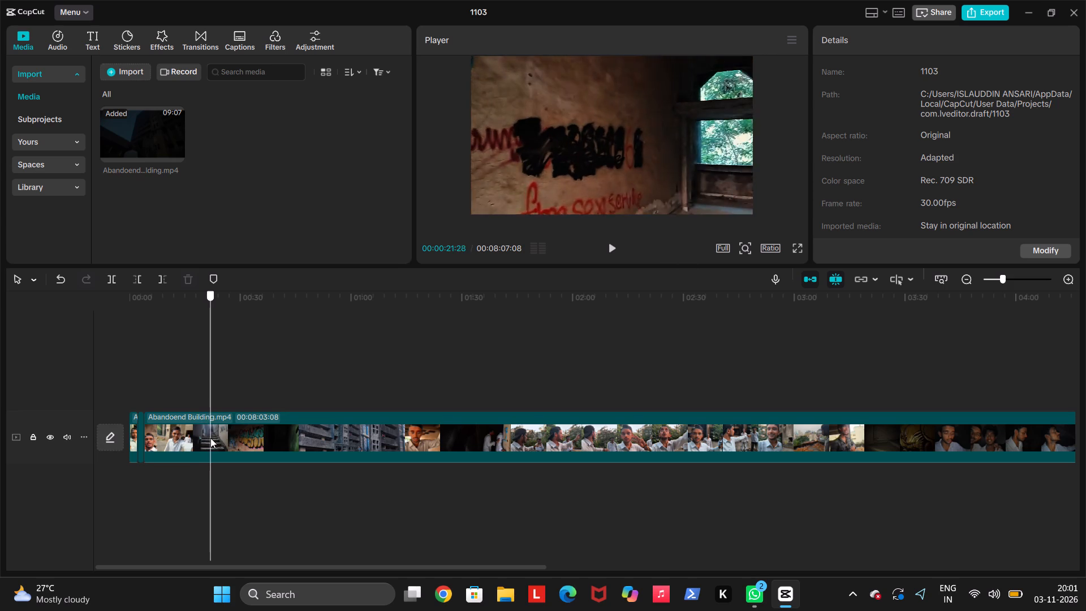
pyautogui.moveTo(210, 438); pyautogui.dragTo(237, 454)
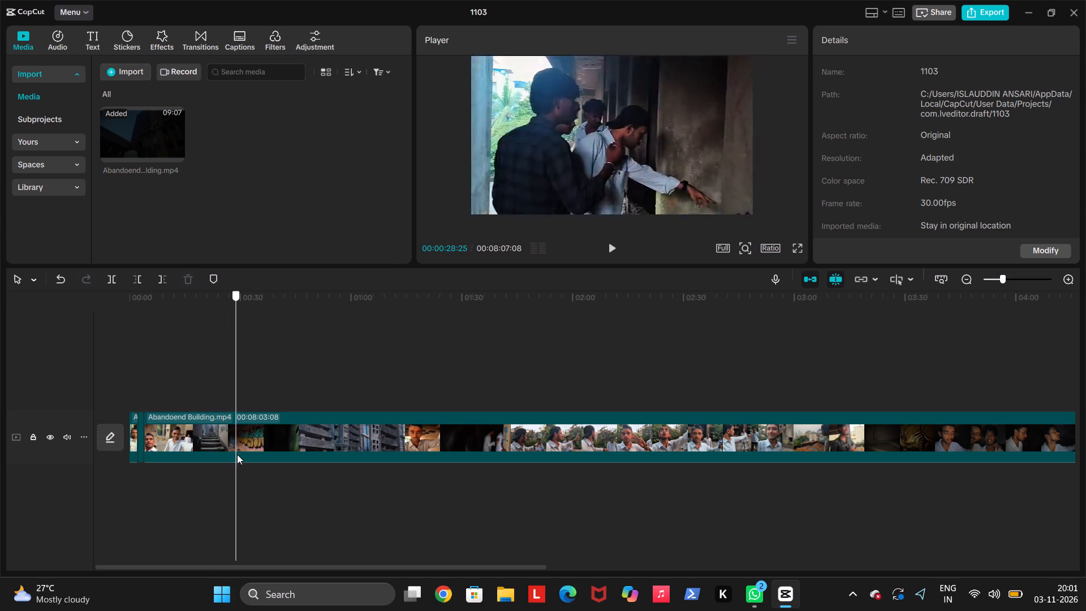
pyautogui.moveTo(237, 454); pyautogui.dragTo(284, 464)
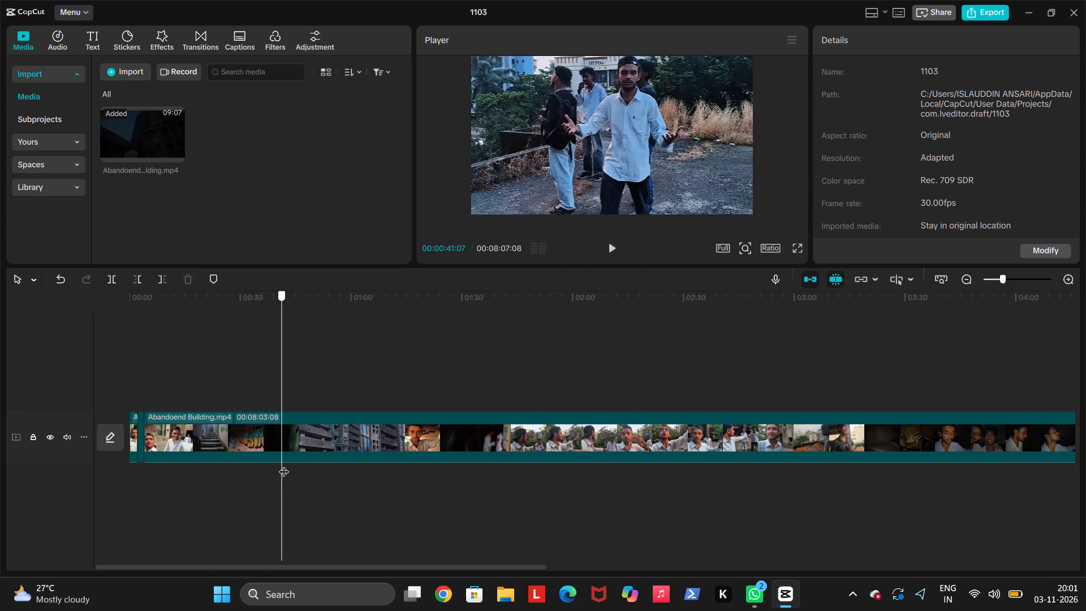
pyautogui.moveTo(284, 464); pyautogui.dragTo(318, 471)
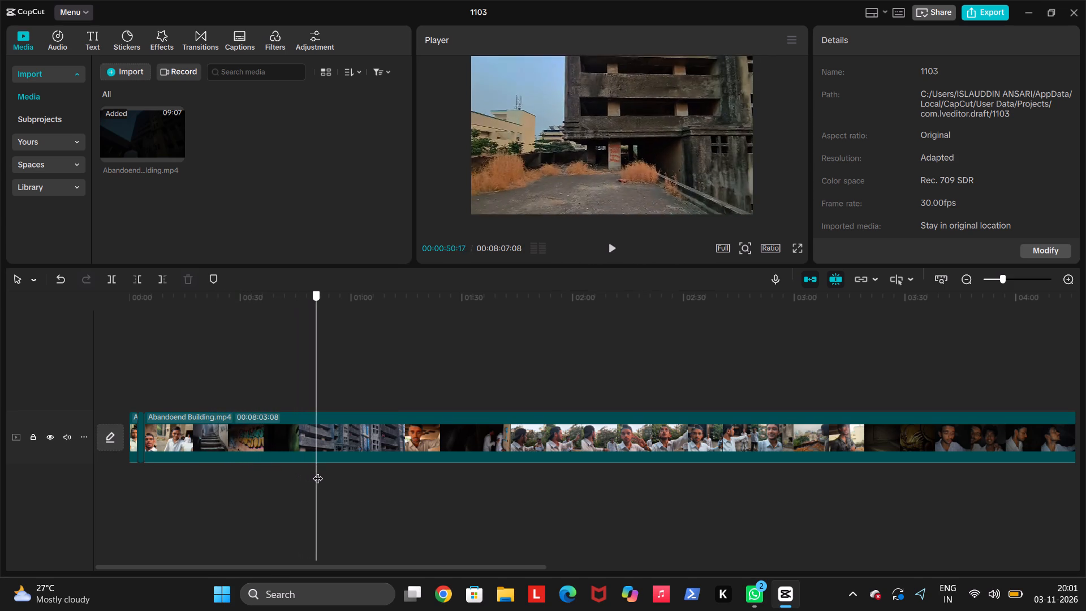
pyautogui.moveTo(318, 471); pyautogui.dragTo(330, 474)
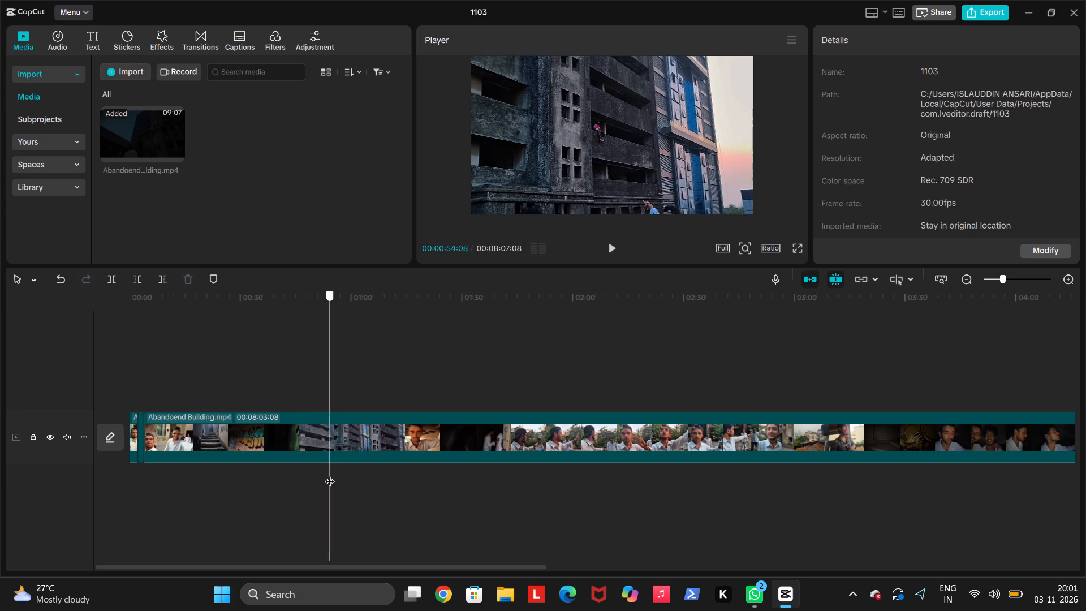
pyautogui.moveTo(330, 474); pyautogui.dragTo(296, 473)
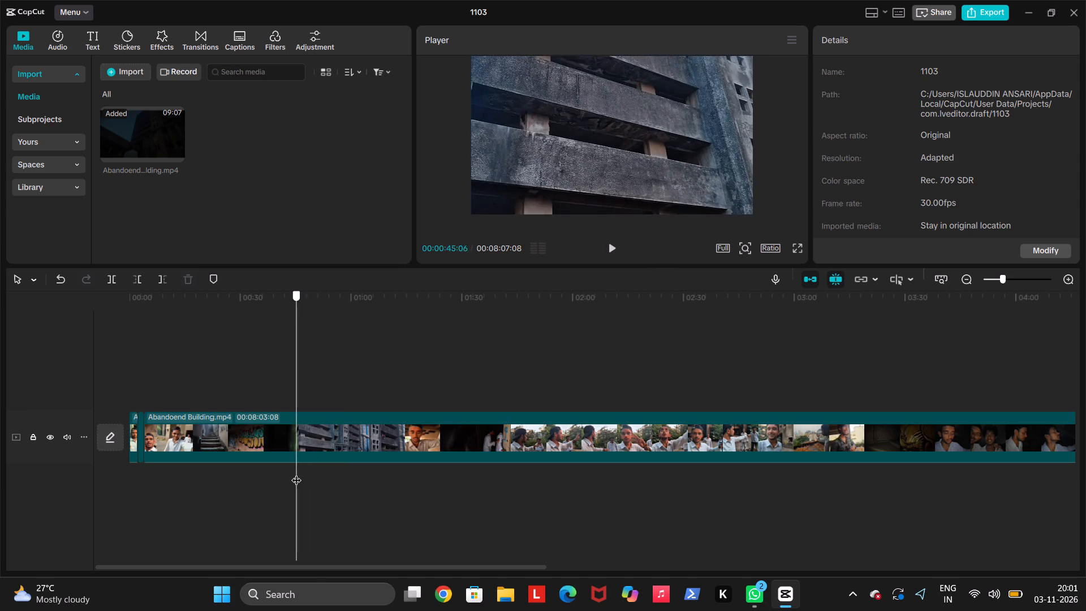
pyautogui.moveTo(296, 473); pyautogui.dragTo(278, 473)
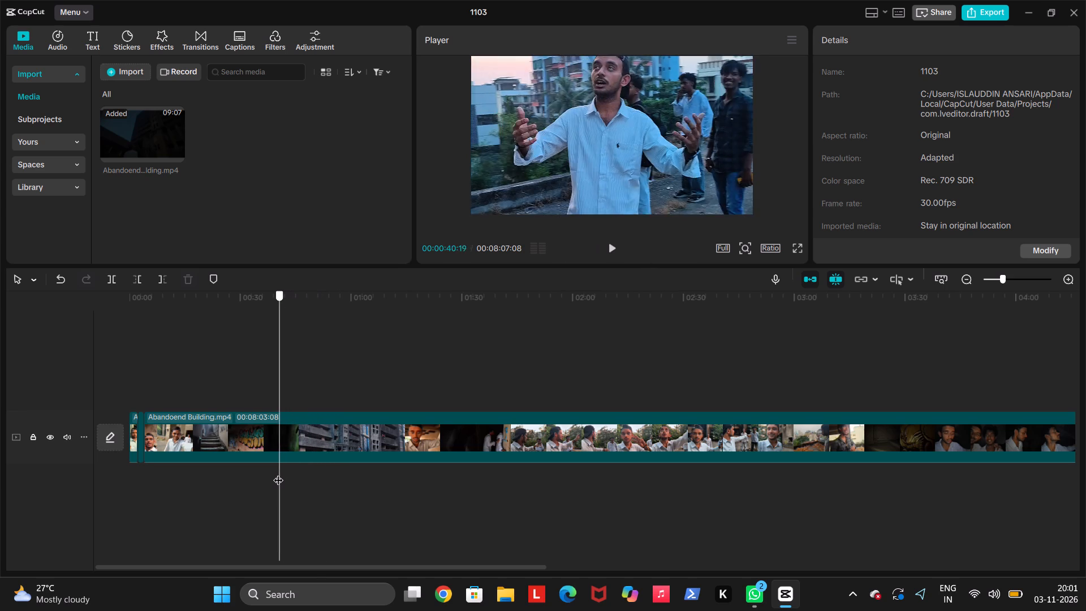
pyautogui.moveTo(278, 473); pyautogui.dragTo(277, 473)
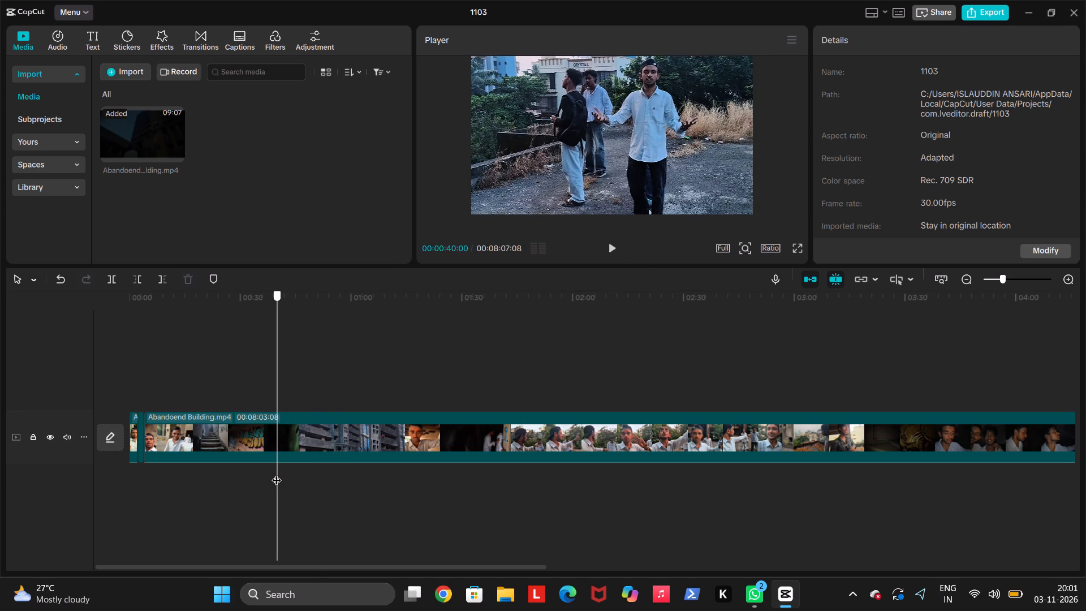
pyautogui.moveTo(277, 473); pyautogui.dragTo(273, 473)
pyautogui.press('q')
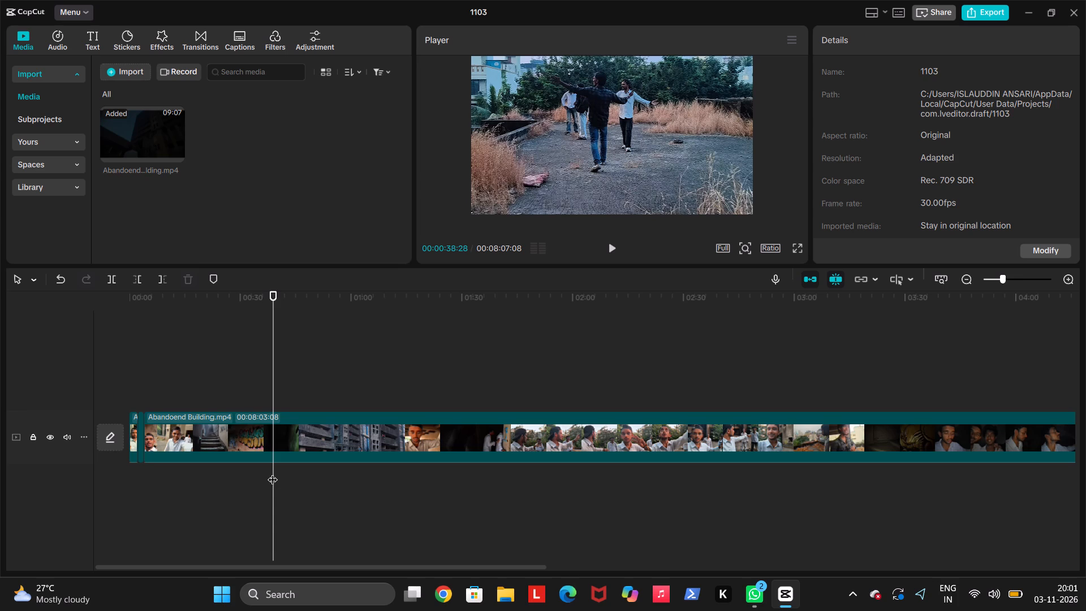
# Play the rooftop shot and split the clip at about 00:00:06:21, during the open-arms gesture.
pyautogui.press('space')
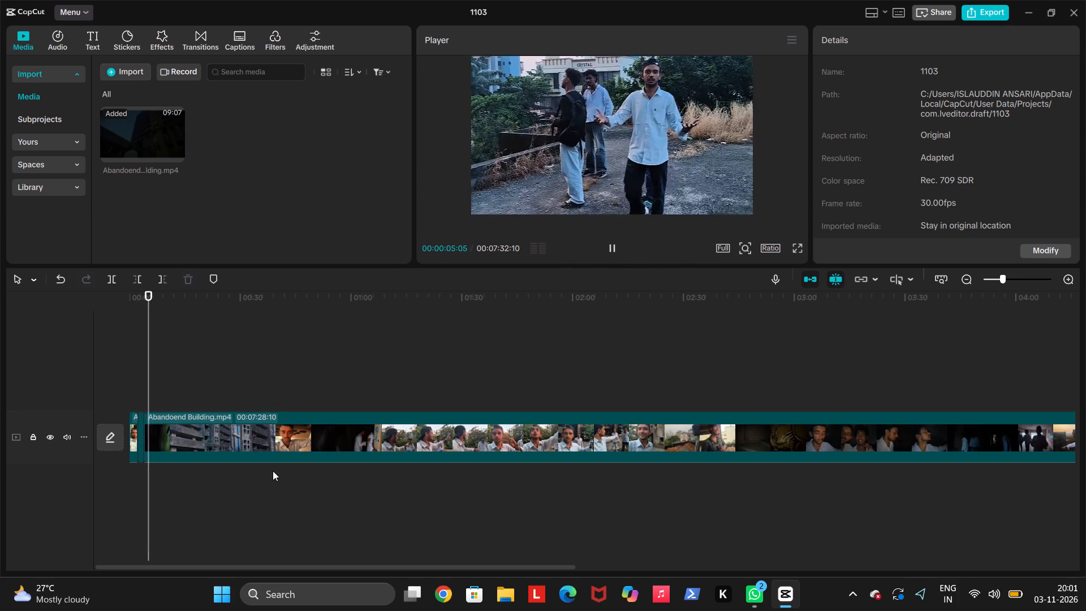
pyautogui.press('space')
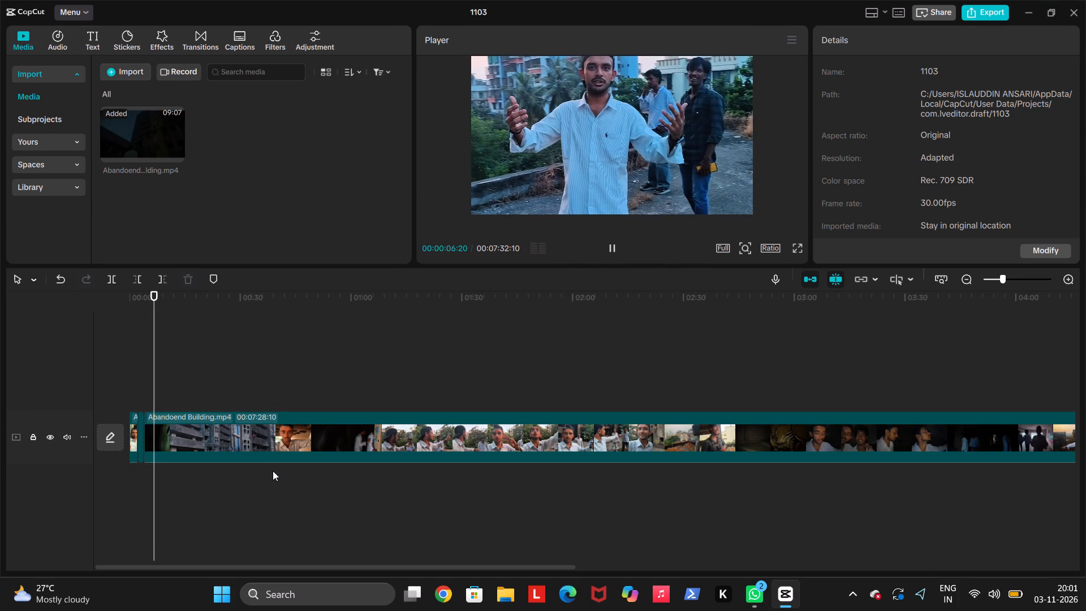
pyautogui.hotkey('ctrl', 'b')
# Trim off the fourth segment's start up to the abandoned building exterior near 12 seconds, about 5 seconds.
pyautogui.press('space')
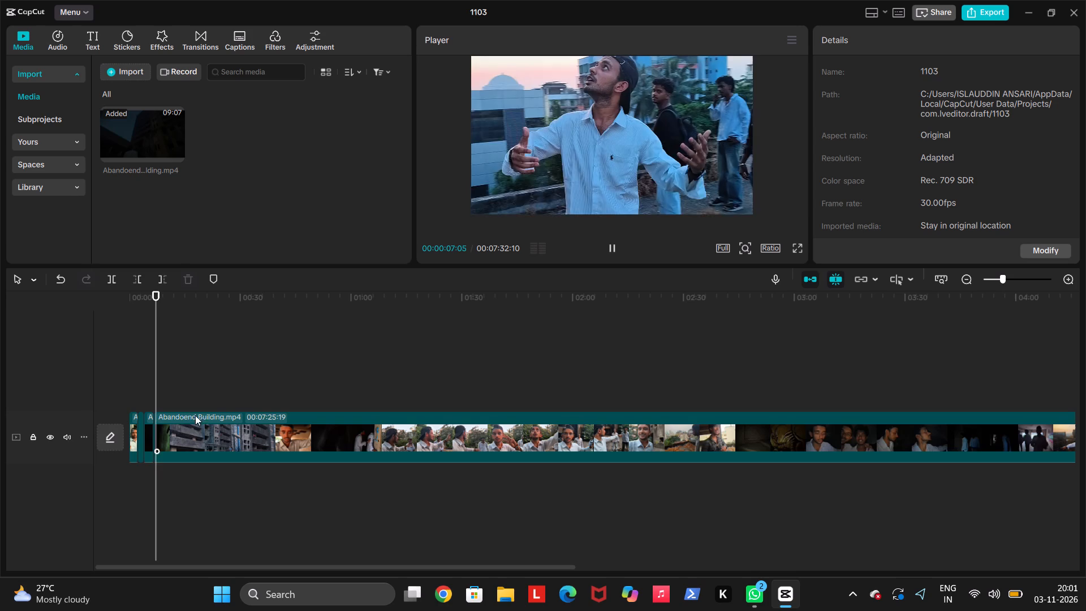
pyautogui.click(169, 400)
pyautogui.press('space')
pyautogui.click(173, 402)
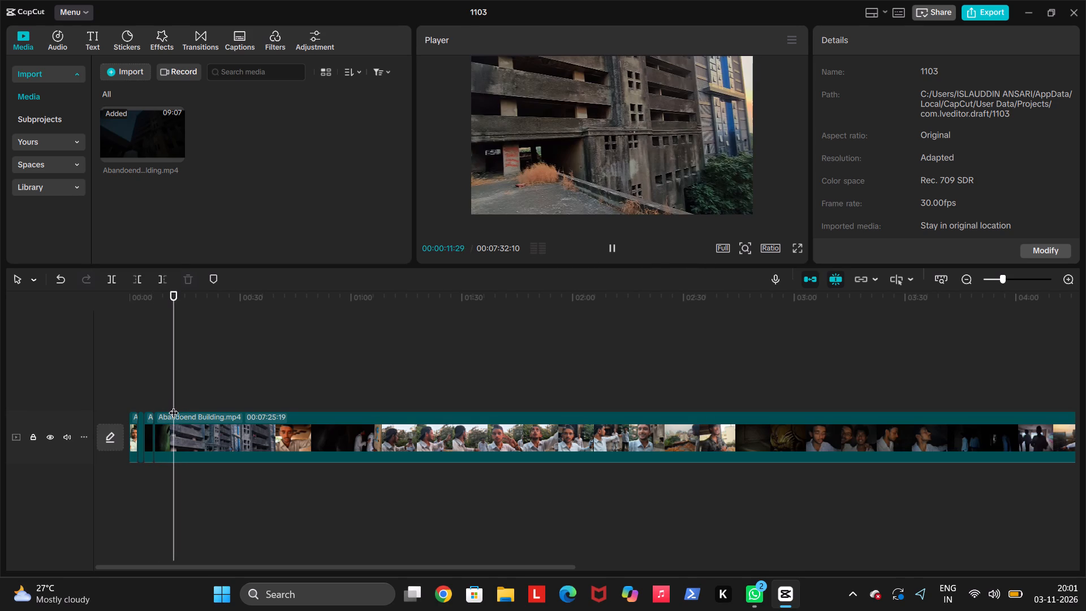
pyautogui.write('q')
# Play the building exterior shot and split the clip at 00:00:08:23.
pyautogui.press('space')
pyautogui.click(162, 401)
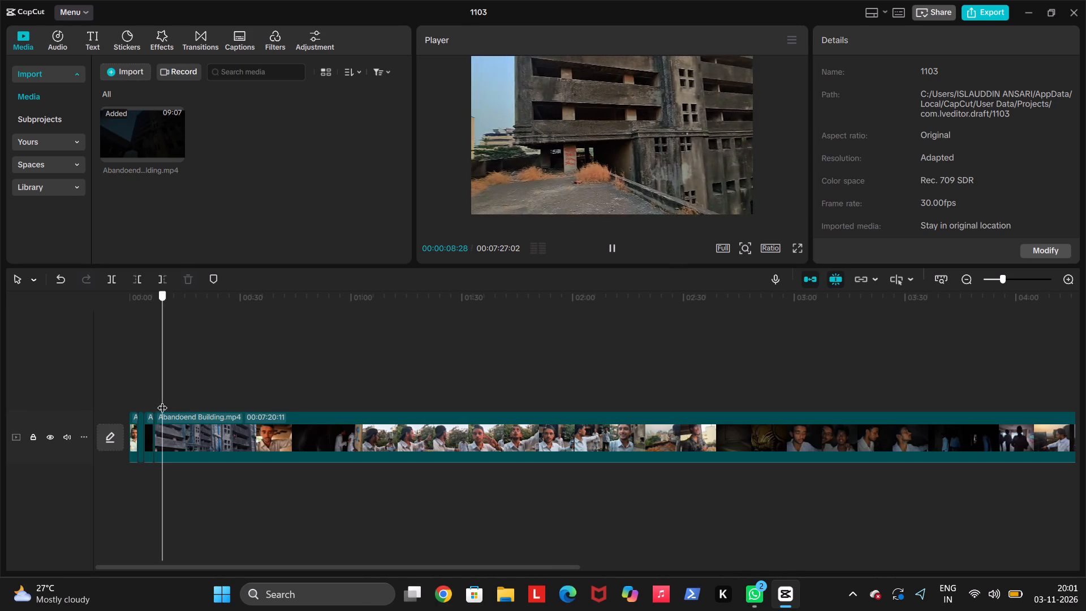
pyautogui.click(162, 401)
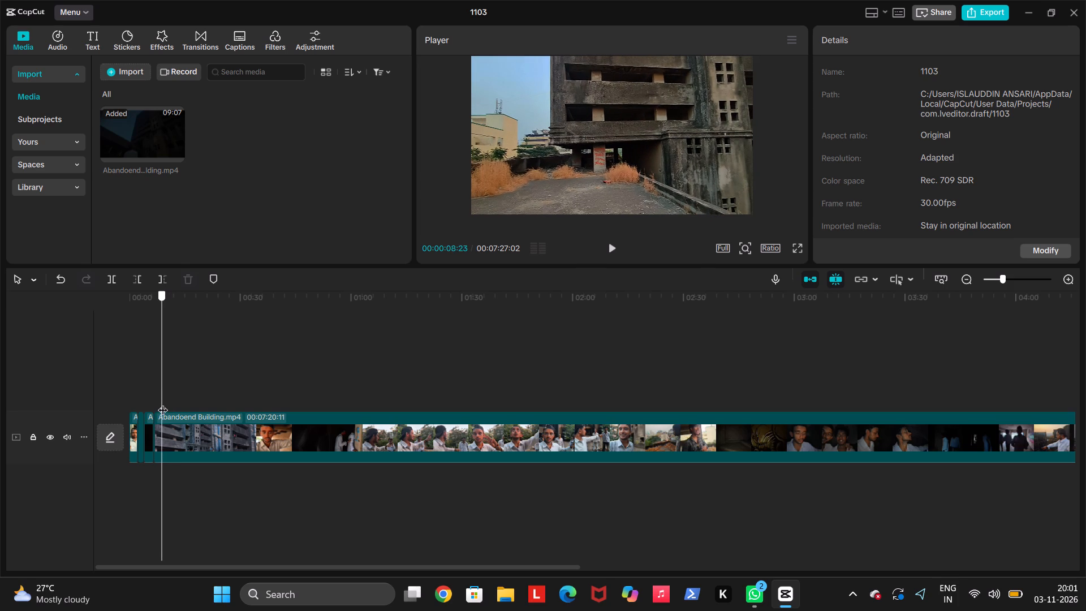
pyautogui.hotkey('ctrl', 'b')
# Find the shot of two men pointing up at the facade and trim off the fifth segment's start up to it, about 5 seconds.
pyautogui.press('space')
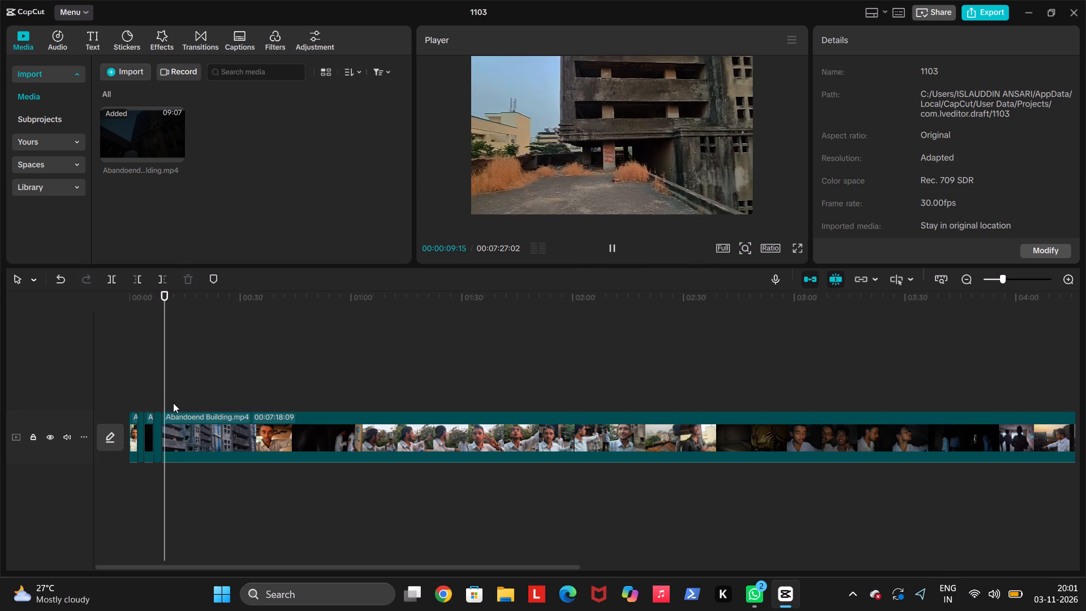
pyautogui.click(175, 402)
pyautogui.moveTo(175, 402); pyautogui.dragTo(184, 403)
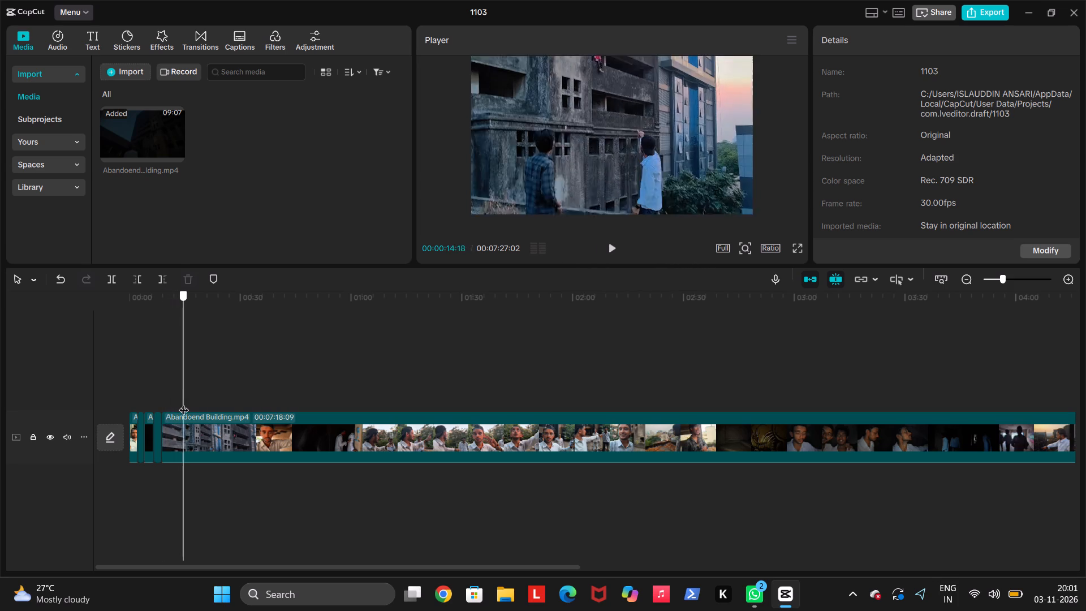
pyautogui.moveTo(184, 403); pyautogui.dragTo(214, 409)
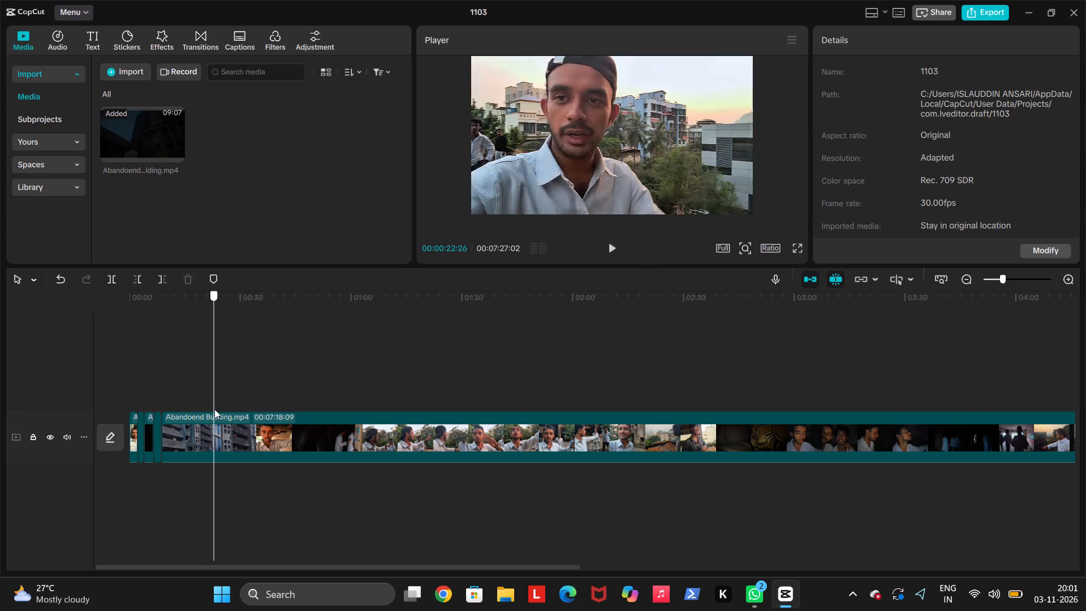
pyautogui.moveTo(214, 409); pyautogui.dragTo(179, 412)
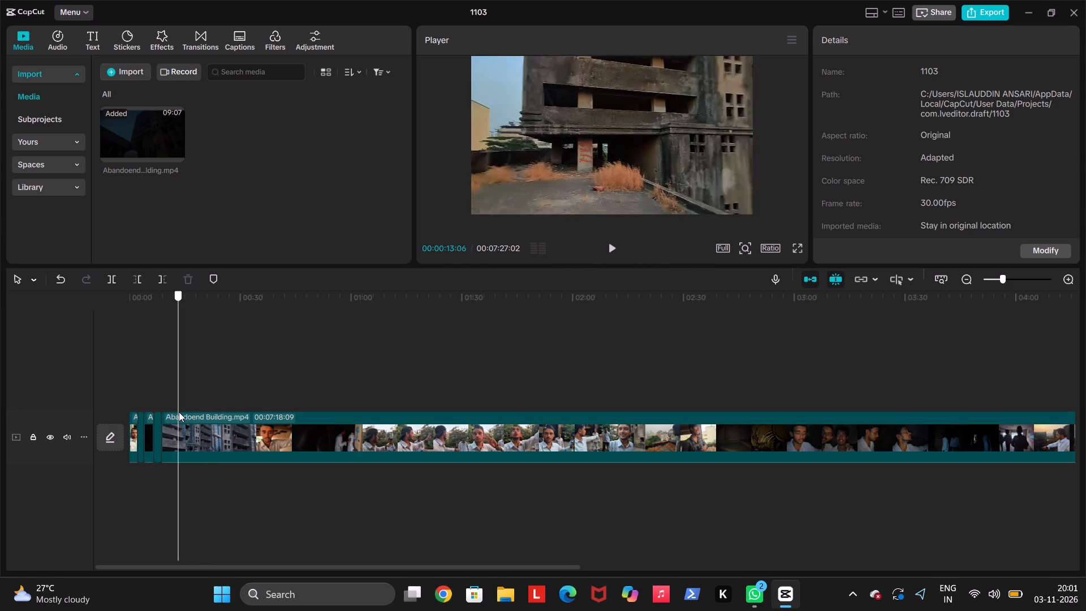
pyautogui.moveTo(179, 412); pyautogui.dragTo(182, 414)
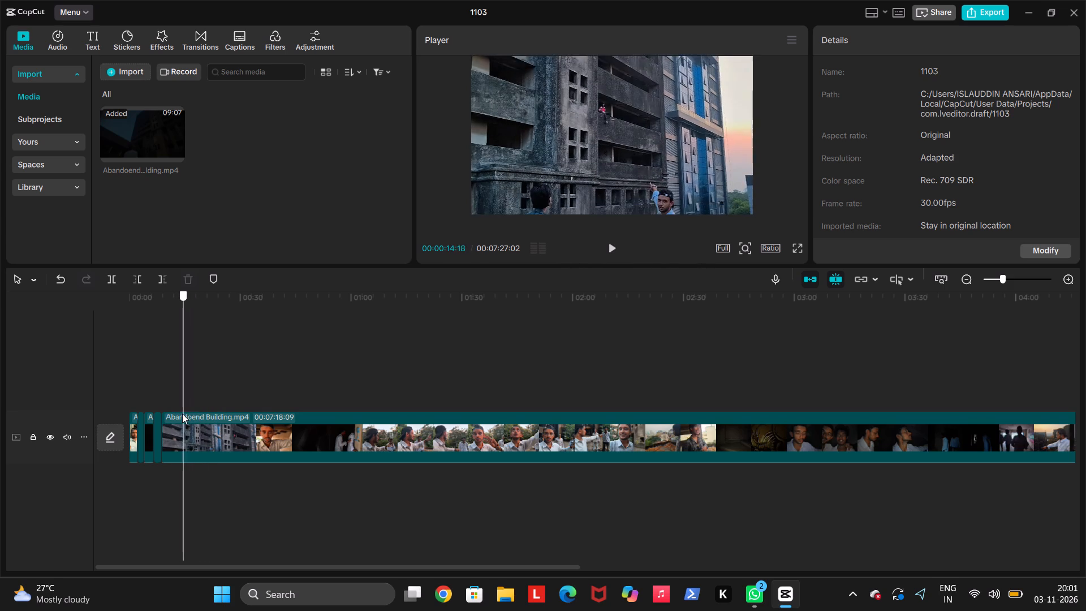
pyautogui.moveTo(182, 414); pyautogui.dragTo(180, 414)
pyautogui.click(180, 414)
pyautogui.press('q')
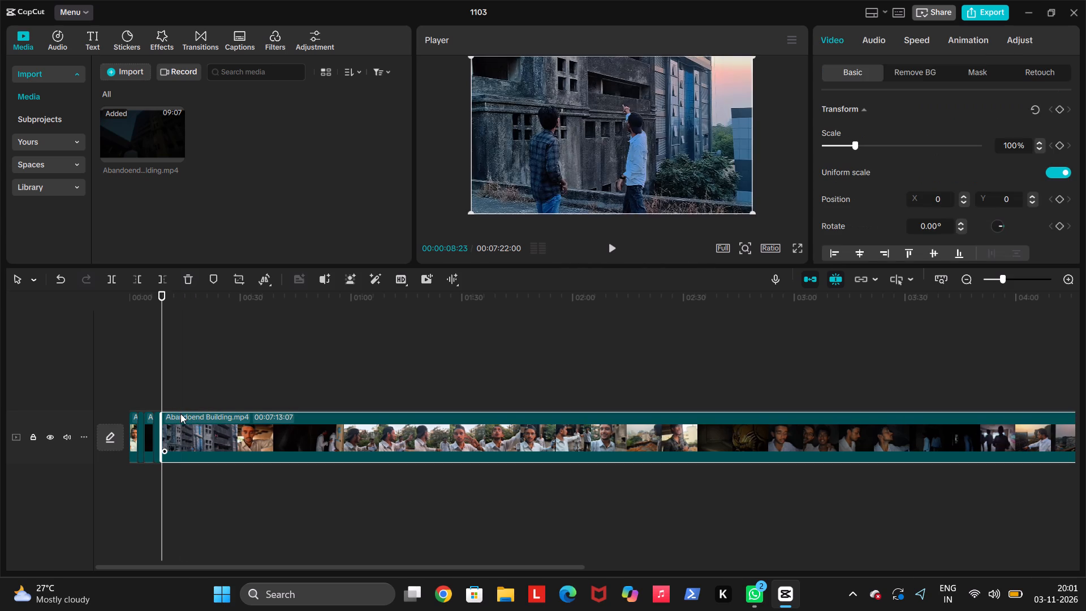
# Review the two-men facade shot and trim off the fifth segment's start up to 00:00:10:04, about 1.4 seconds.
pyautogui.press('space')
pyautogui.press('space')
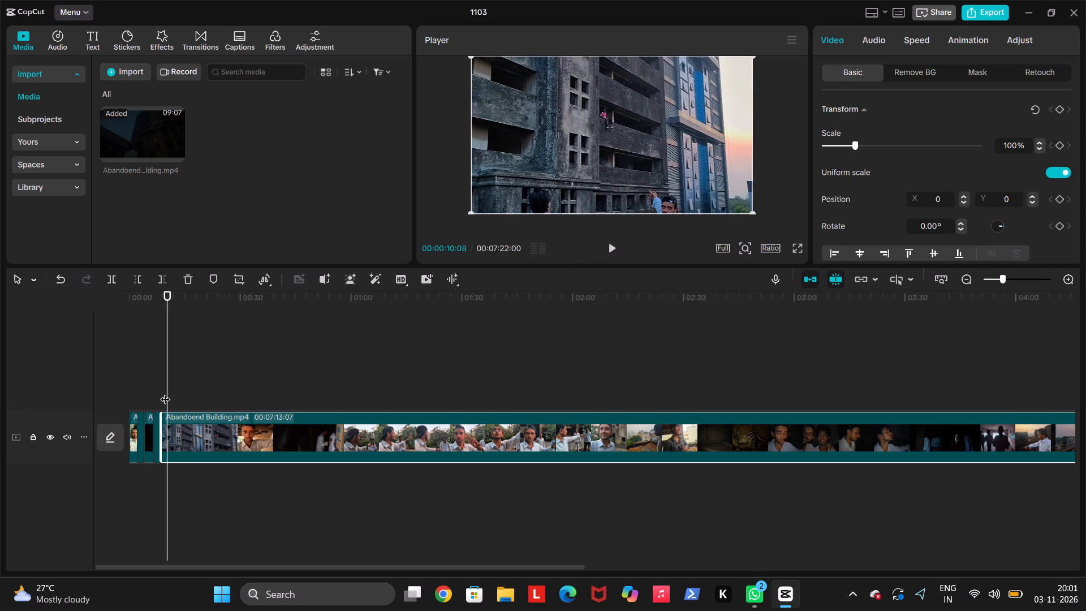
pyautogui.click(163, 393)
pyautogui.press('space')
pyautogui.click(167, 395)
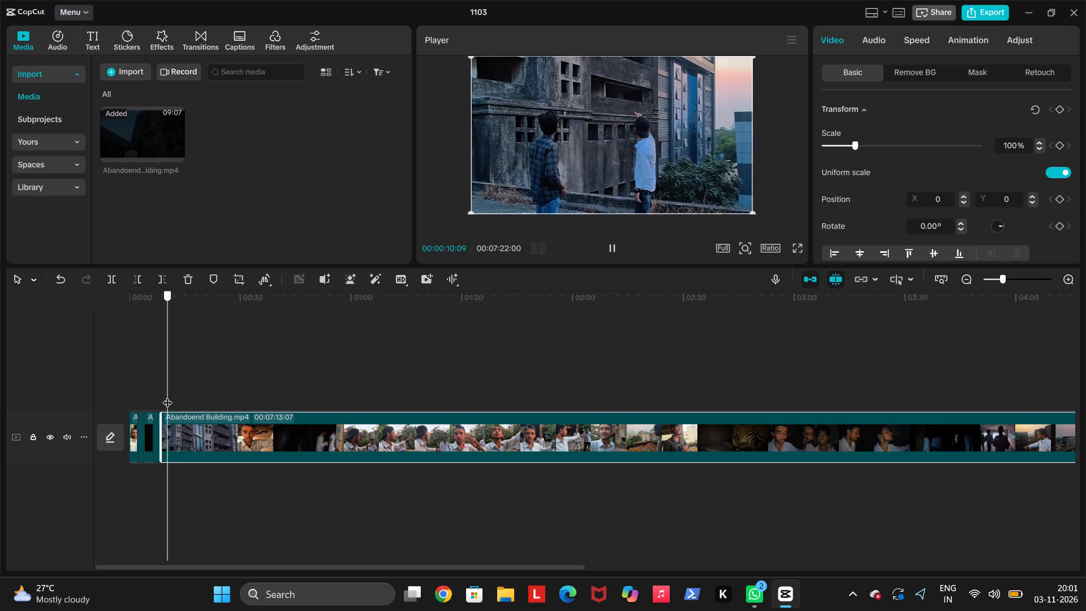
pyautogui.click(167, 395)
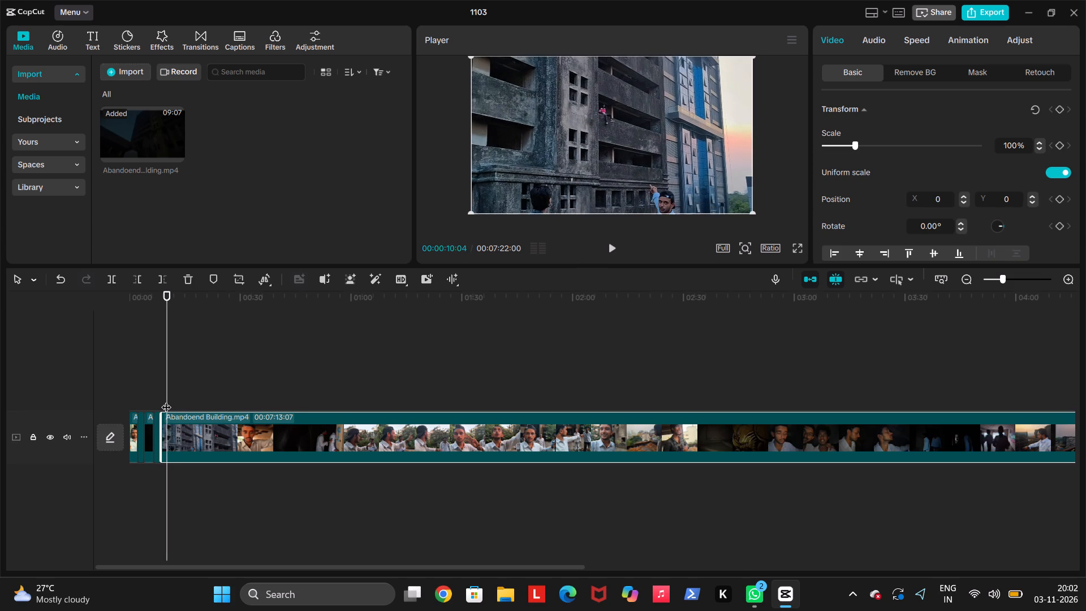
pyautogui.press('q')
# Find the shot of the man looking out over the overgrown grounds at 00:00:18:22 and trim off the fifth segment's start up to it, about 10 seconds.
pyautogui.press('space')
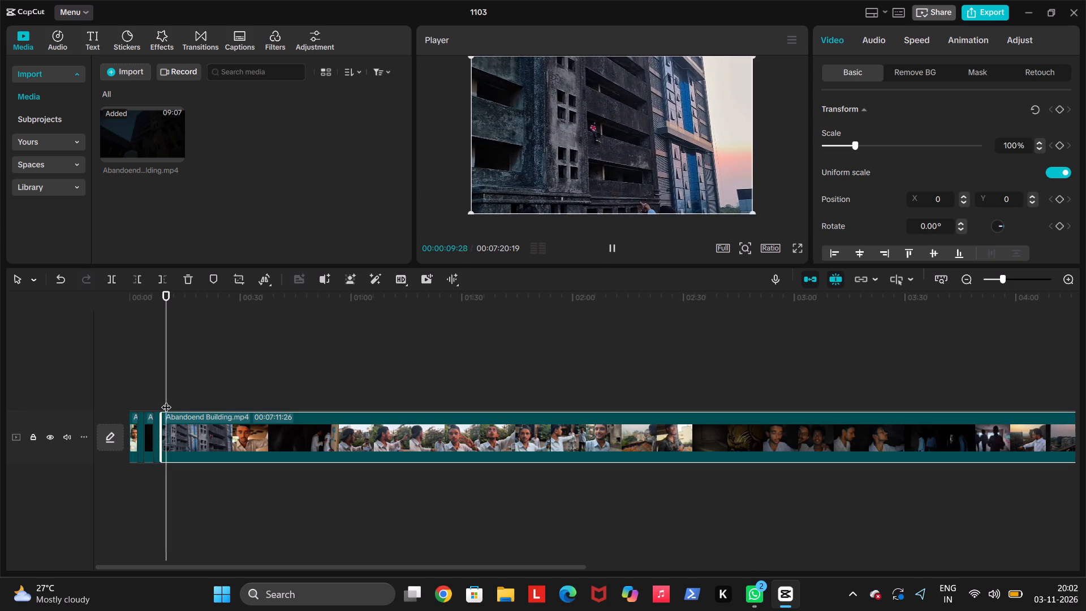
pyautogui.click(175, 400)
pyautogui.moveTo(177, 400); pyautogui.dragTo(249, 404)
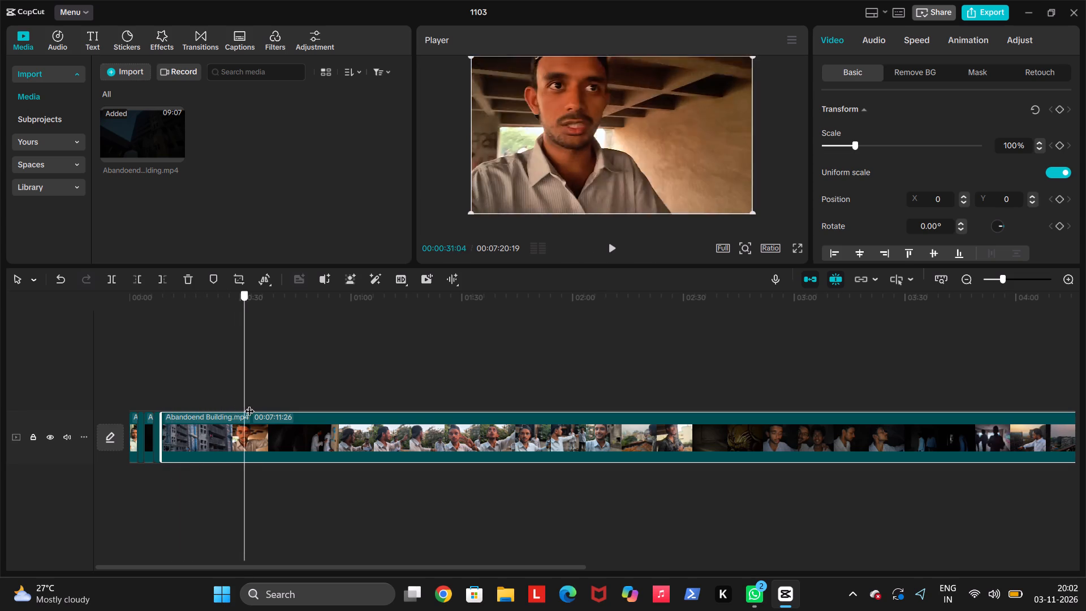
pyautogui.moveTo(249, 404); pyautogui.dragTo(249, 412)
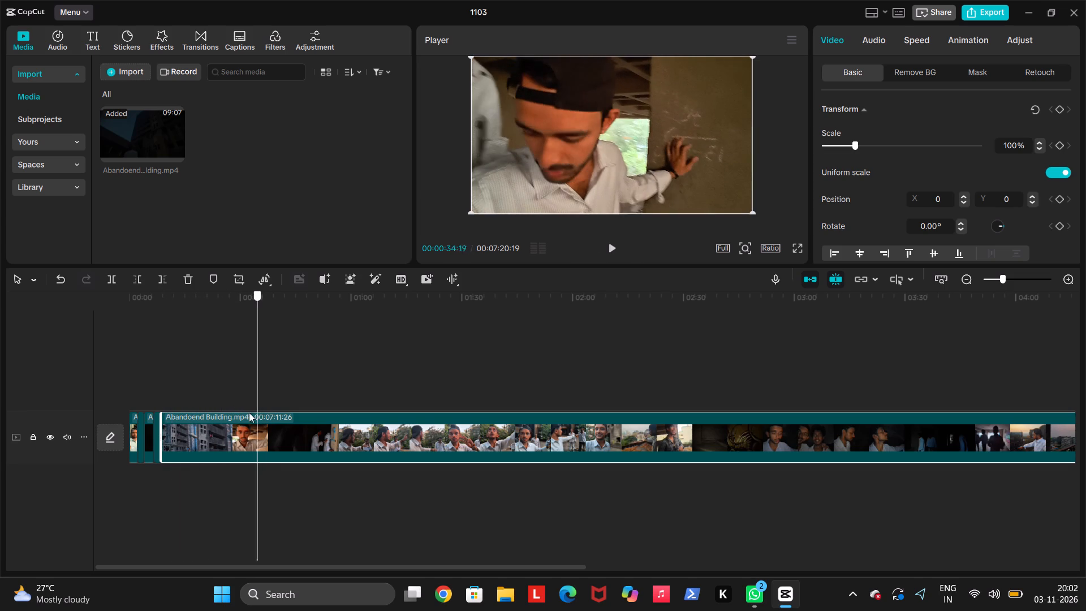
pyautogui.moveTo(249, 412); pyautogui.dragTo(219, 419)
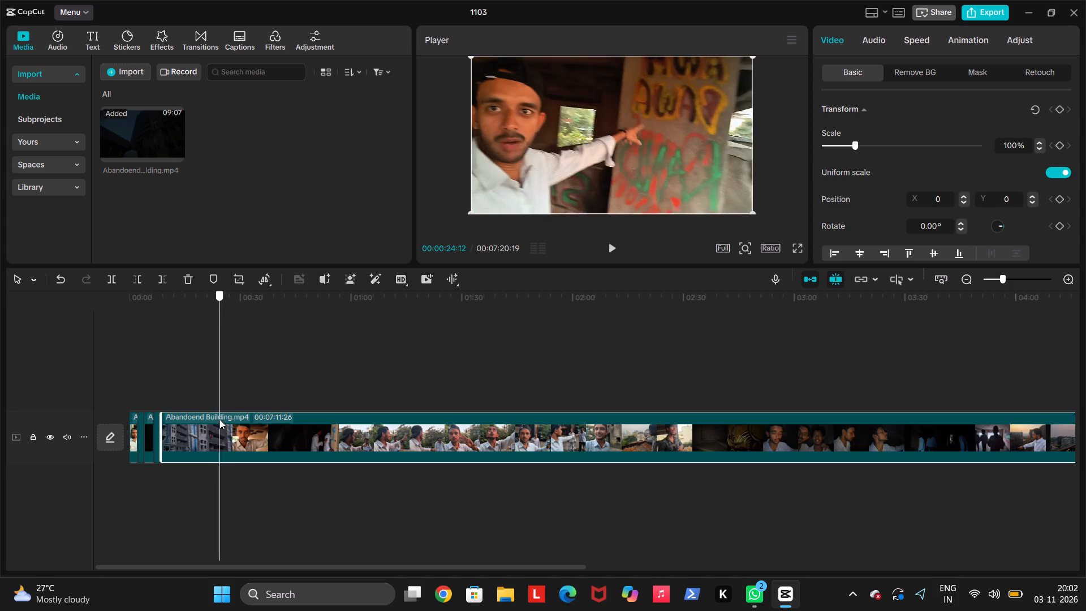
pyautogui.moveTo(219, 419); pyautogui.dragTo(197, 421)
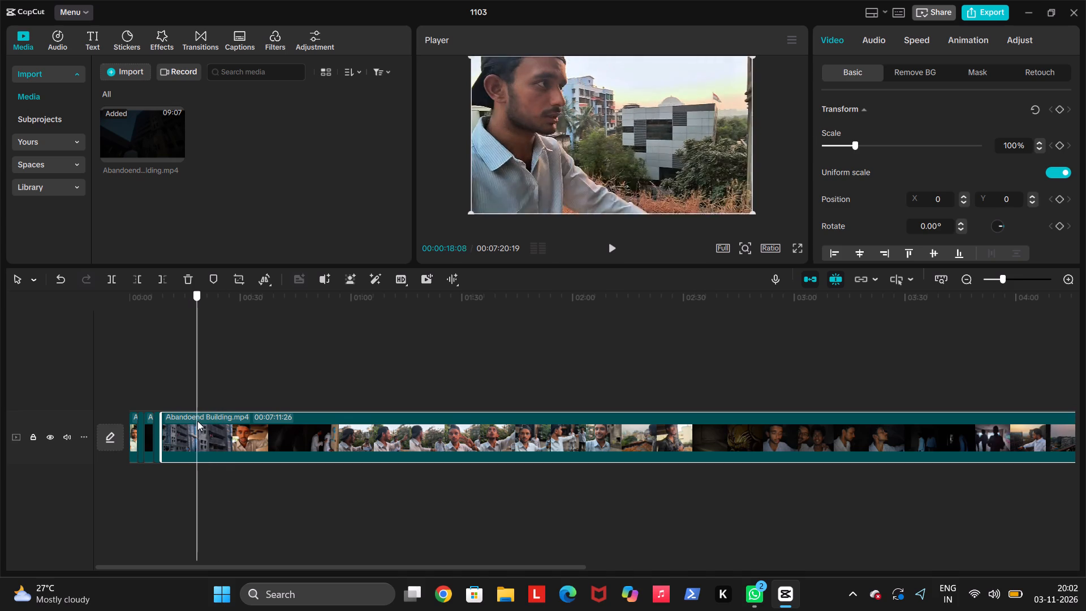
pyautogui.moveTo(197, 421); pyautogui.dragTo(199, 421)
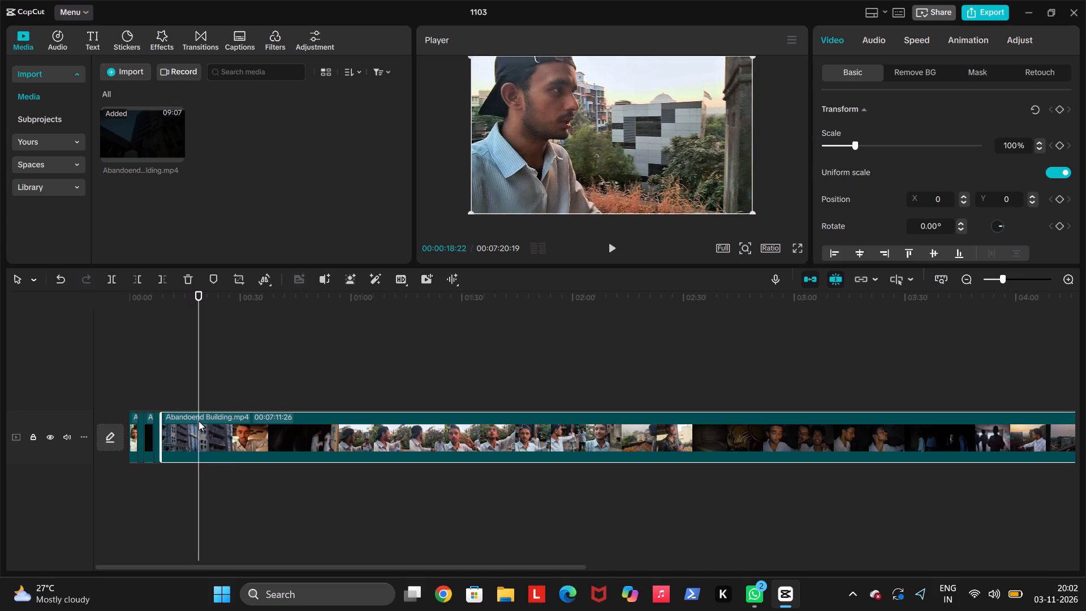
pyautogui.press('q')
# Play the trimmed balcony shot and split the clip at 00:00:11:21.
pyautogui.press('space')
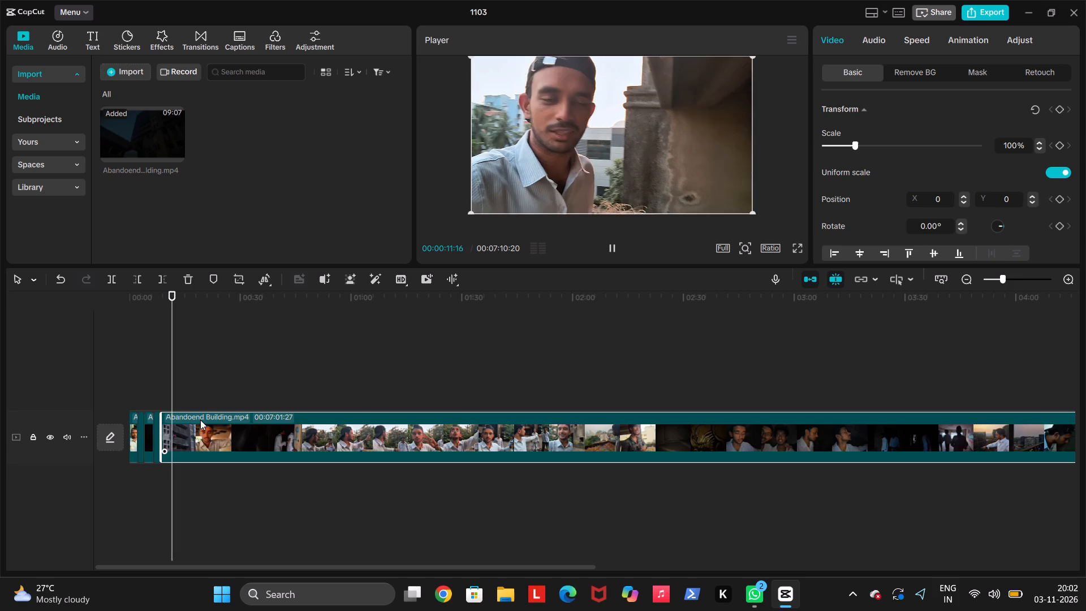
pyautogui.press('space')
pyautogui.hotkey('ctrl', 'b')
# Find the dark shot of the man with a flashlight near 00:02:24 and trim off the sixth segment's start up to it, about 2 minutes 13 seconds.
pyautogui.press('space')
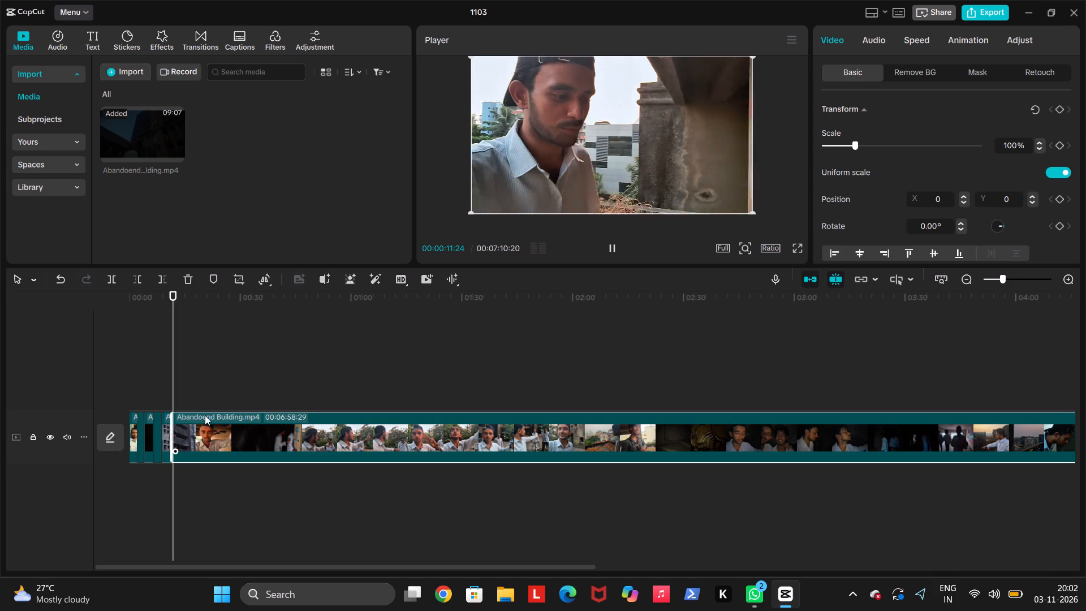
pyautogui.click(193, 399)
pyautogui.moveTo(192, 400); pyautogui.dragTo(225, 410)
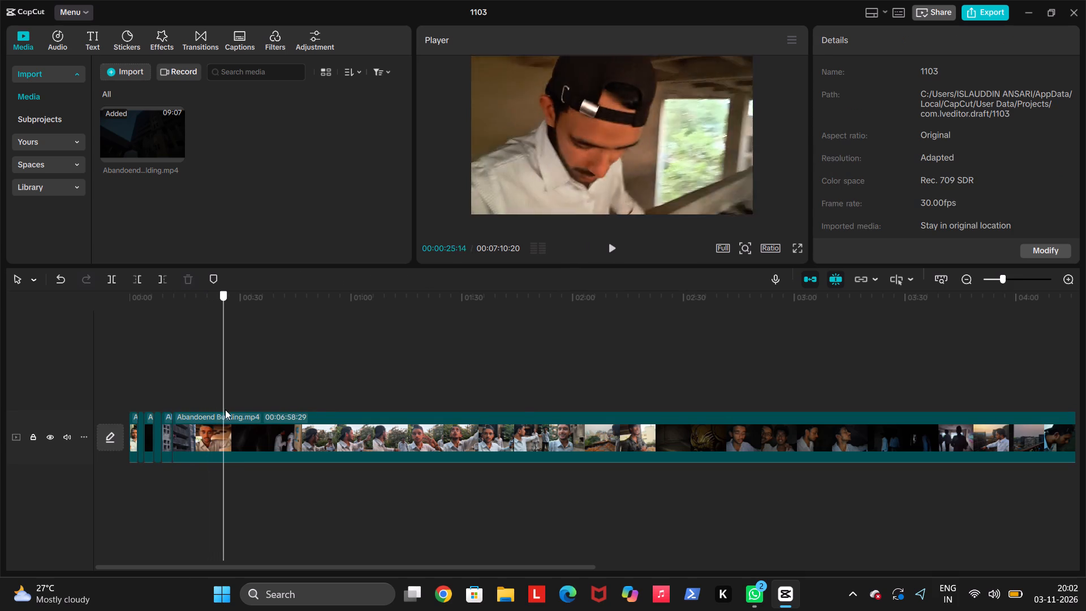
pyautogui.moveTo(225, 410); pyautogui.dragTo(259, 414)
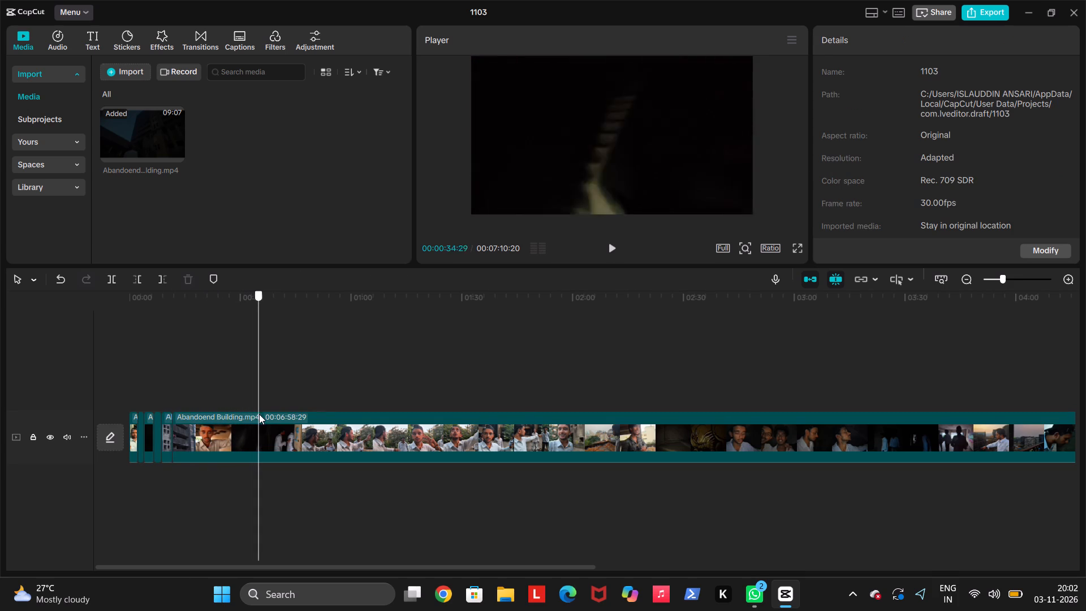
pyautogui.moveTo(259, 414); pyautogui.dragTo(281, 416)
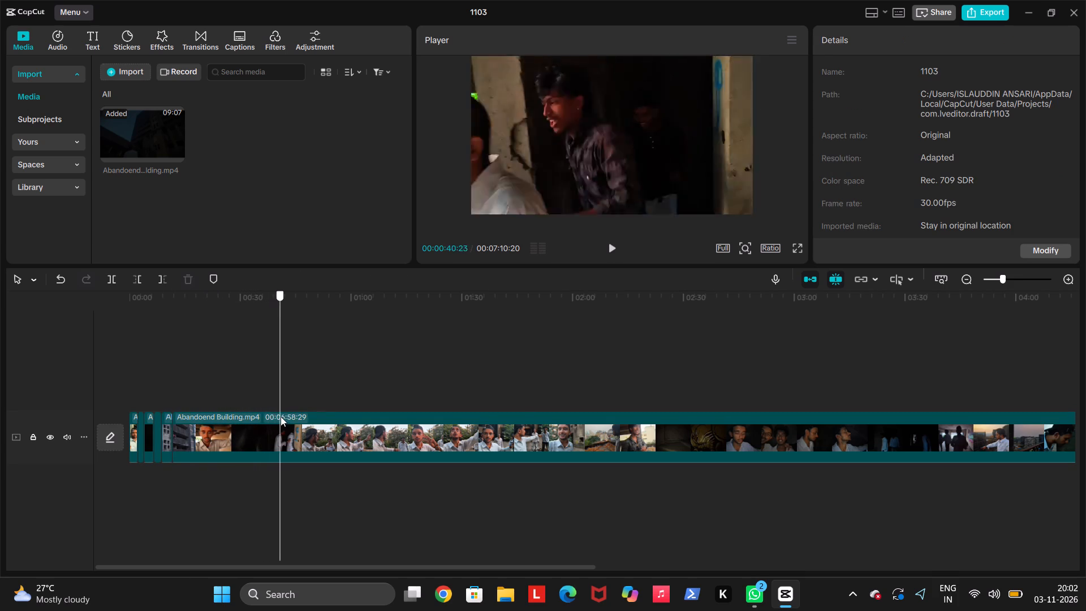
pyautogui.moveTo(281, 416); pyautogui.dragTo(292, 414)
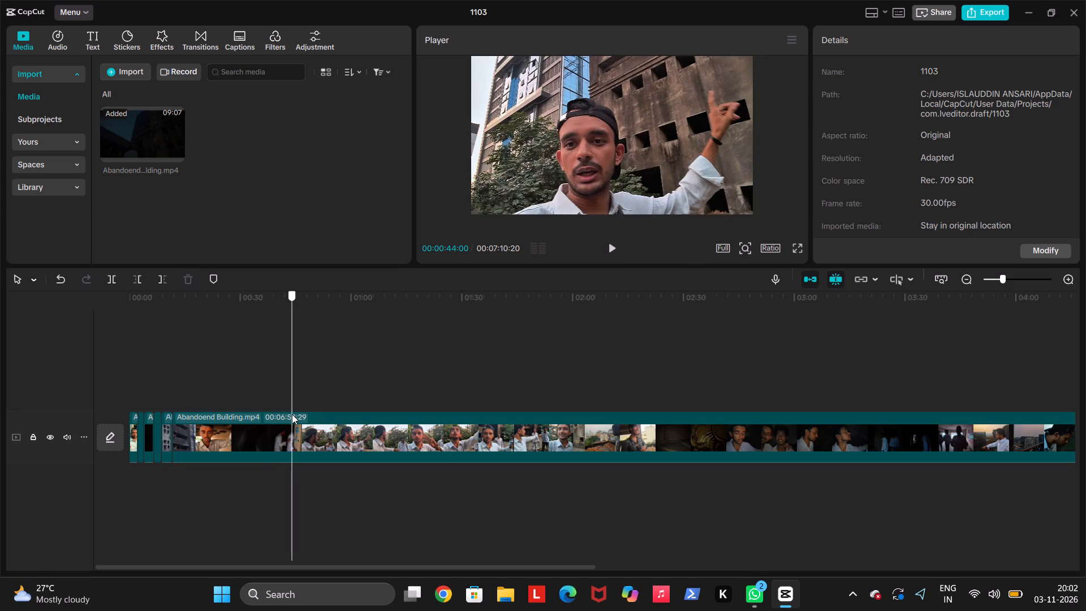
pyautogui.moveTo(292, 414); pyautogui.dragTo(395, 420)
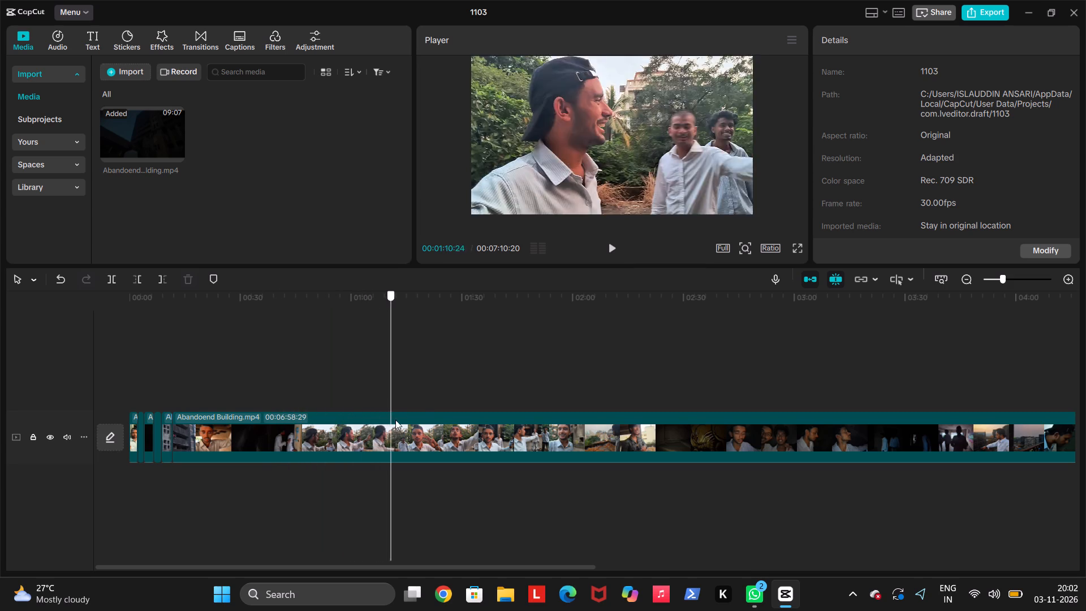
pyautogui.moveTo(395, 420); pyautogui.dragTo(492, 432)
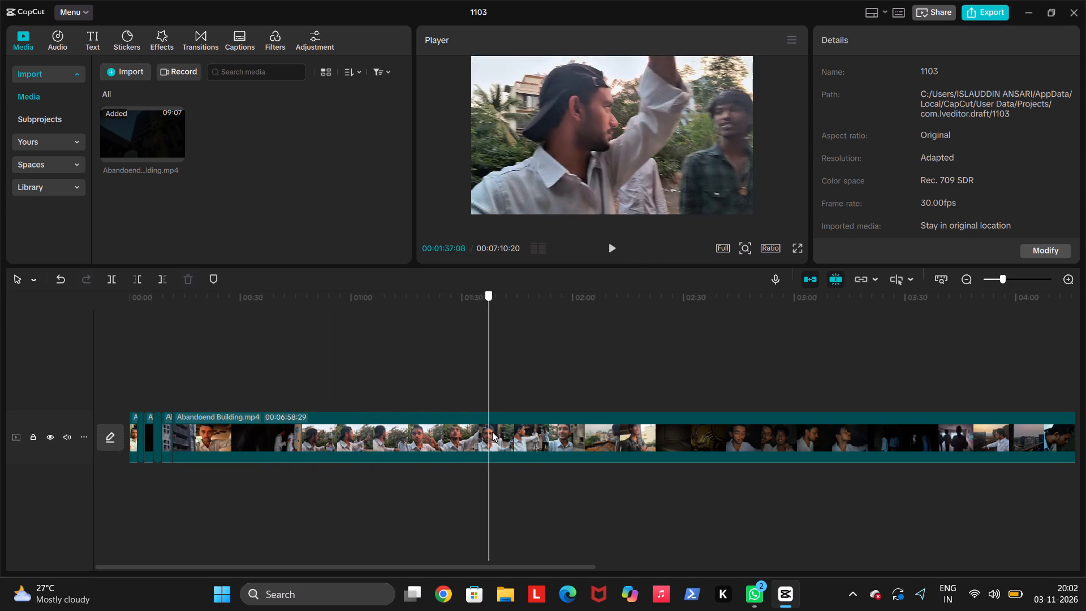
pyautogui.moveTo(492, 432); pyautogui.dragTo(578, 450)
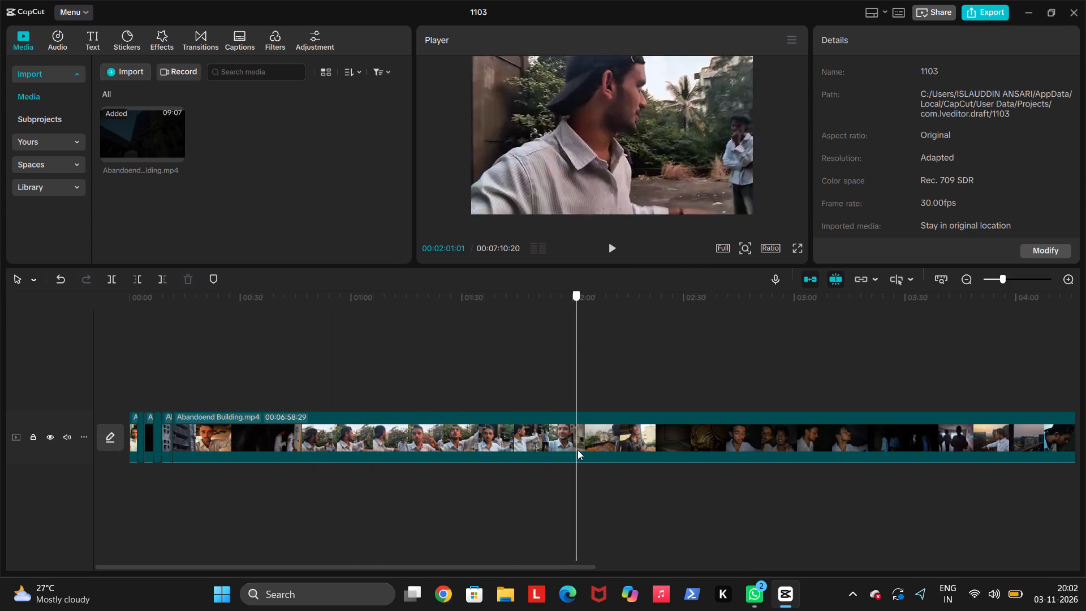
pyautogui.moveTo(578, 450); pyautogui.dragTo(602, 453)
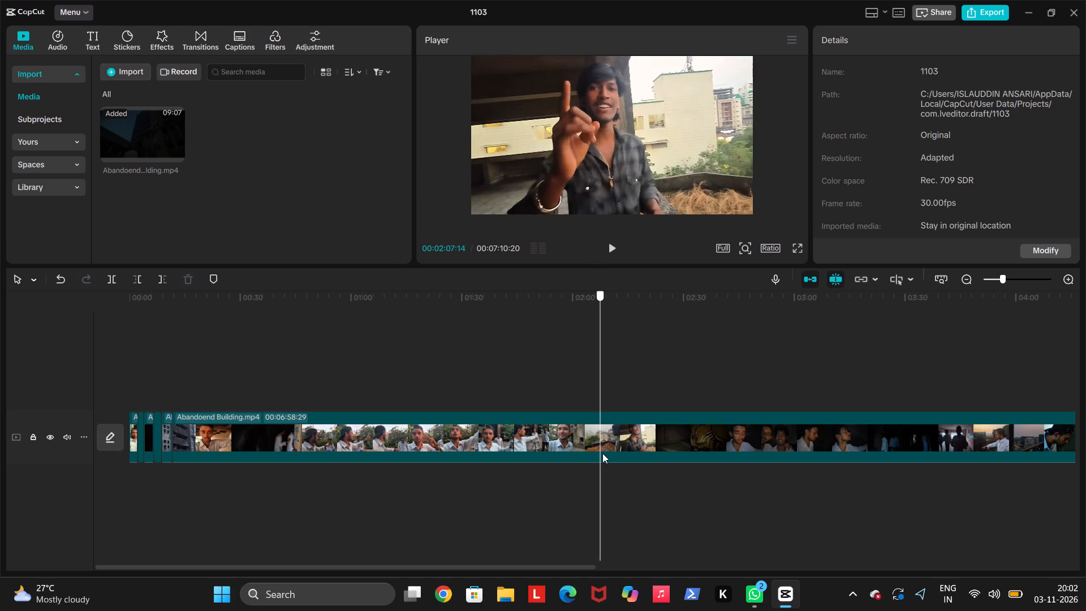
pyautogui.moveTo(602, 453); pyautogui.dragTo(649, 457)
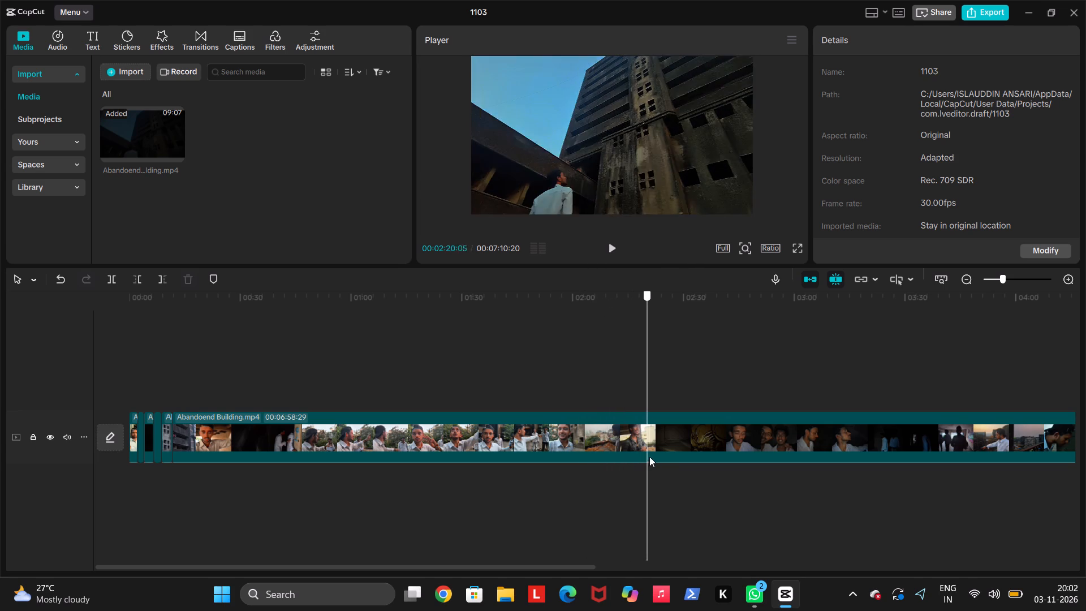
pyautogui.moveTo(649, 457); pyautogui.dragTo(678, 477)
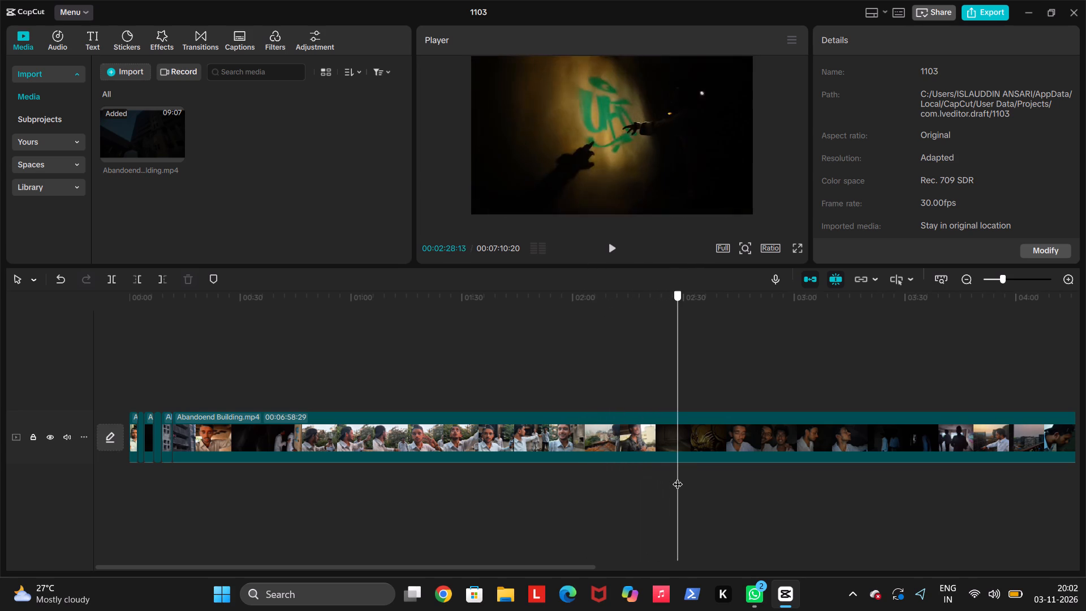
pyautogui.moveTo(678, 477); pyautogui.dragTo(682, 479)
pyautogui.hscroll(-3, 475, 476)
pyautogui.hscroll(-1, 735, 392)
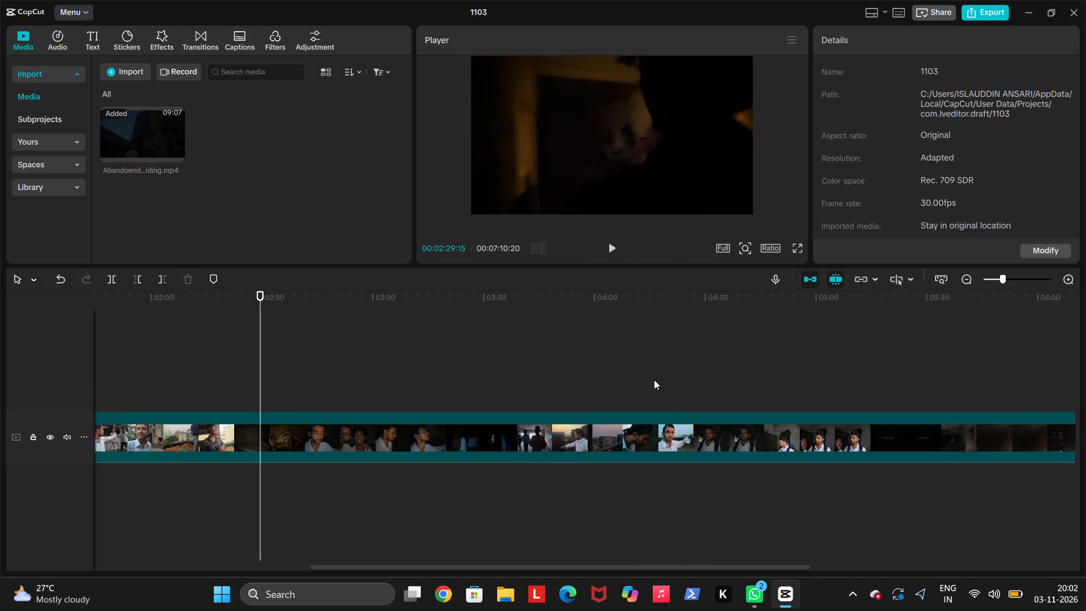
pyautogui.hscroll(-1, 654, 380)
pyautogui.click(235, 366)
pyautogui.moveTo(235, 366); pyautogui.dragTo(245, 372)
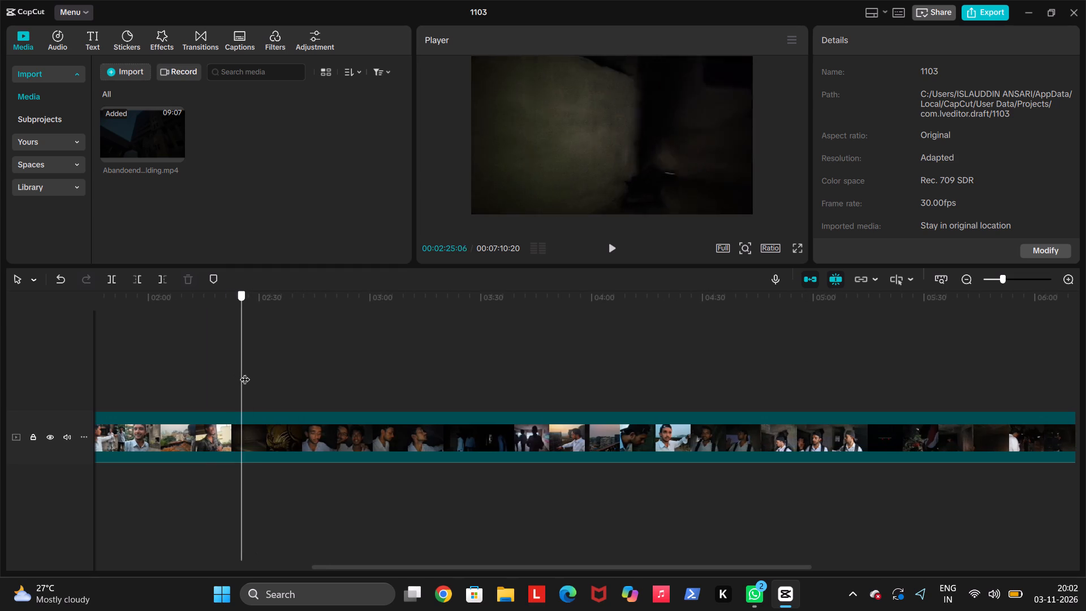
pyautogui.moveTo(245, 372); pyautogui.dragTo(238, 373)
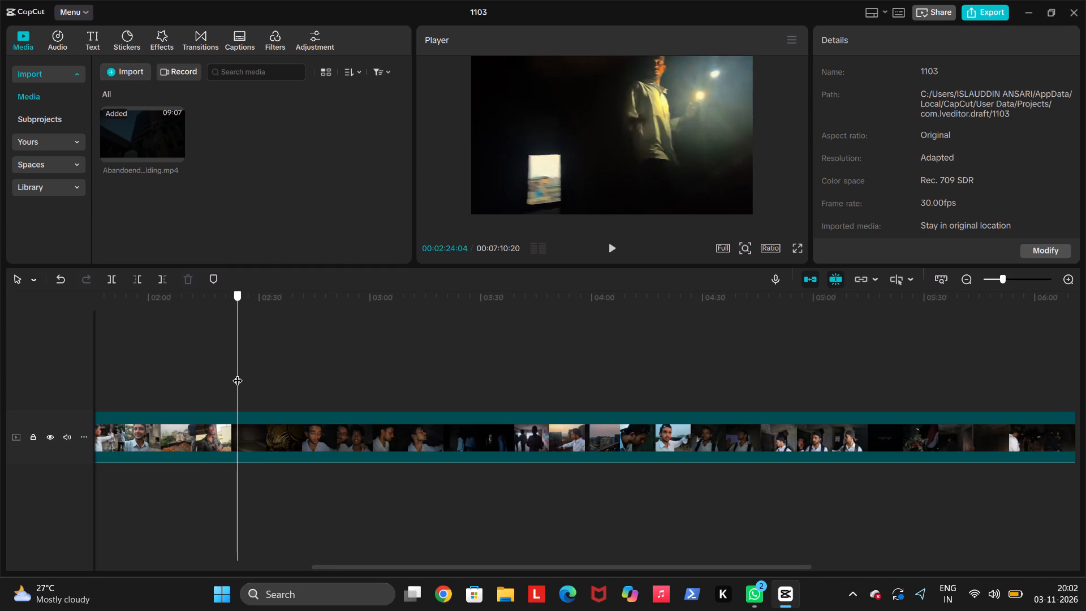
pyautogui.moveTo(238, 373); pyautogui.dragTo(237, 372)
pyautogui.click(237, 372)
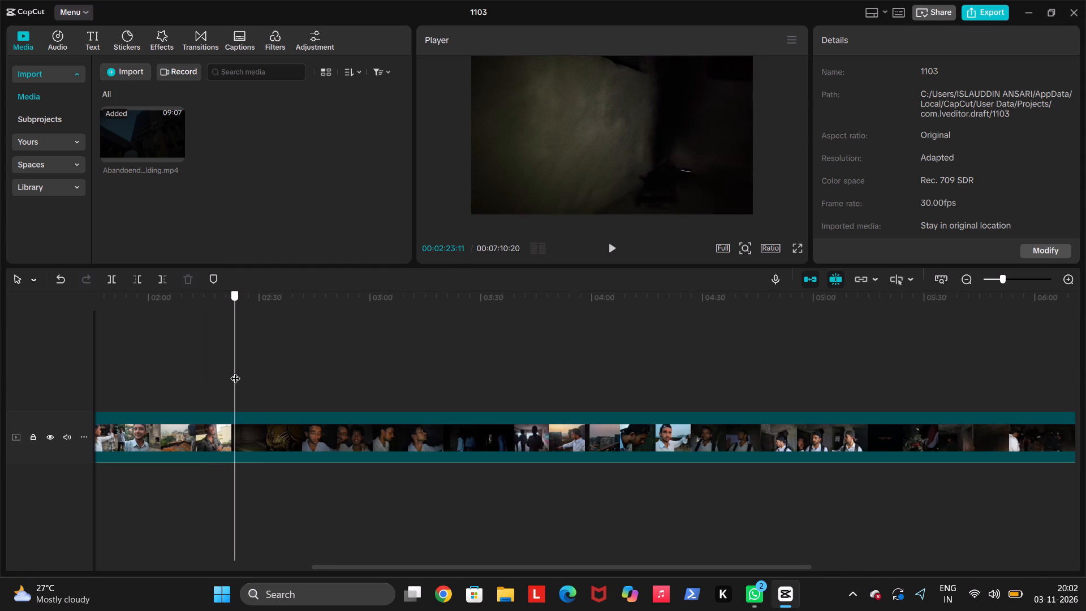
pyautogui.press('q')
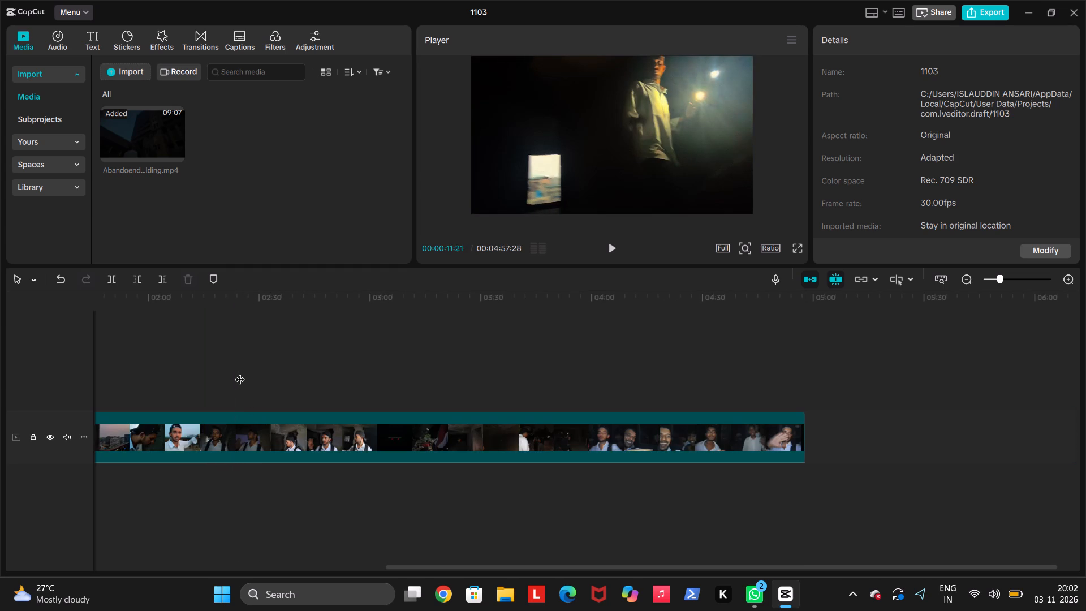
pyautogui.hscroll(2, 240, 372)
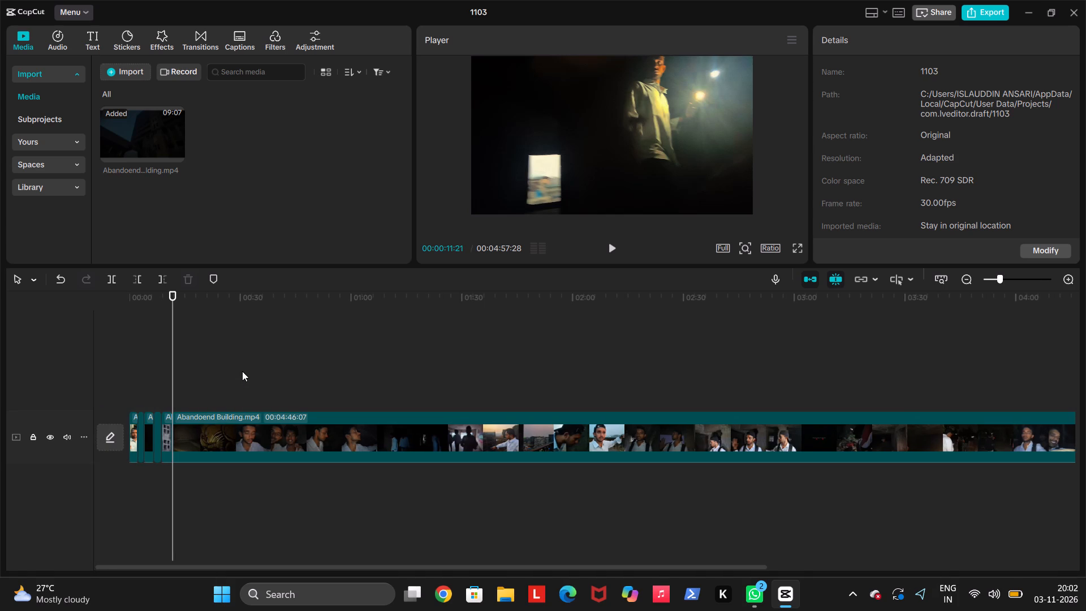
# Play the flashlight shot and split the clip at 00:00:13:07.
pyautogui.press('space')
pyautogui.press('space')
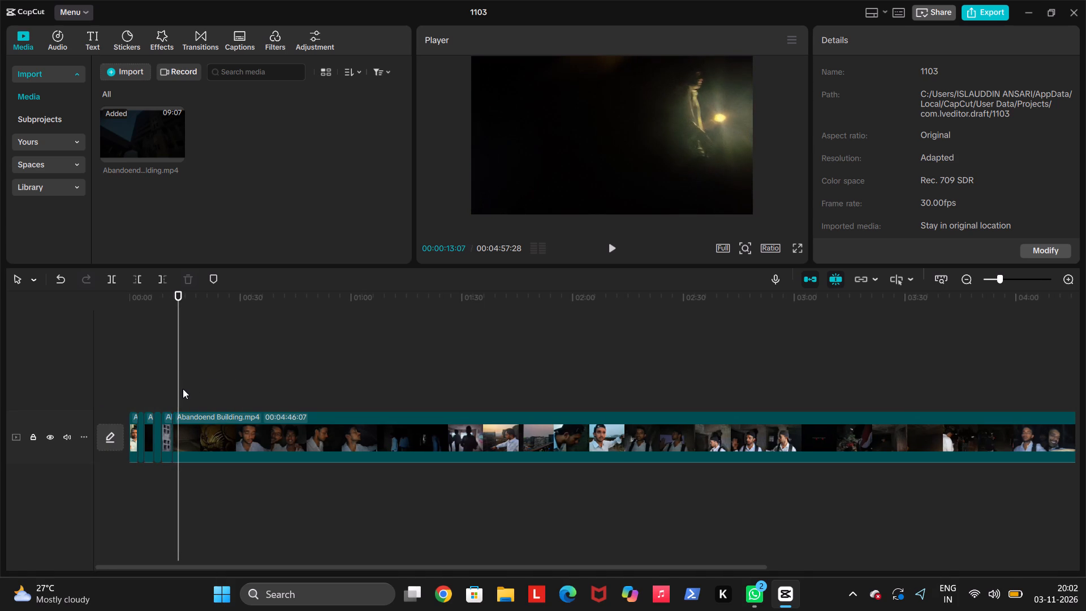
pyautogui.hotkey('ctrl', 'b')
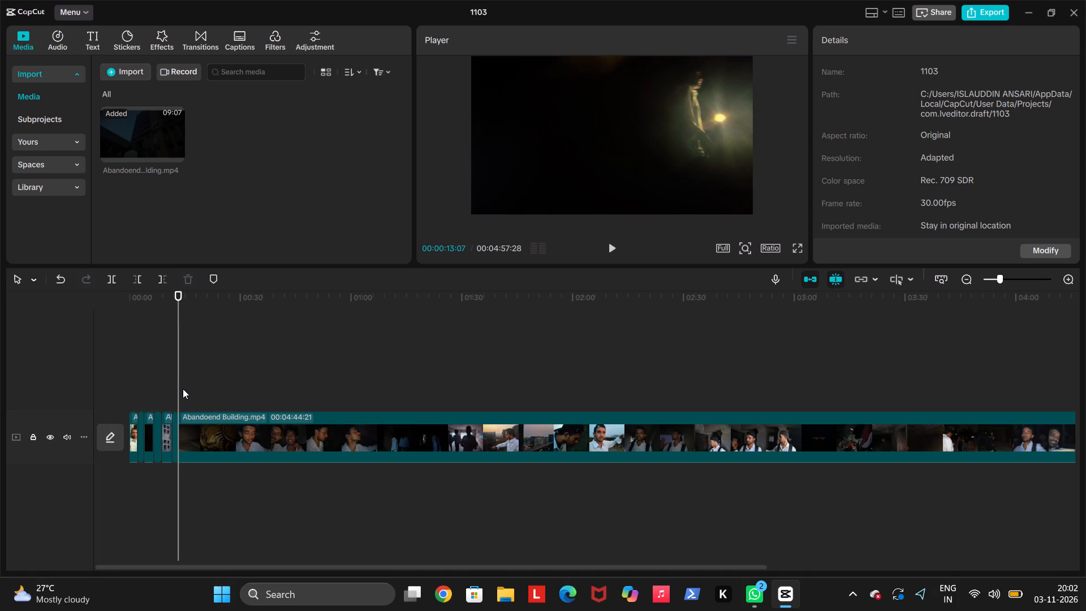
# Play on to the green graffiti shot and trim off the seventh segment's start up to 00:00:15:00, about 1.8 seconds.
pyautogui.press('space')
pyautogui.press('space')
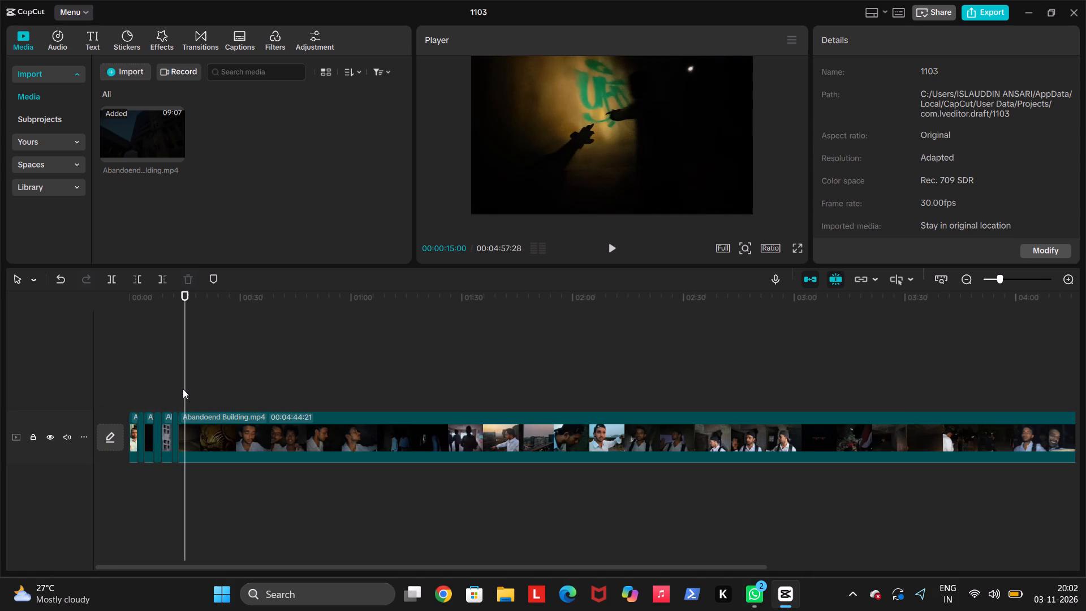
pyautogui.press('q')
# Review the graffiti shot with the two reaching hands and split the clip at 00:00:13:16.
pyautogui.press('space')
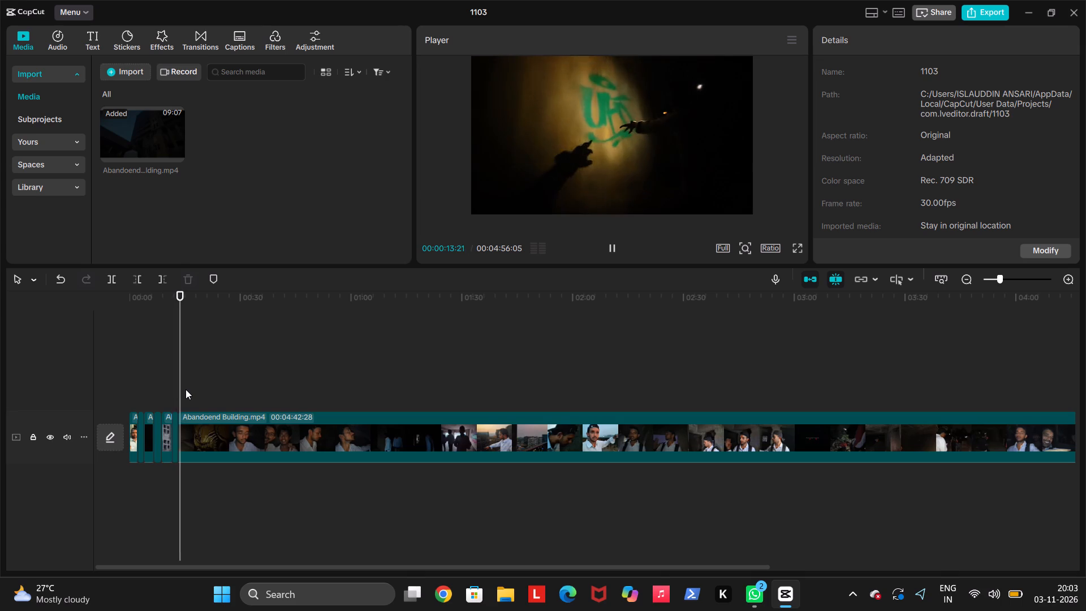
pyautogui.press('space')
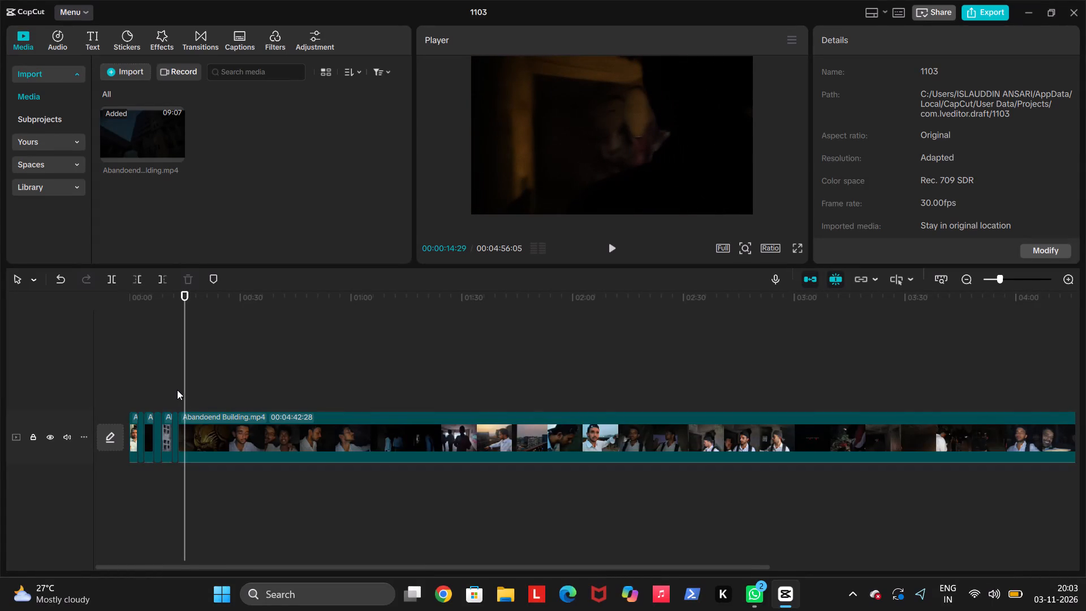
pyautogui.click(184, 395)
pyautogui.click(183, 395)
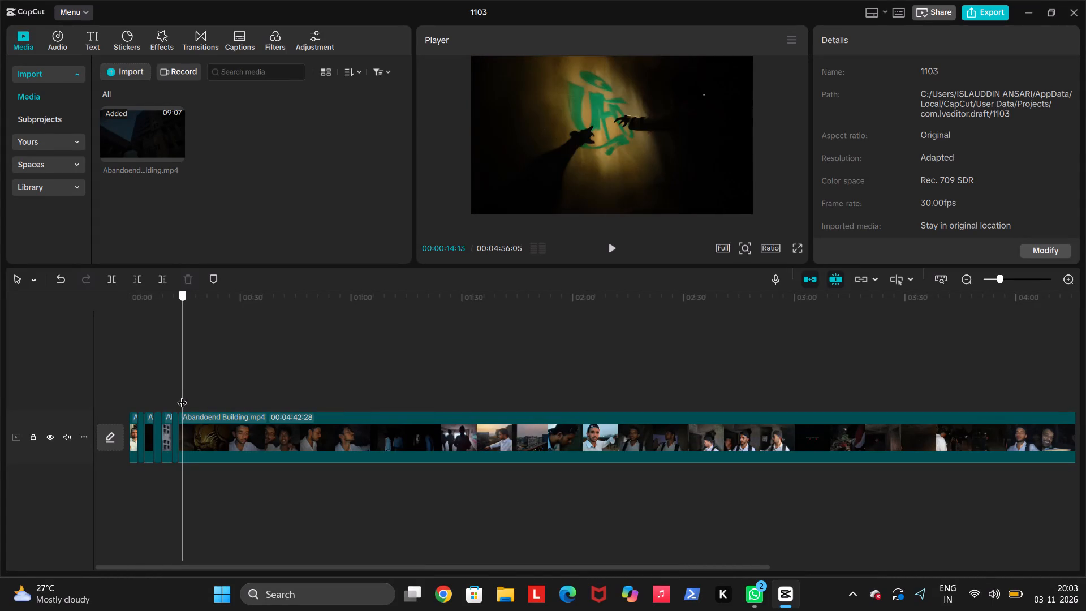
pyautogui.press('space')
pyautogui.press('space')
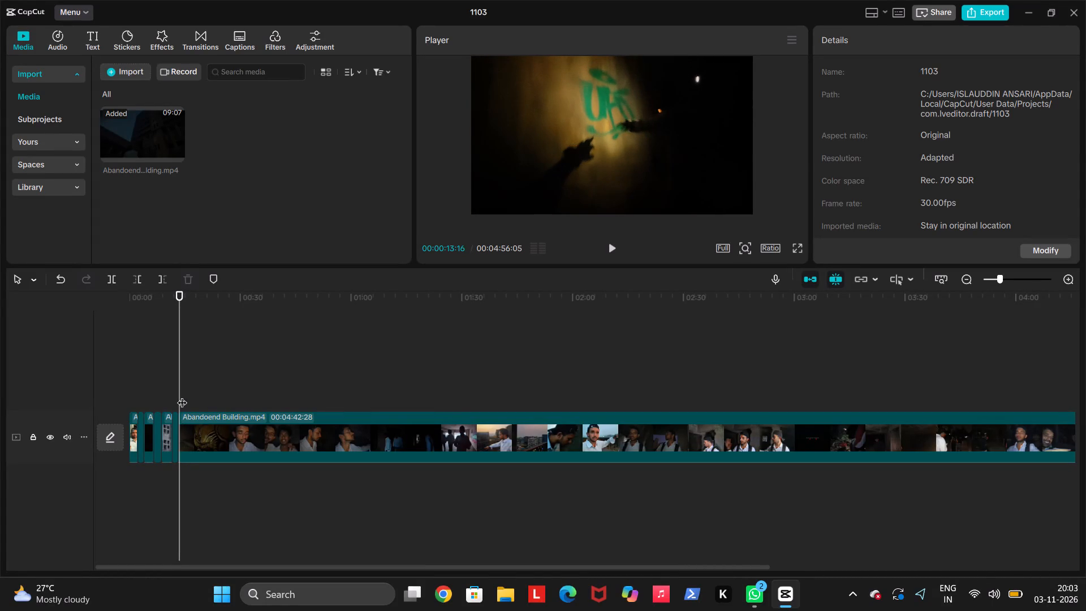
pyautogui.hotkey('ctrl', 'b')
# Find the man in front of the dark mural and trim off the last segment's start up to 00:00:16:00, about 2.5 seconds.
pyautogui.press('space')
pyautogui.click(183, 395)
pyautogui.doubleClick(189, 399)
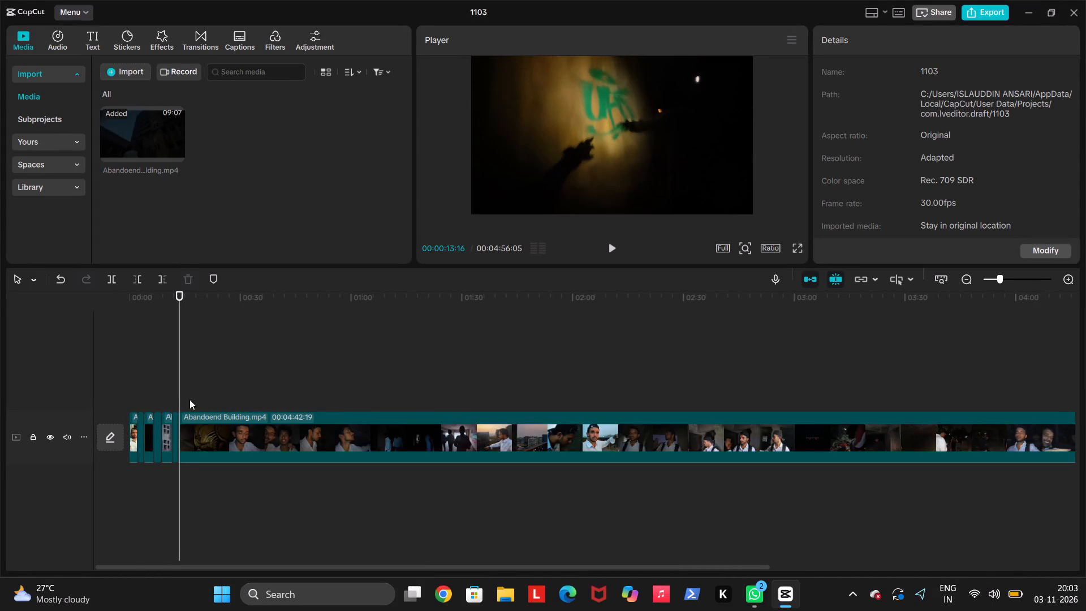
pyautogui.moveTo(189, 399); pyautogui.dragTo(188, 401)
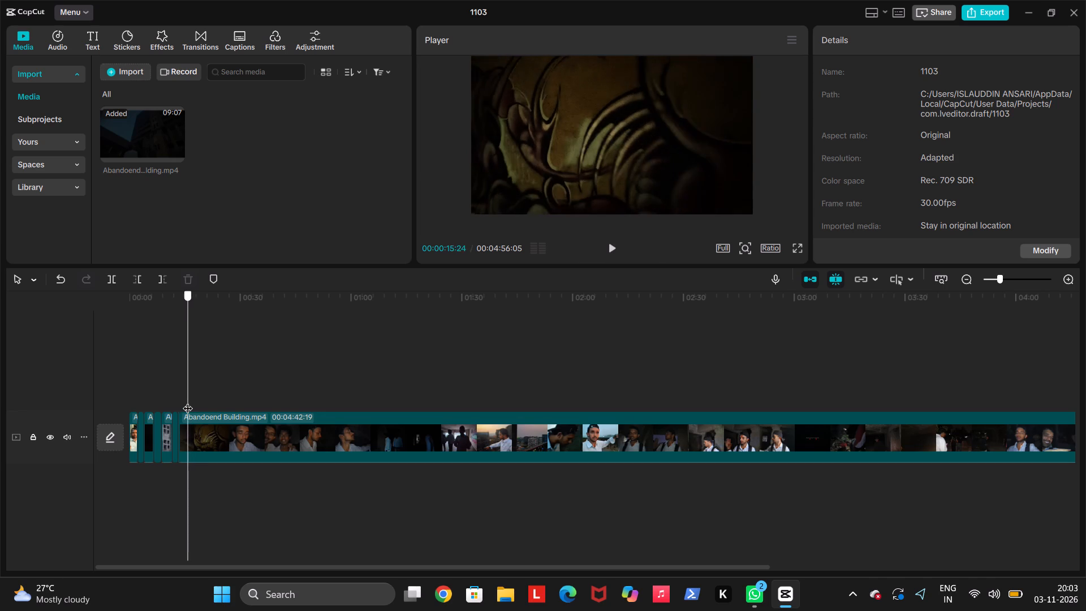
pyautogui.moveTo(188, 401); pyautogui.dragTo(181, 401)
pyautogui.press('space')
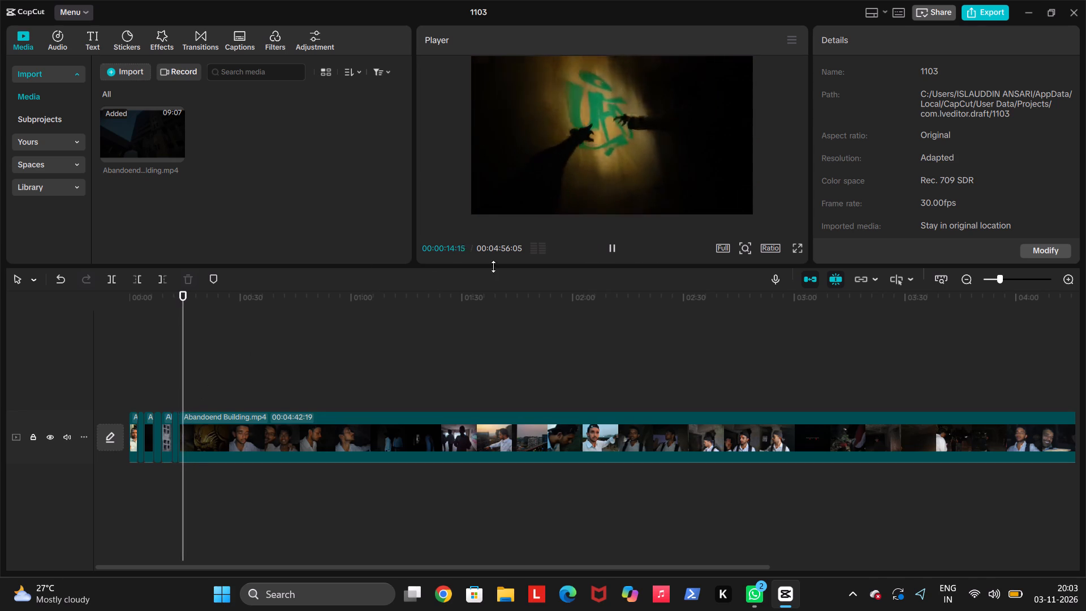
pyautogui.press('space')
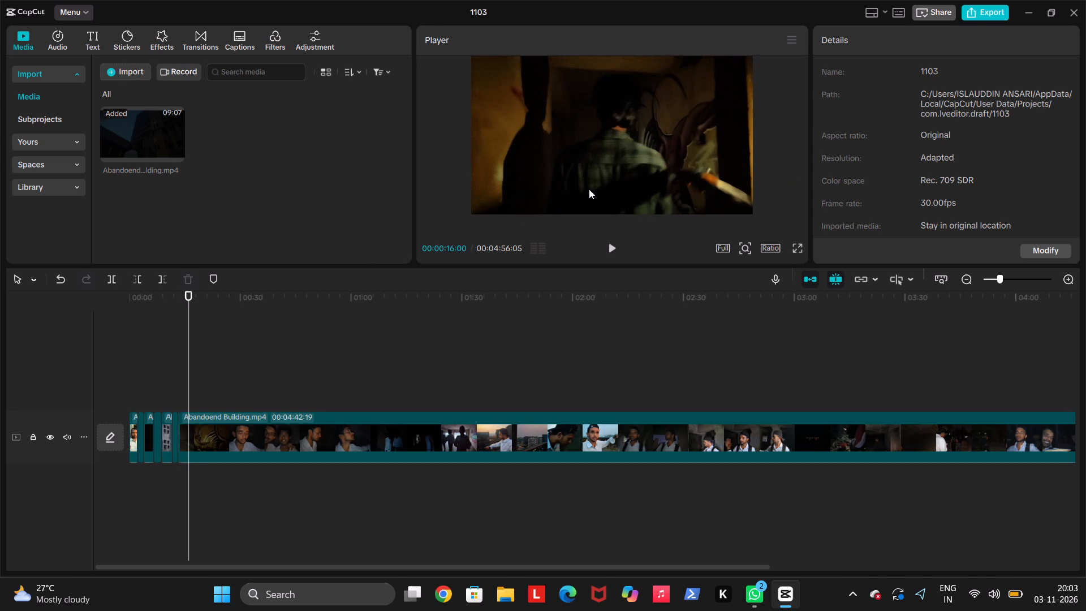
pyautogui.press('q')
# Play the mural shot and split the clip about 1.5 seconds in, near 00:00:15:01.
pyautogui.press('space')
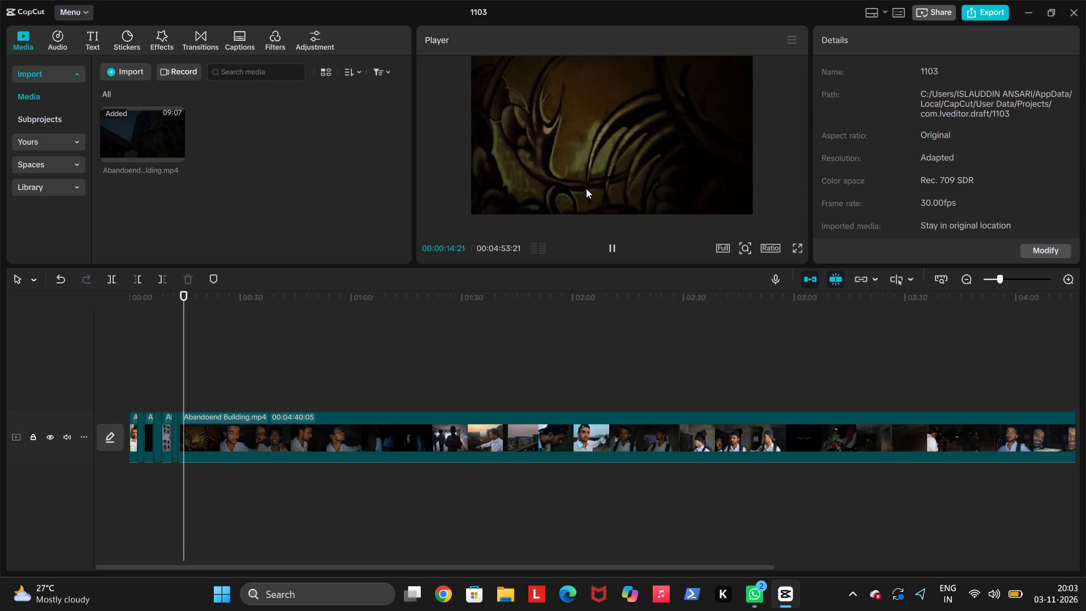
pyautogui.press('space')
pyautogui.hotkey('ctrl', 'b')
# Find the daylit graffiti-room shot near 00:01:23 and trim off the last segment's start up to it, about 1 minute 8 seconds.
pyautogui.press('space')
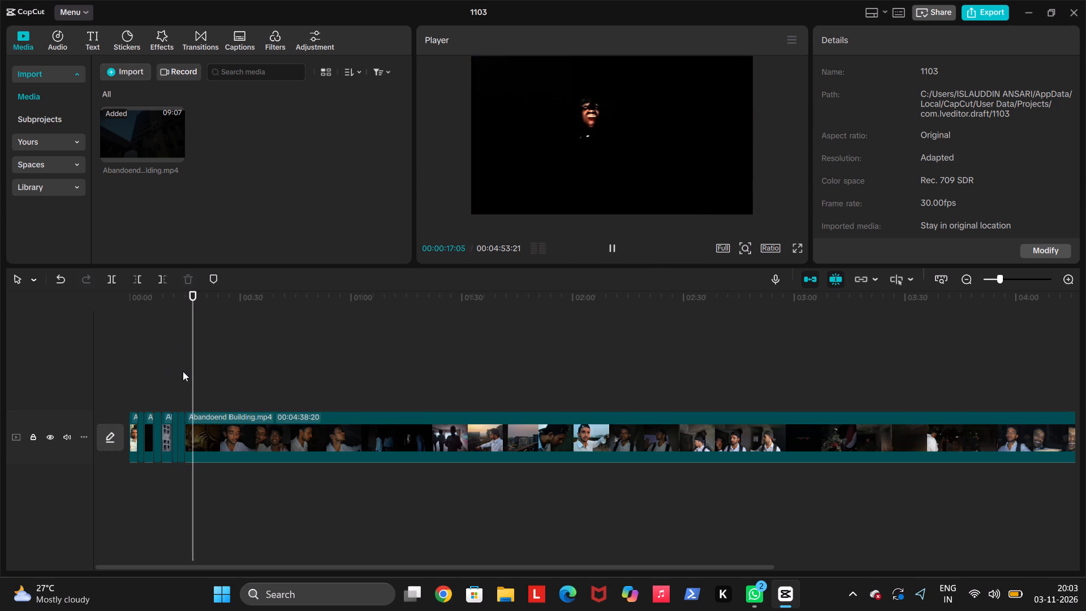
pyautogui.moveTo(200, 384); pyautogui.dragTo(214, 392)
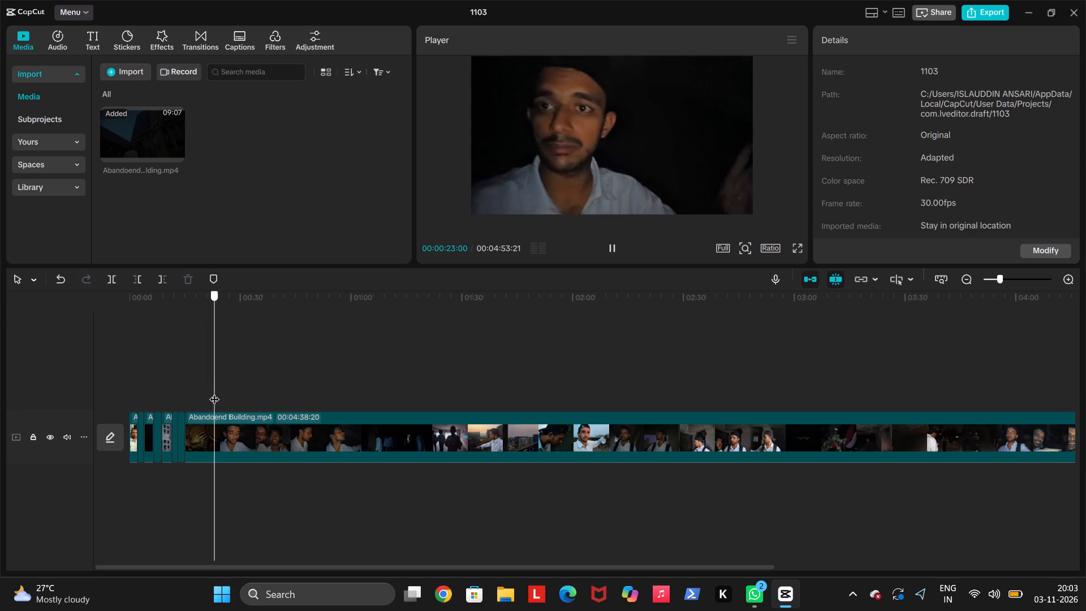
pyautogui.moveTo(214, 392); pyautogui.dragTo(261, 400)
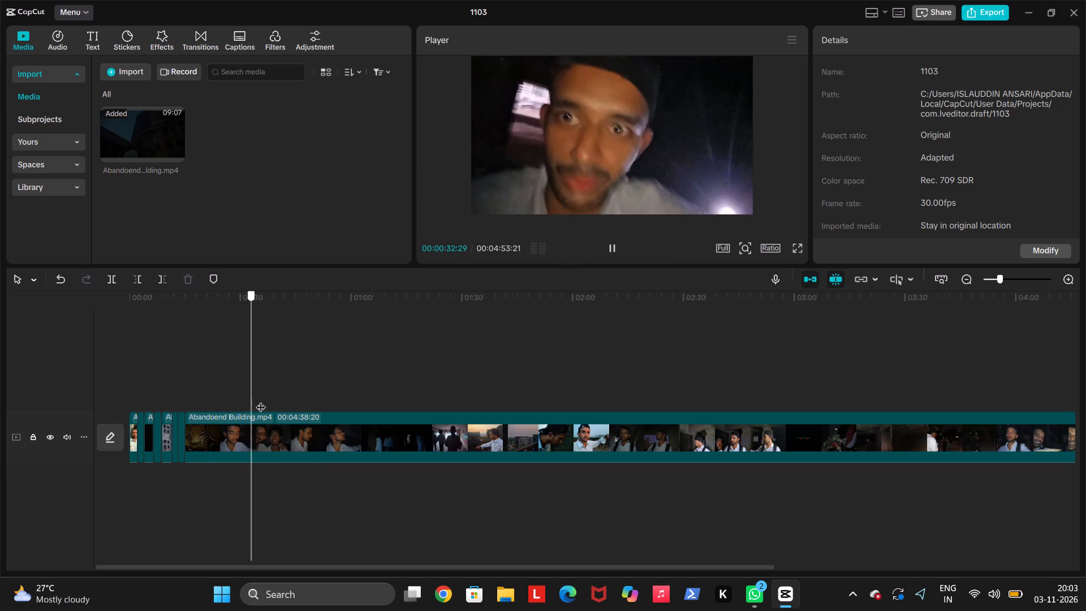
pyautogui.moveTo(261, 400); pyautogui.dragTo(386, 398)
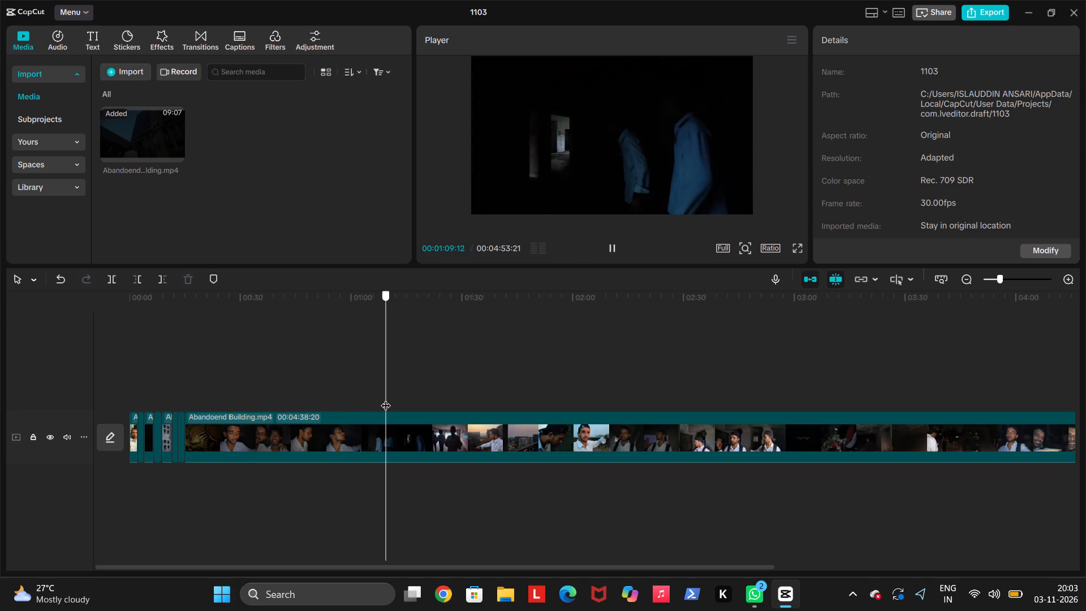
pyautogui.moveTo(386, 398); pyautogui.dragTo(439, 393)
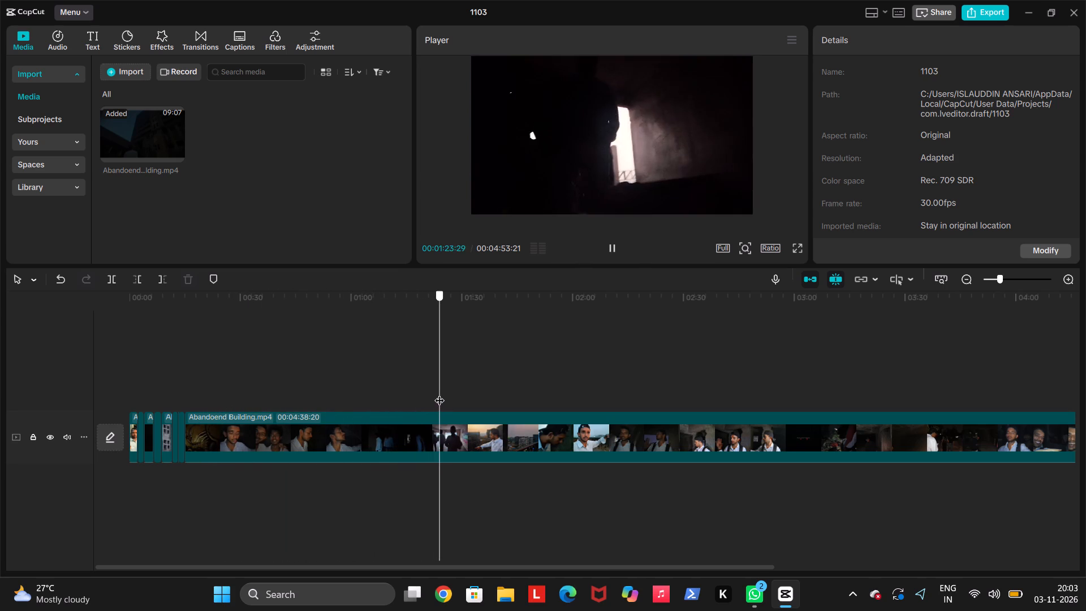
pyautogui.moveTo(439, 393); pyautogui.dragTo(372, 403)
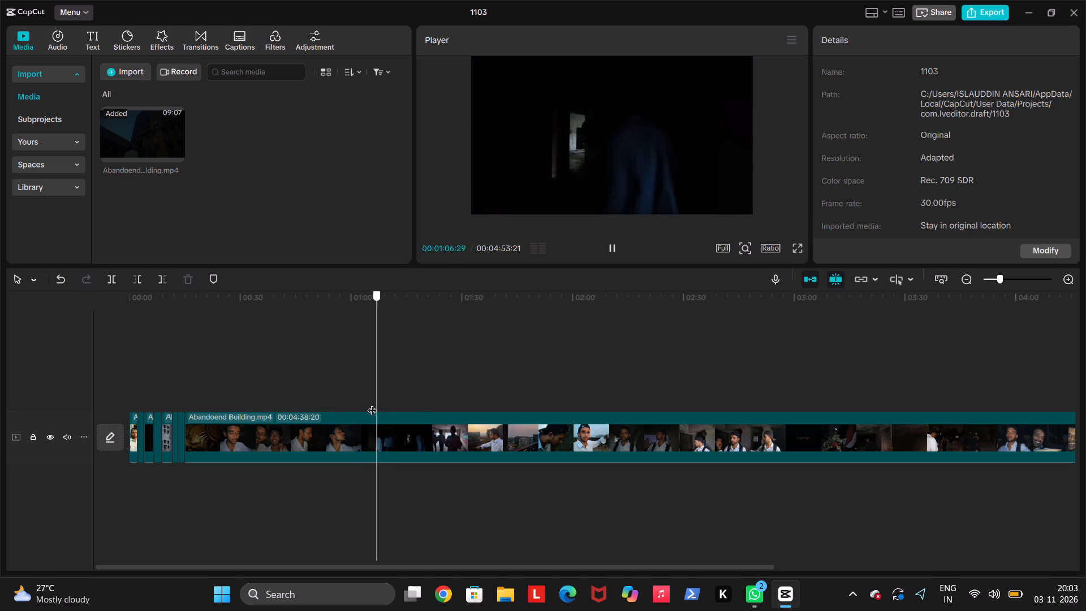
pyautogui.moveTo(372, 403); pyautogui.dragTo(350, 409)
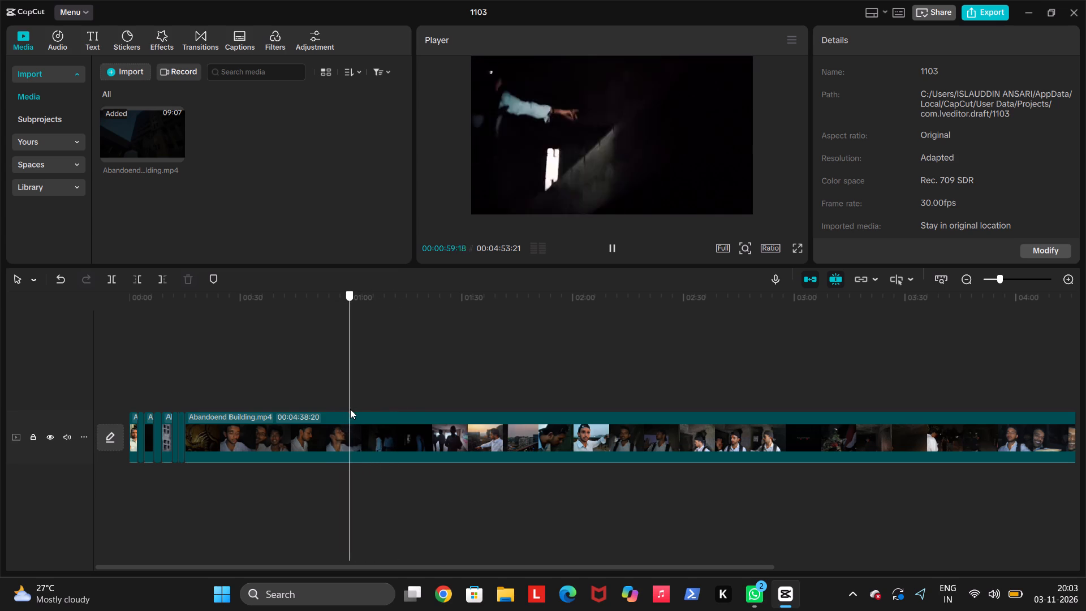
pyautogui.moveTo(350, 409); pyautogui.dragTo(377, 414)
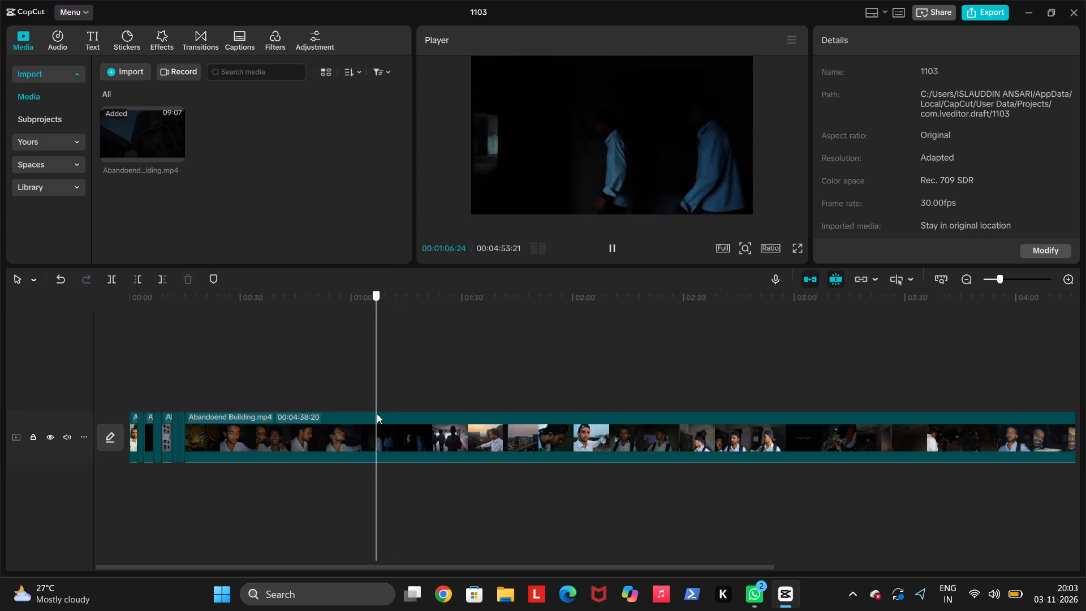
pyautogui.moveTo(377, 414); pyautogui.dragTo(405, 417)
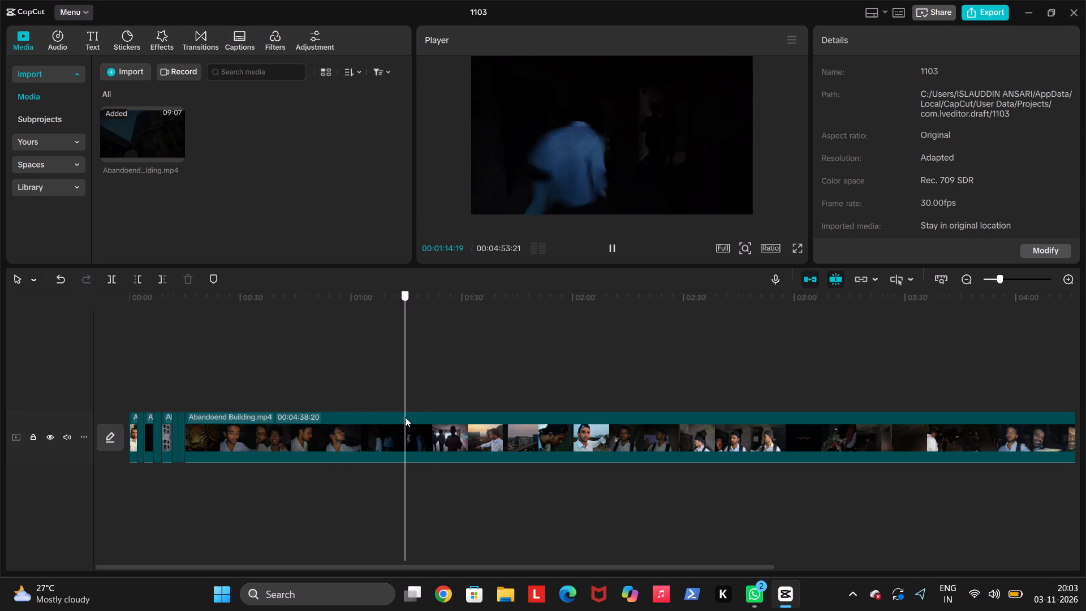
pyautogui.moveTo(405, 417); pyautogui.dragTo(432, 417)
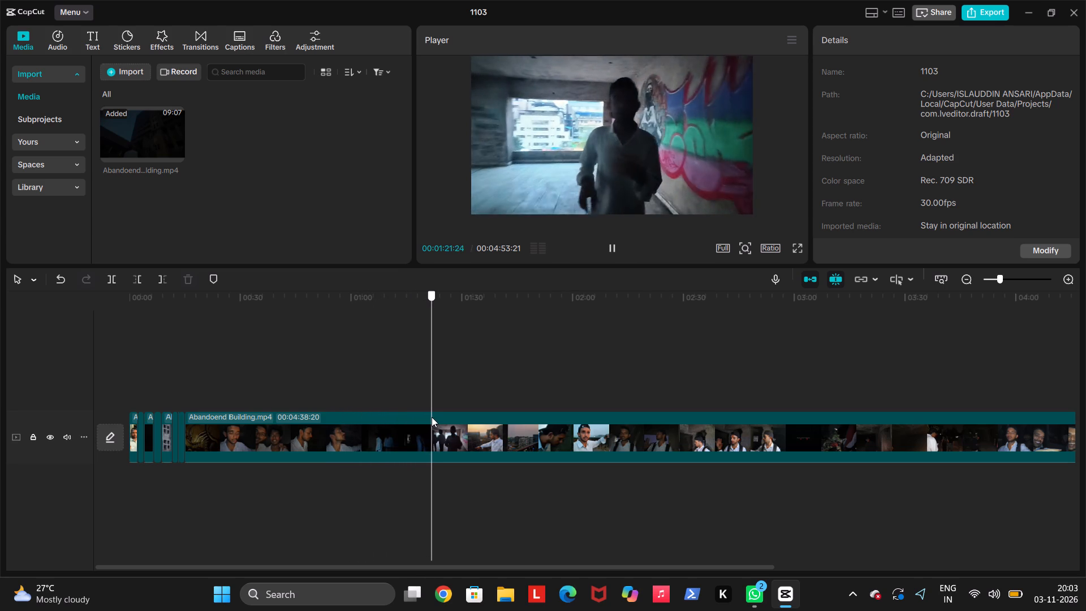
pyautogui.moveTo(432, 417); pyautogui.dragTo(437, 418)
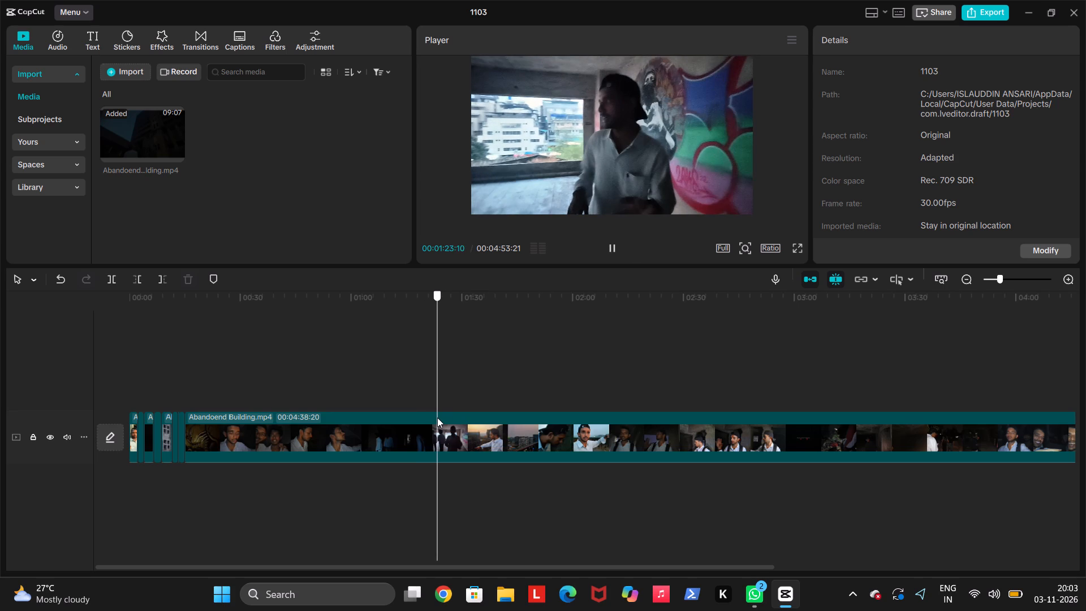
pyautogui.moveTo(437, 418); pyautogui.dragTo(436, 418)
pyautogui.press('q')
# Review the graffiti-room shot and extend the last segment's start back by about 2 seconds.
pyautogui.press('space')
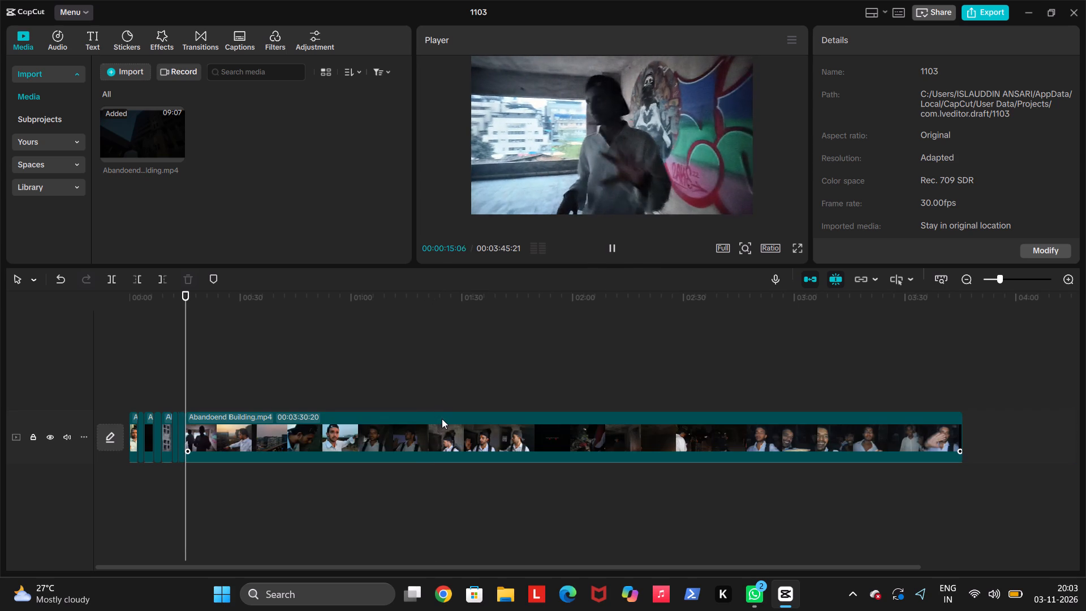
pyautogui.press('space')
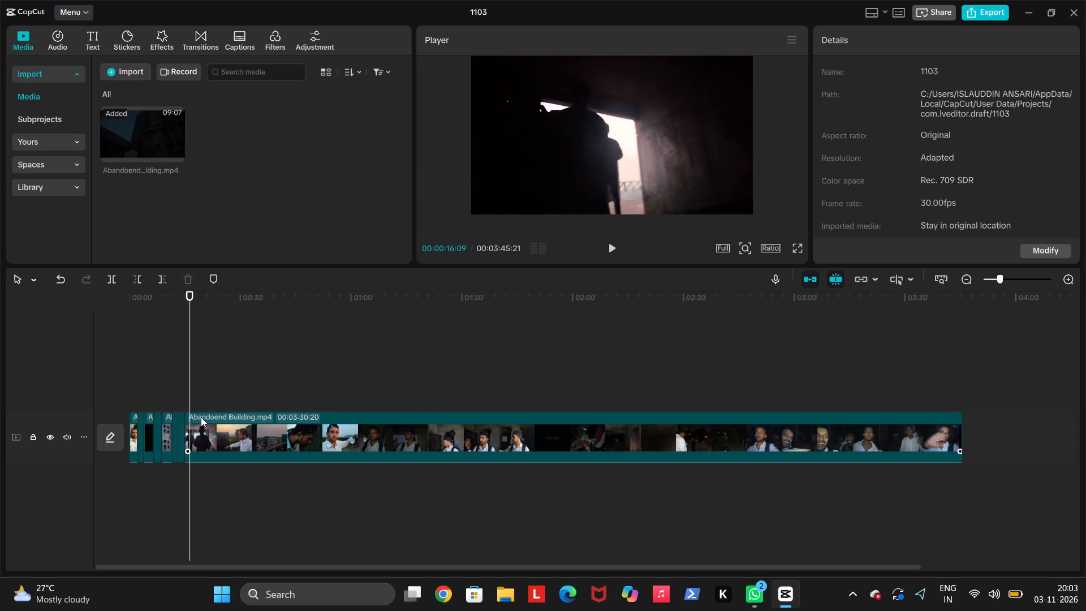
pyautogui.click(201, 417)
pyautogui.moveTo(184, 423); pyautogui.dragTo(179, 423)
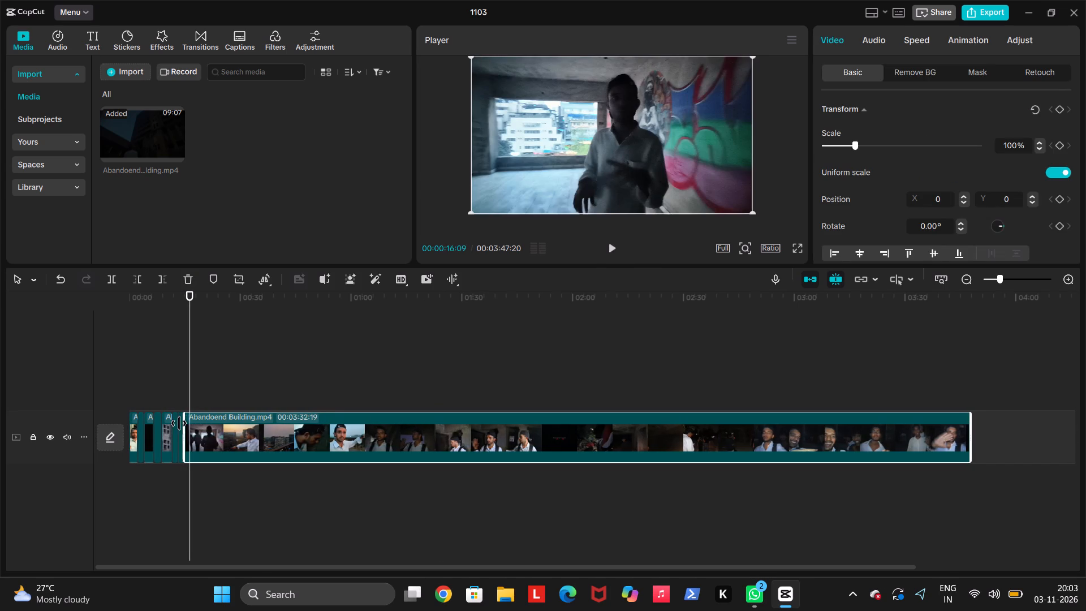
# Play the extended graffiti-room shot from its start and split the clip at 00:00:16:11.
pyautogui.click(187, 402)
pyautogui.press('space')
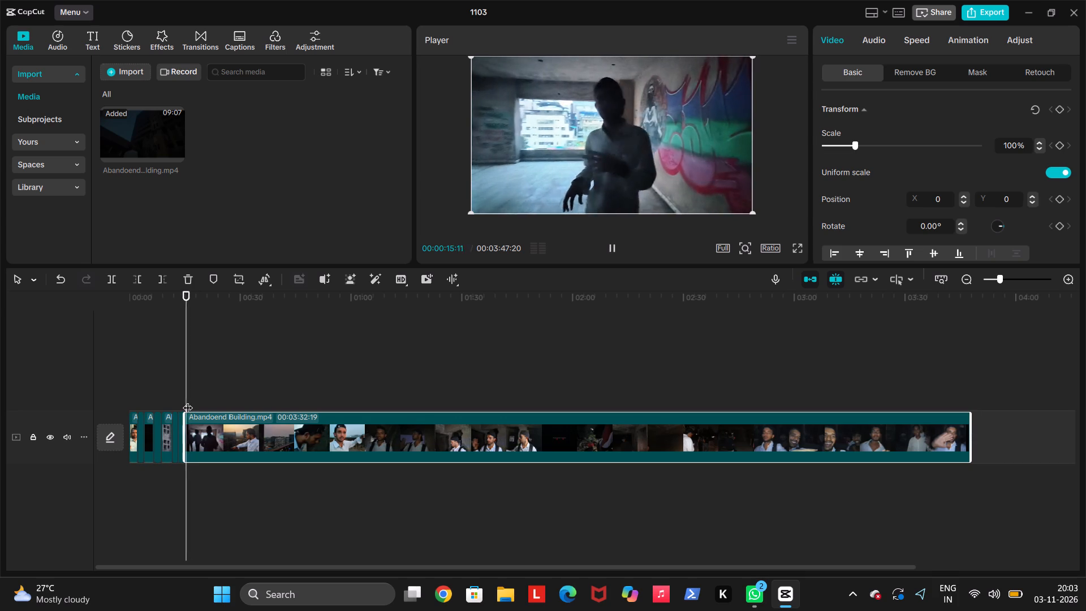
pyautogui.press('space')
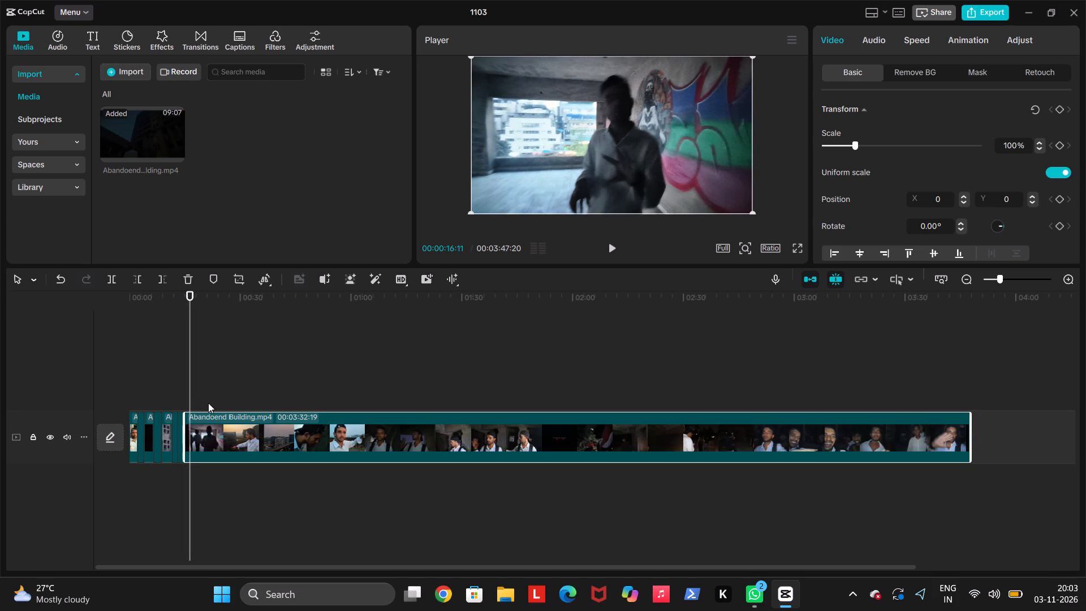
pyautogui.hotkey('ctrl', 'b')
# Find the rooftop shot of the man pointing and trim off the last segment's start up to 00:00:27:10, about 11 seconds.
pyautogui.press('space')
pyautogui.click(208, 405)
pyautogui.moveTo(208, 405); pyautogui.dragTo(221, 406)
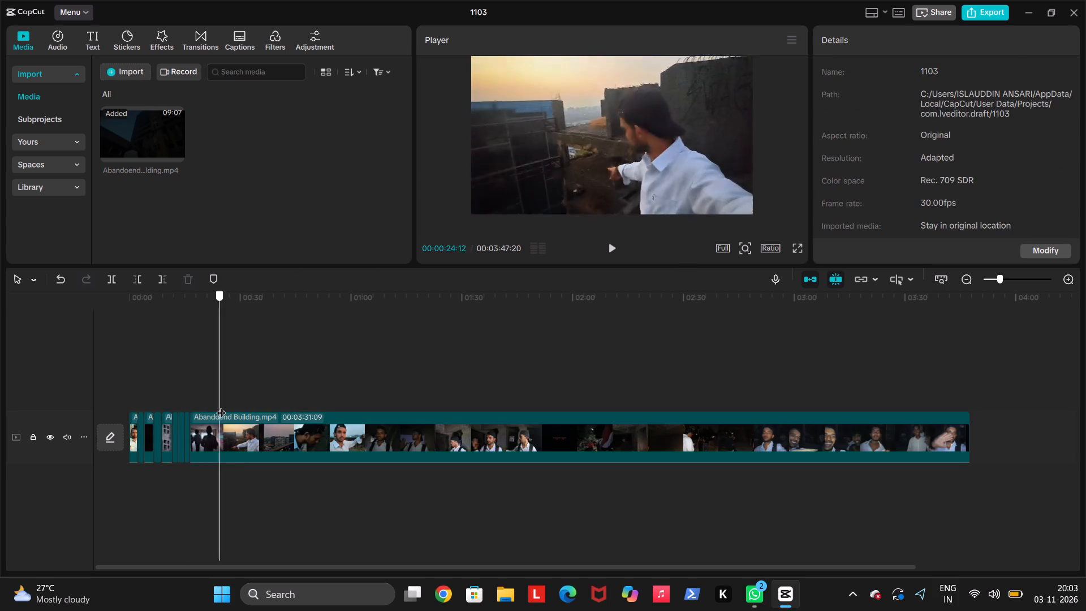
pyautogui.moveTo(221, 406); pyautogui.dragTo(280, 418)
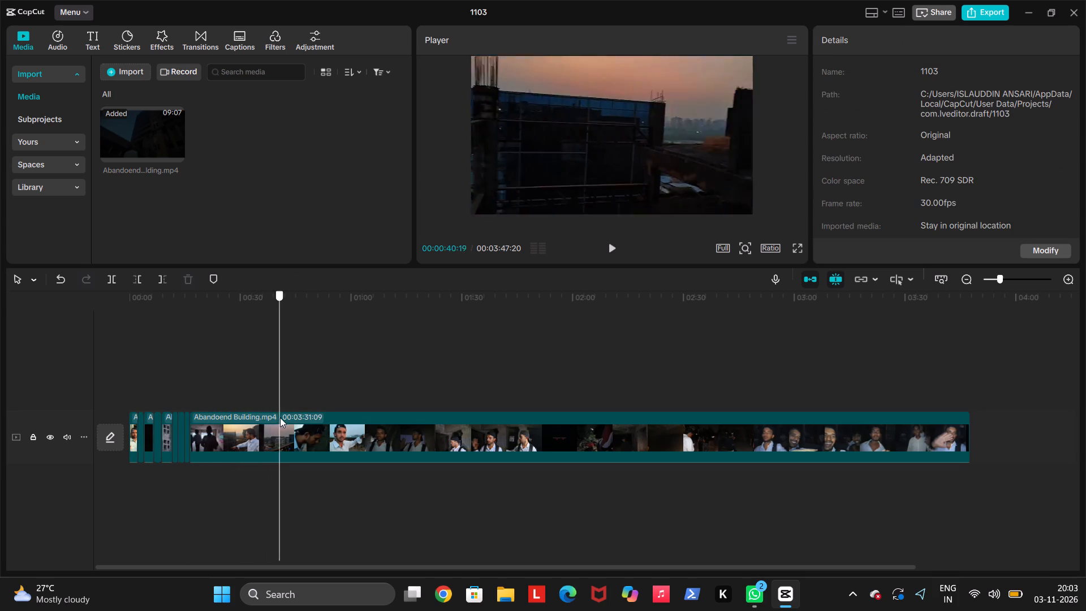
pyautogui.moveTo(280, 418); pyautogui.dragTo(231, 414)
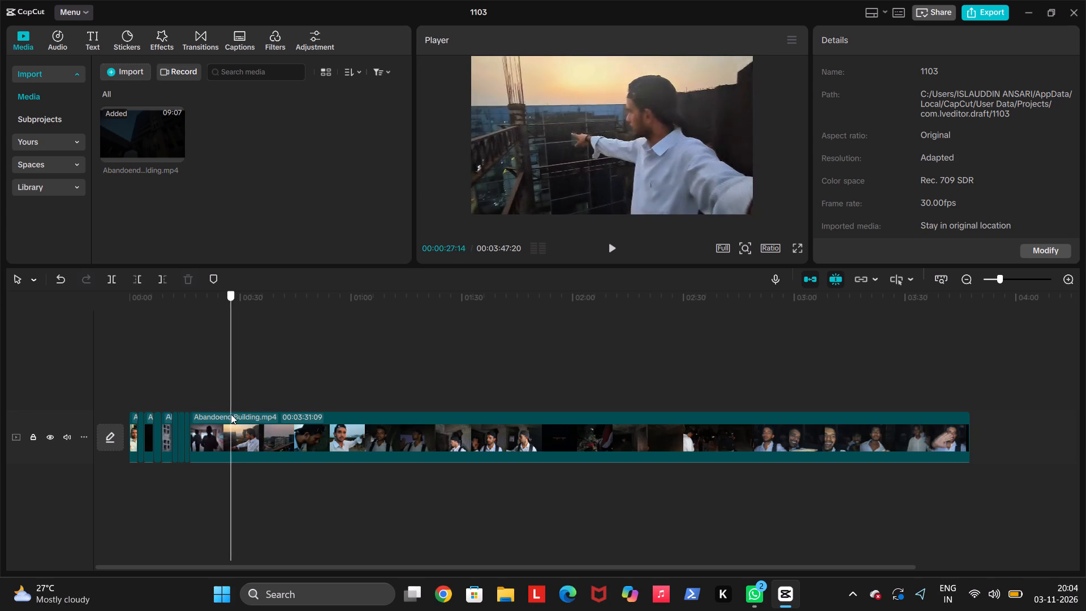
pyautogui.moveTo(231, 414); pyautogui.dragTo(238, 416)
pyautogui.moveTo(238, 416); pyautogui.dragTo(232, 416)
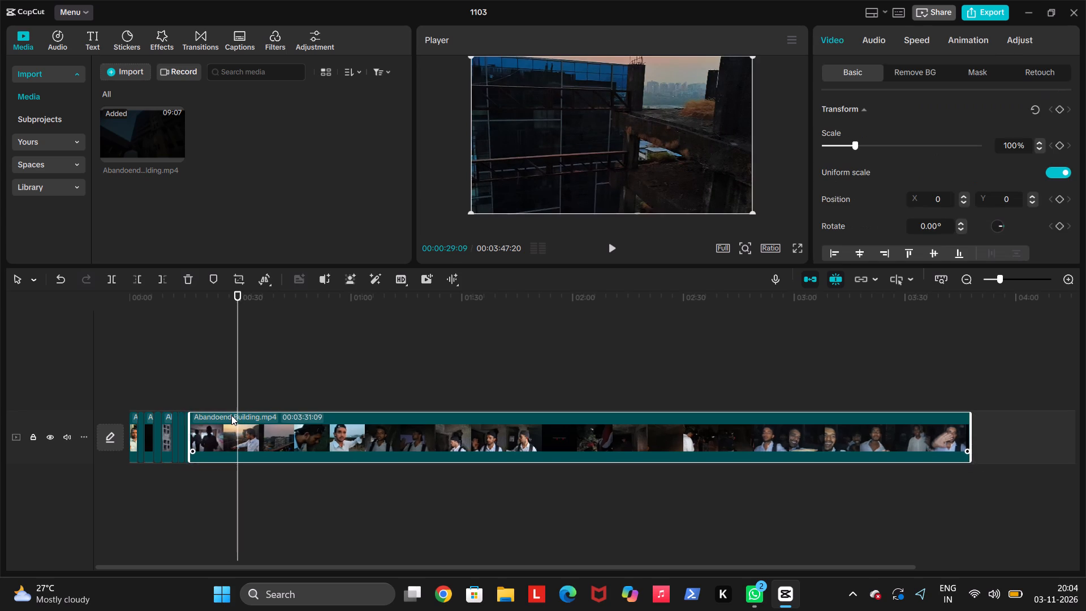
pyautogui.click(229, 410)
pyautogui.press('space')
pyautogui.press('space')
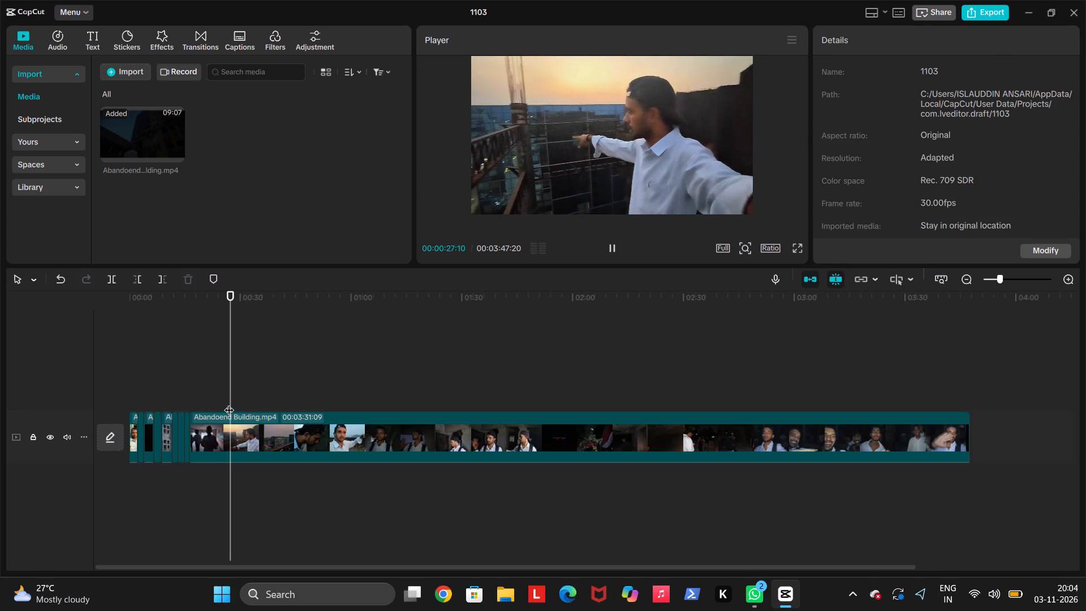
pyautogui.write('q')
# Play the rooftop shot through to the downward view of the glass building and split the clip at 00:00:19:25.
pyautogui.press('space')
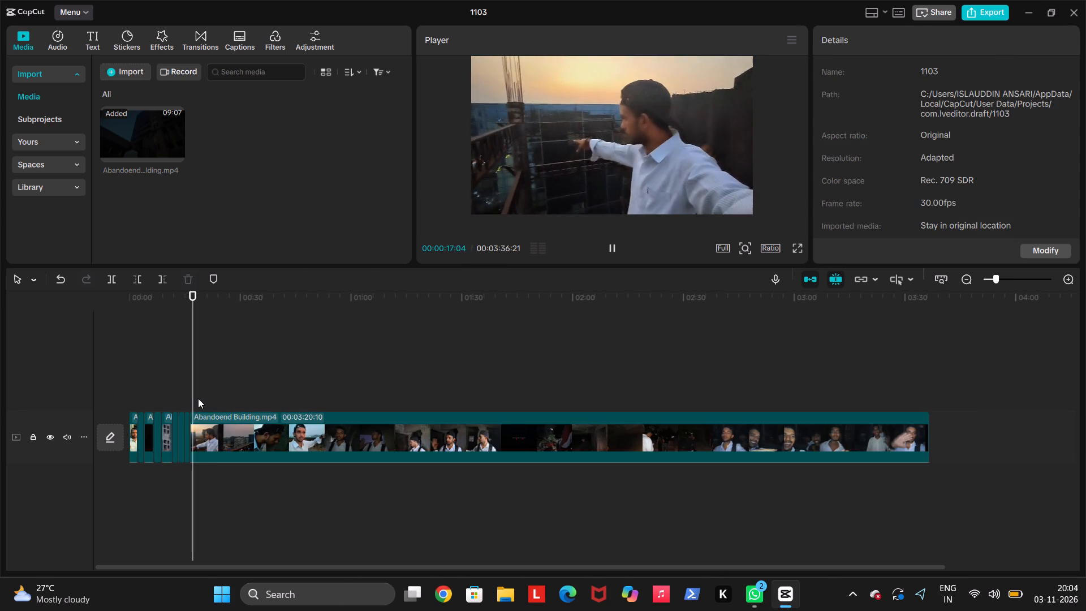
pyautogui.press('space')
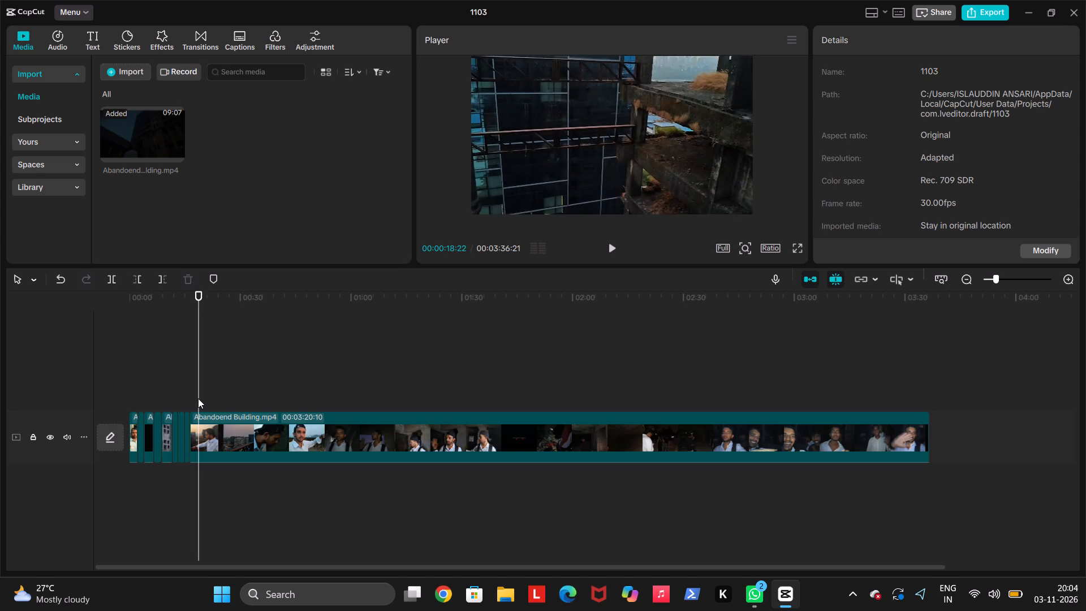
pyautogui.press('space')
pyautogui.press('space')
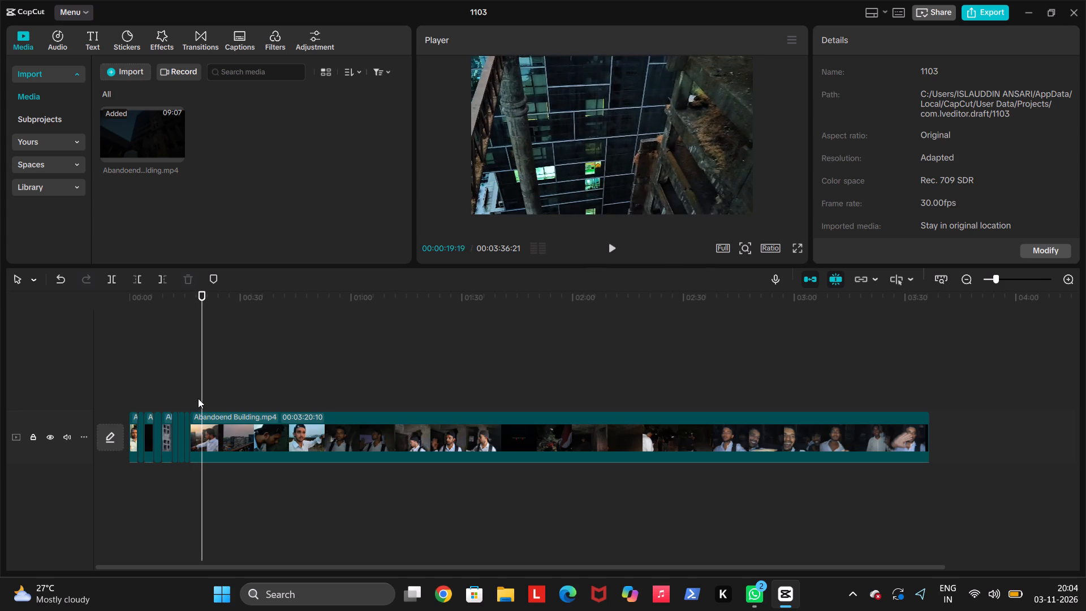
pyautogui.press('space')
pyautogui.press('space')
pyautogui.hotkey('ctrl', 'b')
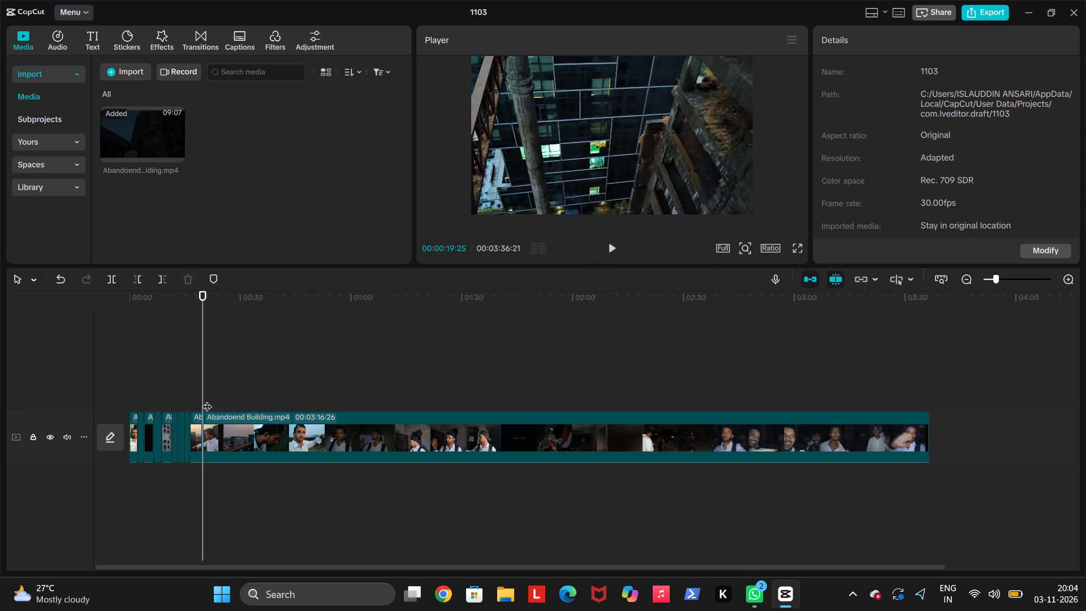
# Find the shot of the man with a backpack raising his hand and trim off the last segment's start up to it, about 14.8 seconds.
pyautogui.press('space')
pyautogui.click(212, 399)
pyautogui.moveTo(212, 399); pyautogui.dragTo(229, 402)
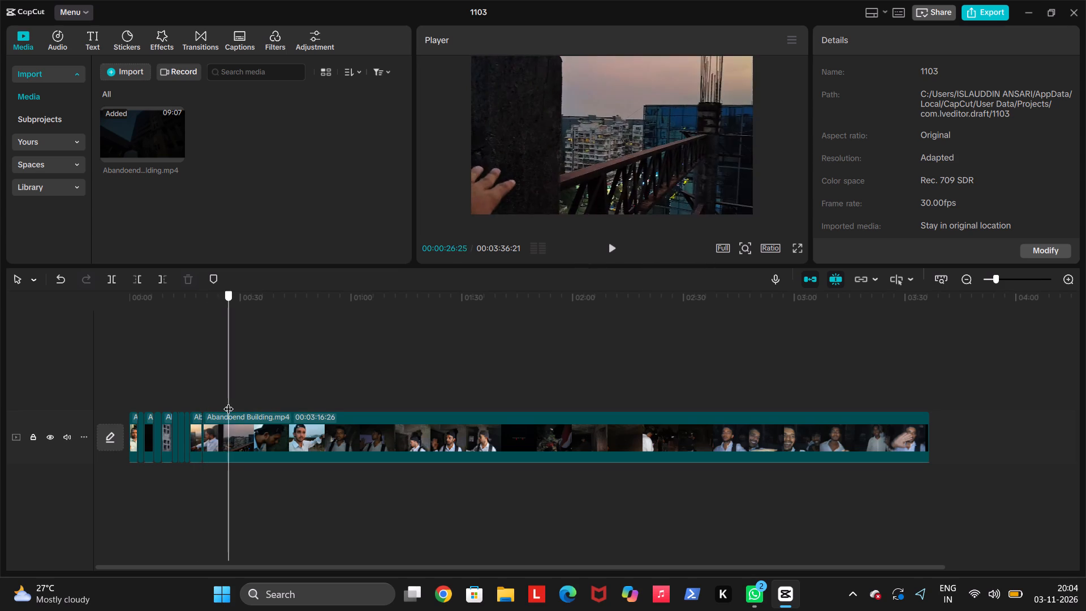
pyautogui.moveTo(229, 402); pyautogui.dragTo(271, 405)
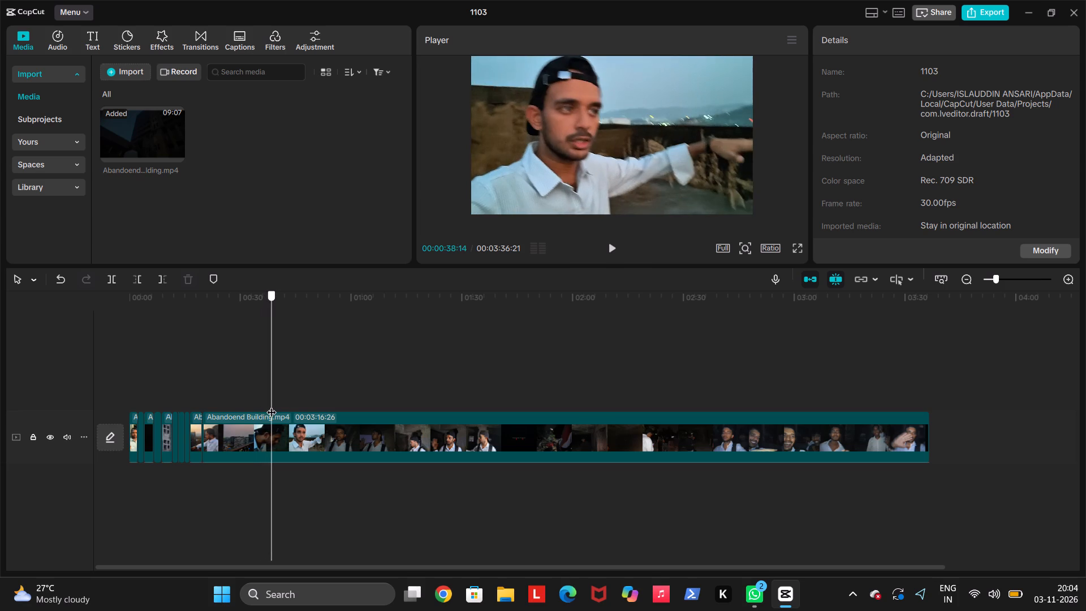
pyautogui.moveTo(271, 405); pyautogui.dragTo(259, 405)
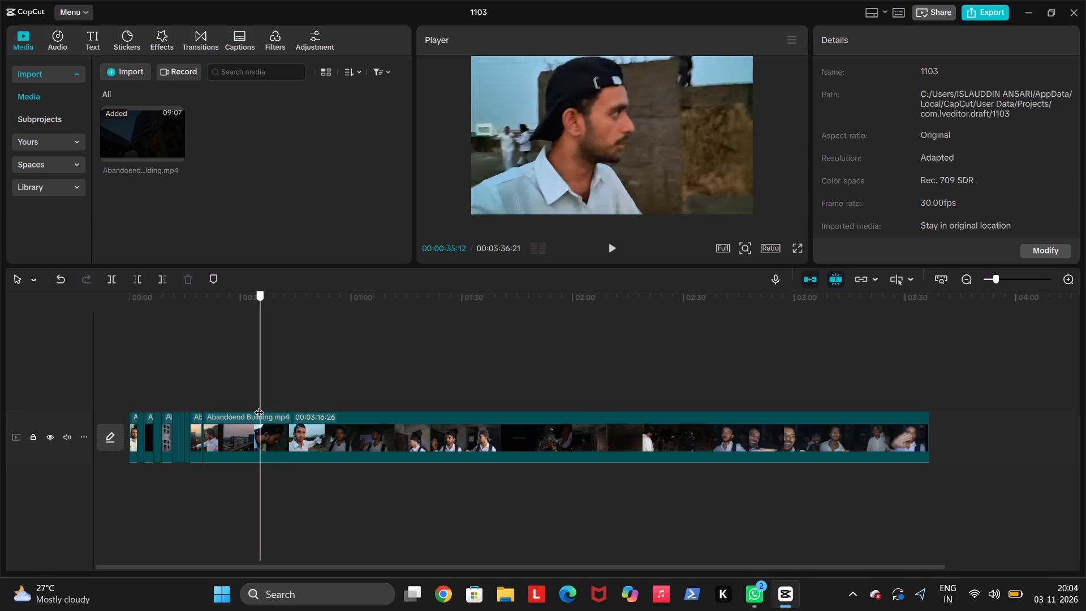
pyautogui.moveTo(259, 405); pyautogui.dragTo(249, 406)
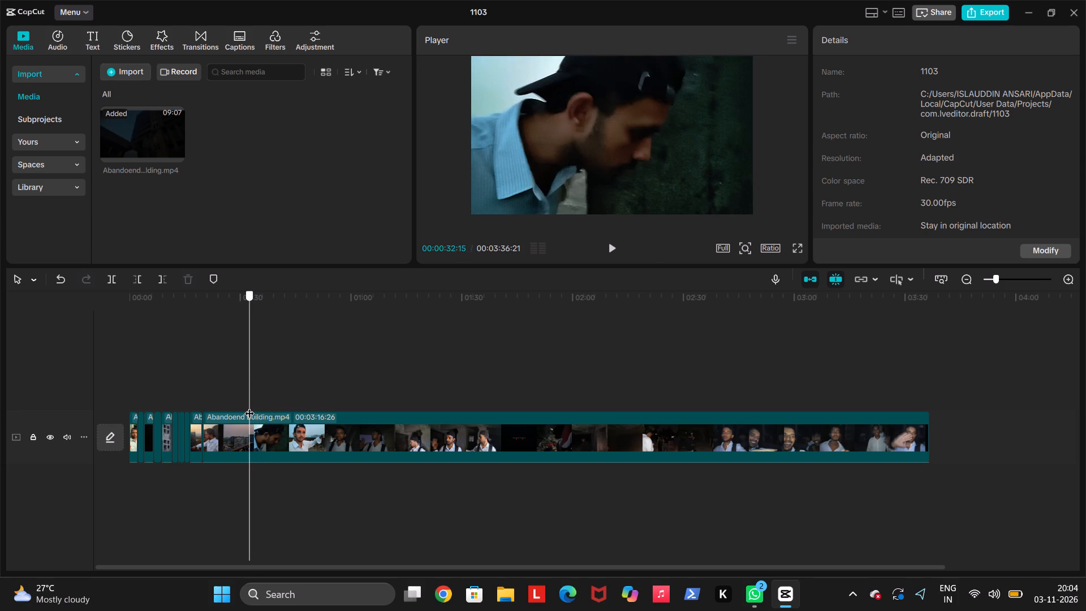
pyautogui.moveTo(249, 406); pyautogui.dragTo(257, 412)
pyautogui.click(257, 412)
pyautogui.press('q')
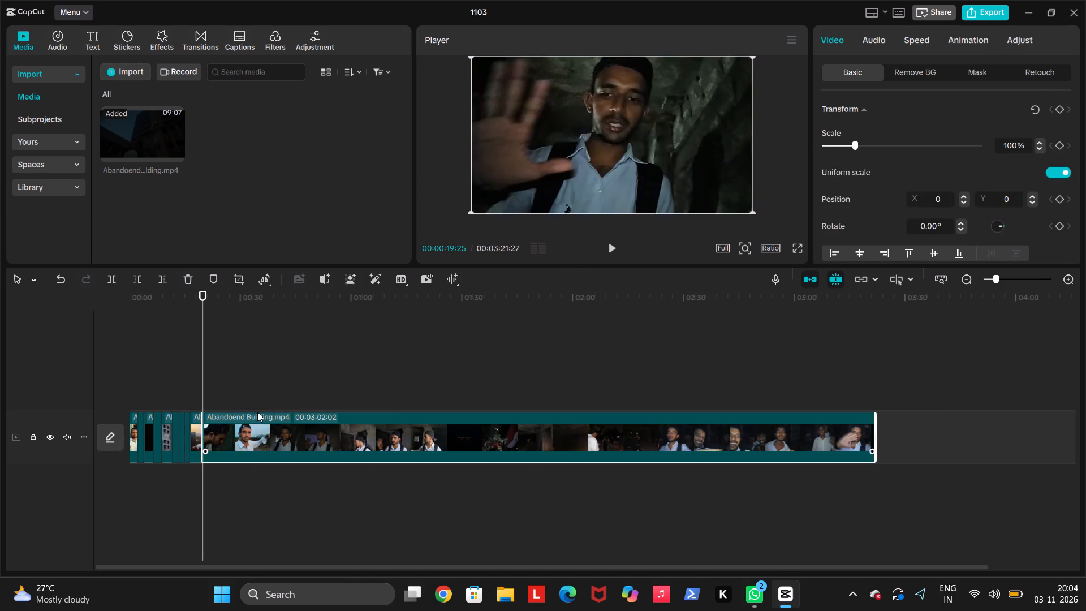
# Move through the raised-hand shot and split the last segment at 00:00:23:09.
pyautogui.click(208, 403)
pyautogui.moveTo(208, 403); pyautogui.dragTo(216, 405)
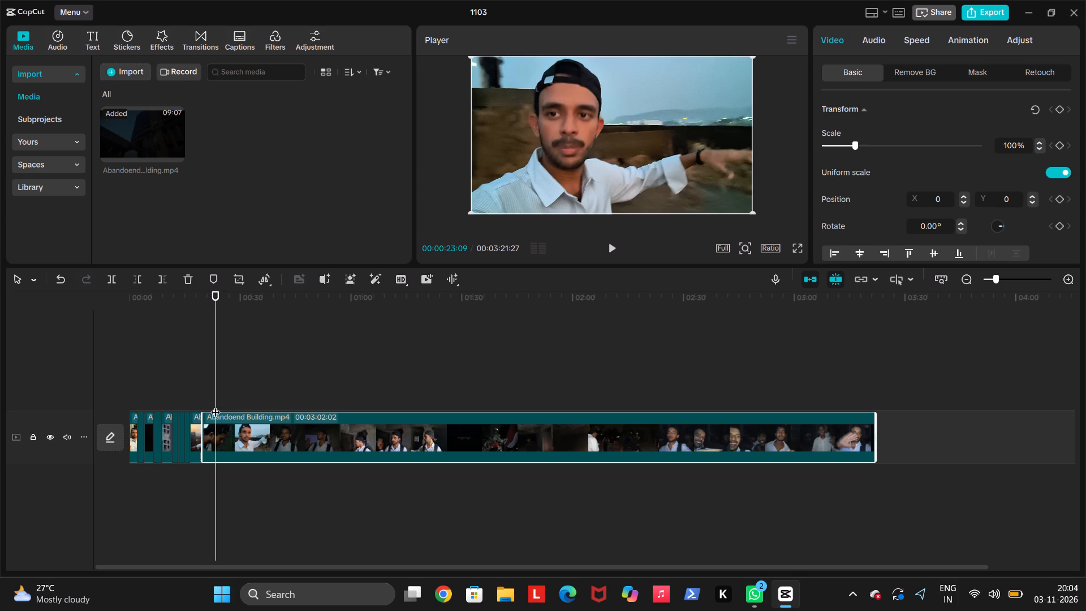
pyautogui.hotkey('ctrl', 'b')
# Find the dark shot of the man with a backpack looking aside and trim off the last segment's start up to 00:00:38:01, about 14.7 seconds.
pyautogui.click(227, 401)
pyautogui.moveTo(227, 401); pyautogui.dragTo(230, 401)
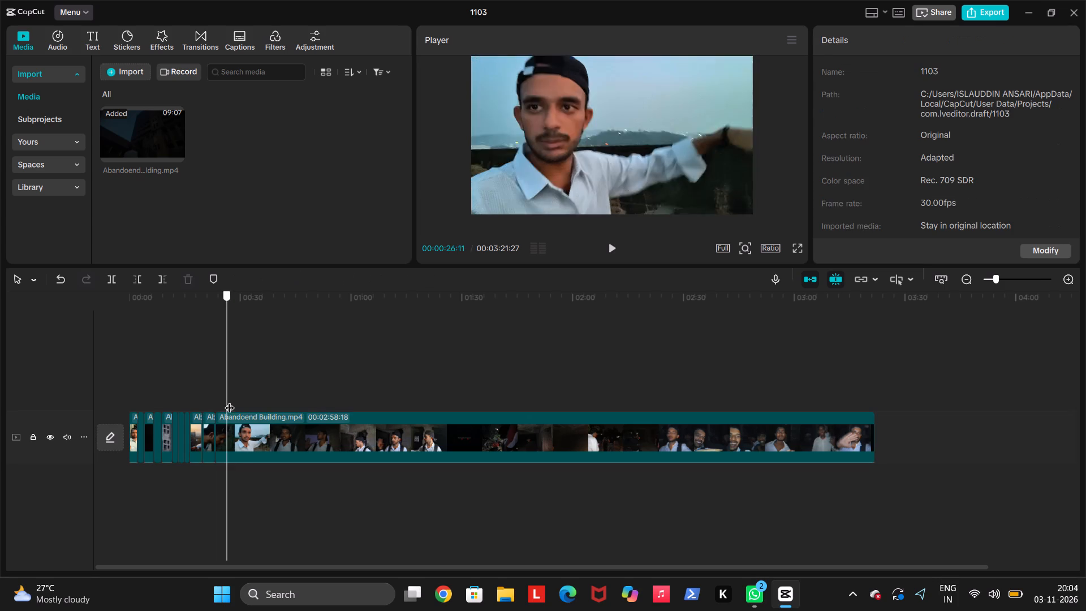
pyautogui.moveTo(230, 401); pyautogui.dragTo(273, 403)
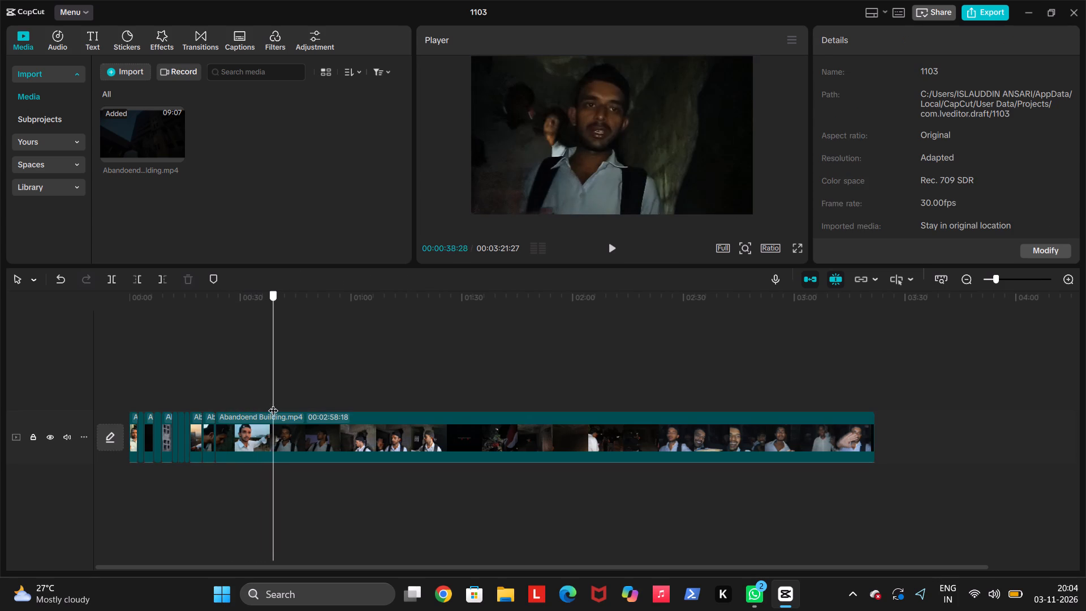
pyautogui.moveTo(273, 403); pyautogui.dragTo(270, 405)
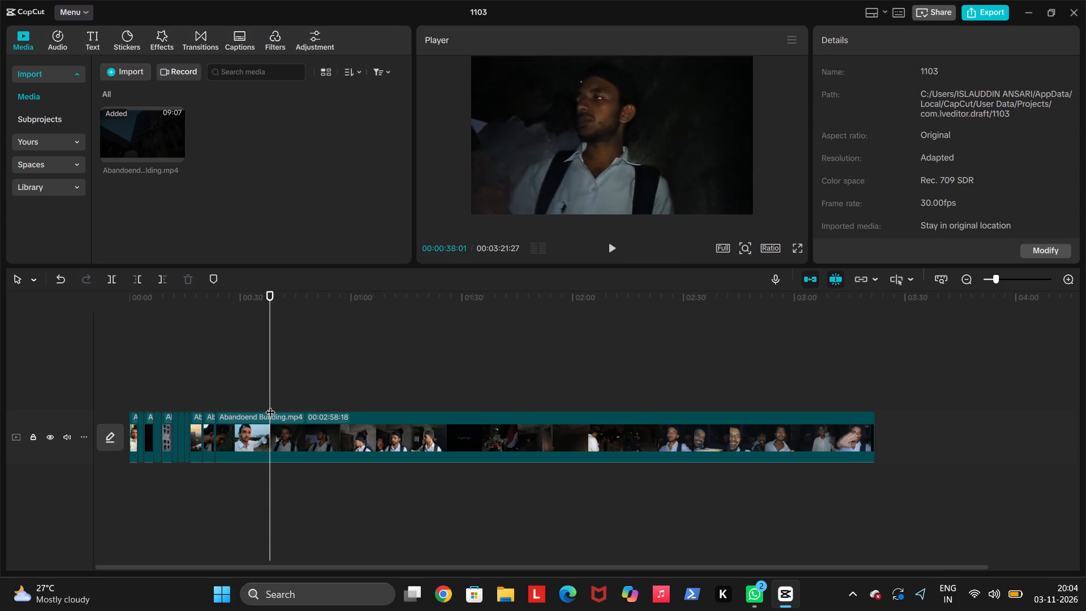
pyautogui.write('q')
# Preview the dark backpack shot up to where the man lifts his hand near his face and split the clip at 00:00:27:23.
pyautogui.press('space')
pyautogui.click(223, 395)
pyautogui.moveTo(223, 395); pyautogui.dragTo(226, 397)
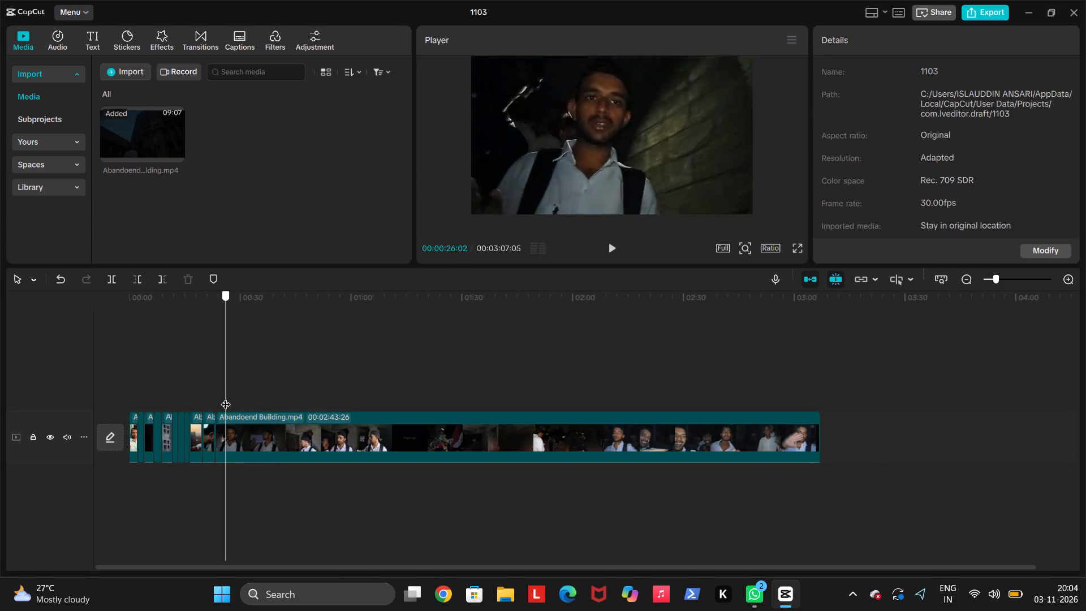
pyautogui.moveTo(226, 397); pyautogui.dragTo(232, 399)
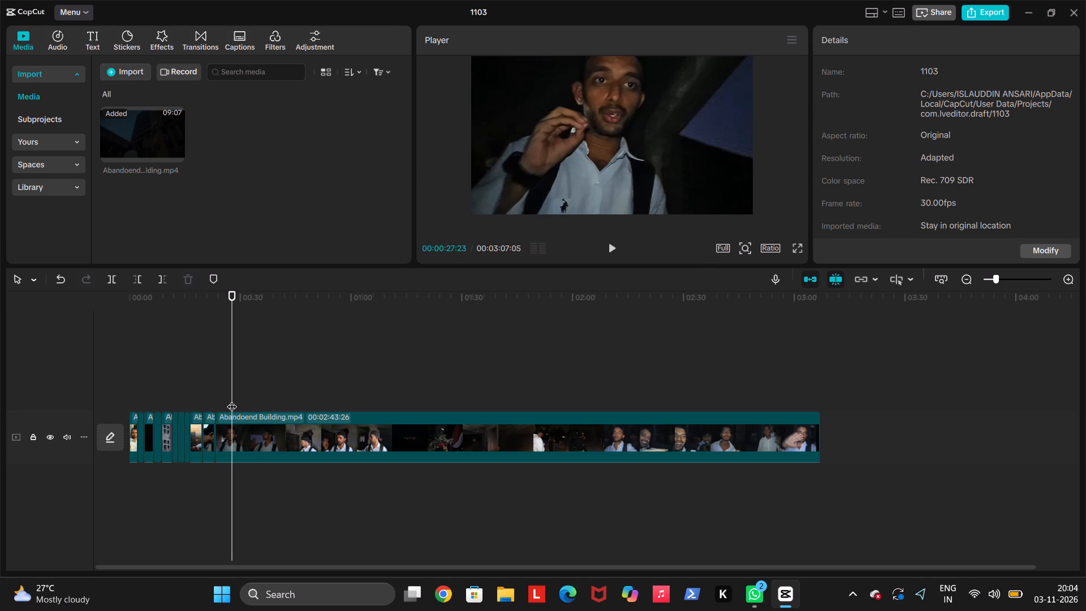
pyautogui.hotkey('ctrl', 'b')
# Find the concrete-room shot of the man in a cap and trim off the last segment's start up to 00:00:39:03, about 11.3 seconds.
pyautogui.click(242, 402)
pyautogui.moveTo(245, 403); pyautogui.dragTo(262, 405)
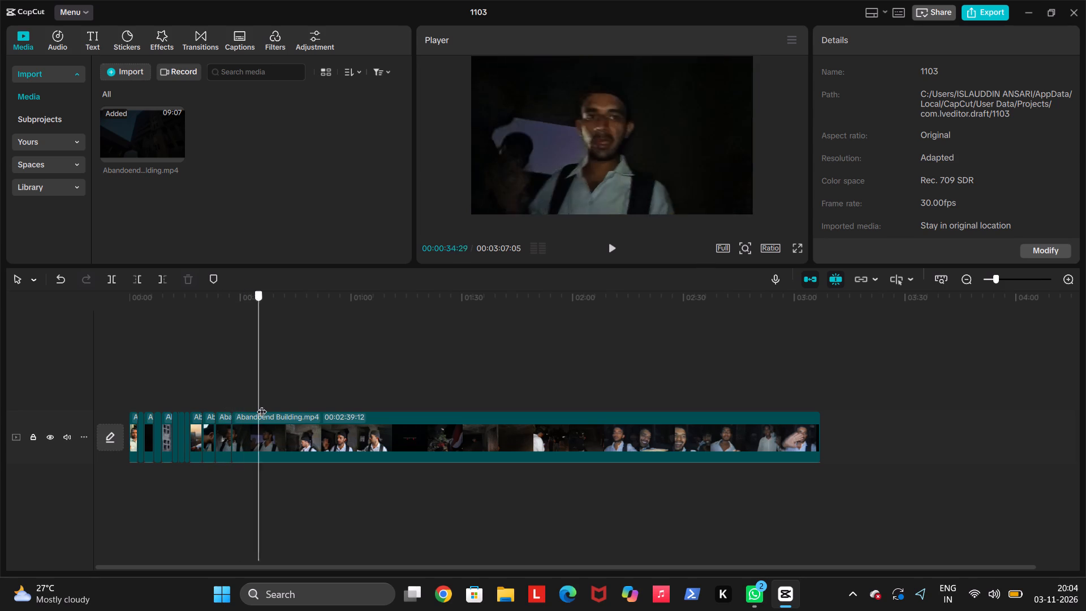
pyautogui.moveTo(262, 405); pyautogui.dragTo(309, 406)
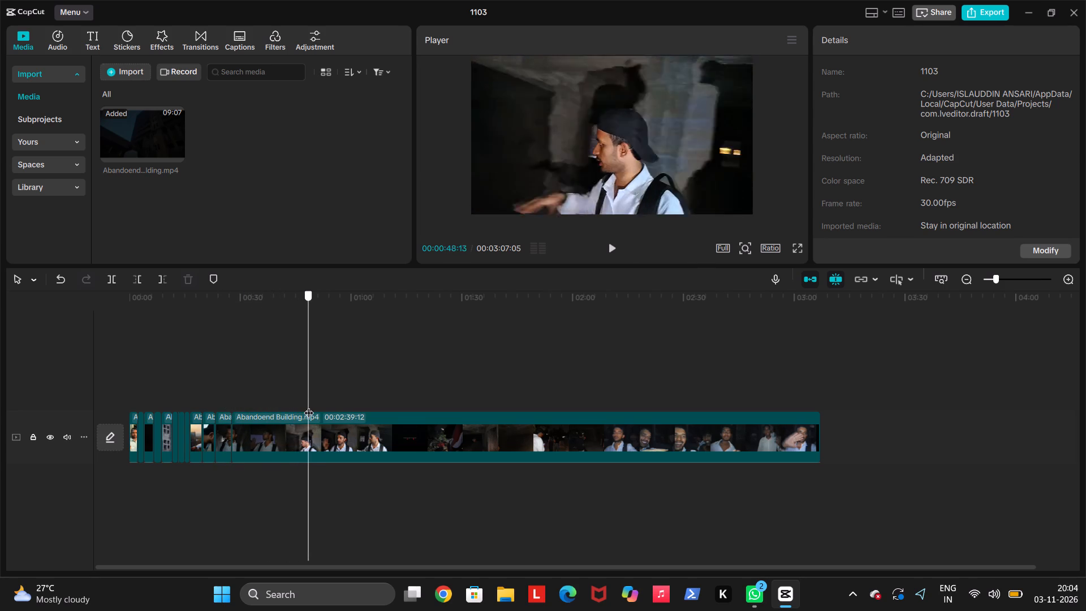
pyautogui.moveTo(309, 406); pyautogui.dragTo(331, 407)
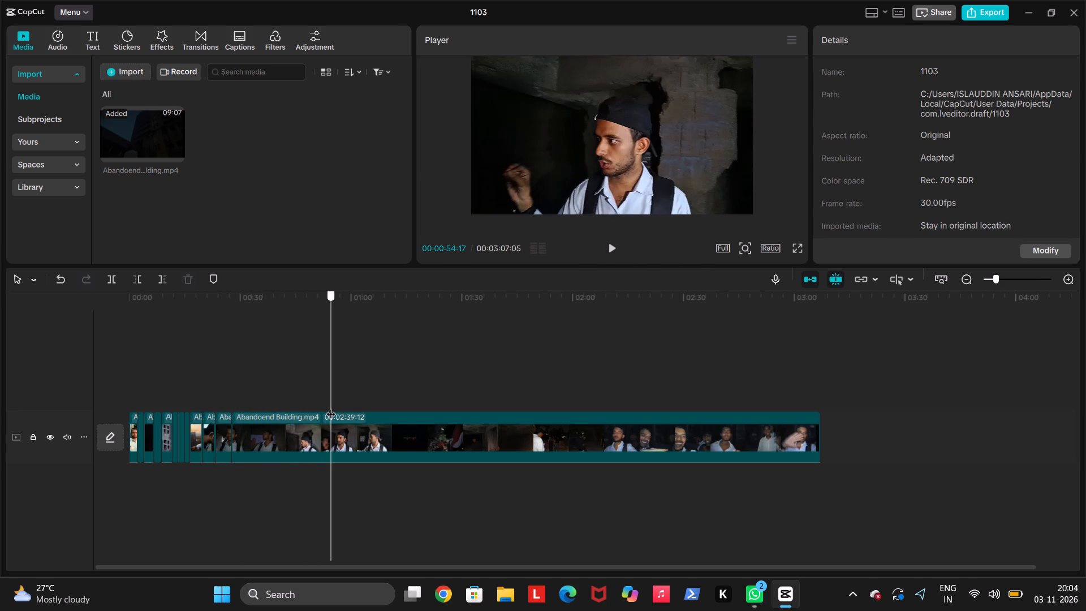
pyautogui.moveTo(331, 407); pyautogui.dragTo(264, 412)
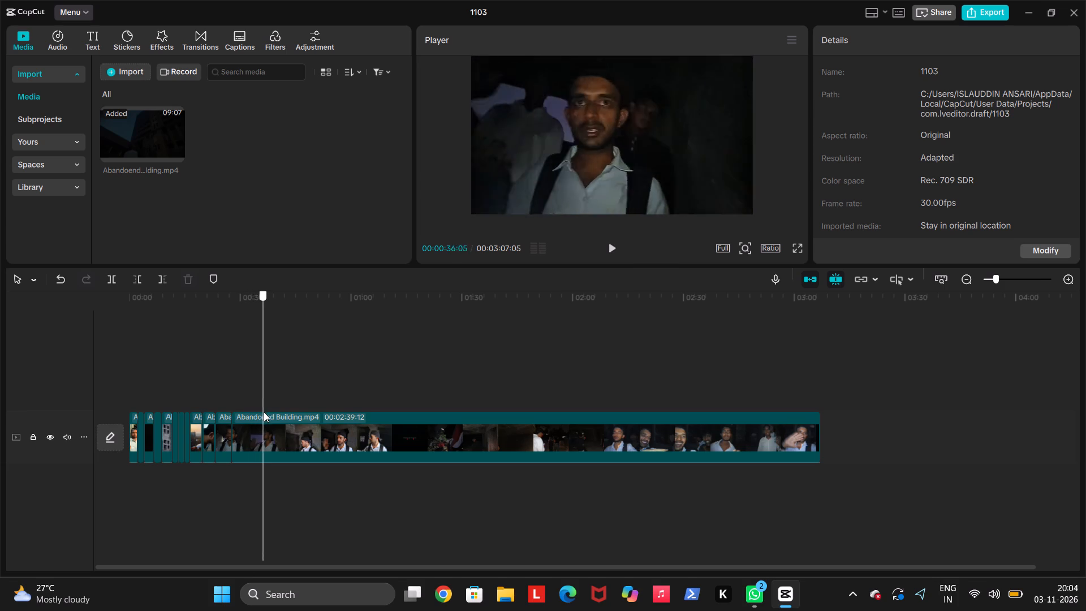
pyautogui.moveTo(264, 412); pyautogui.dragTo(274, 413)
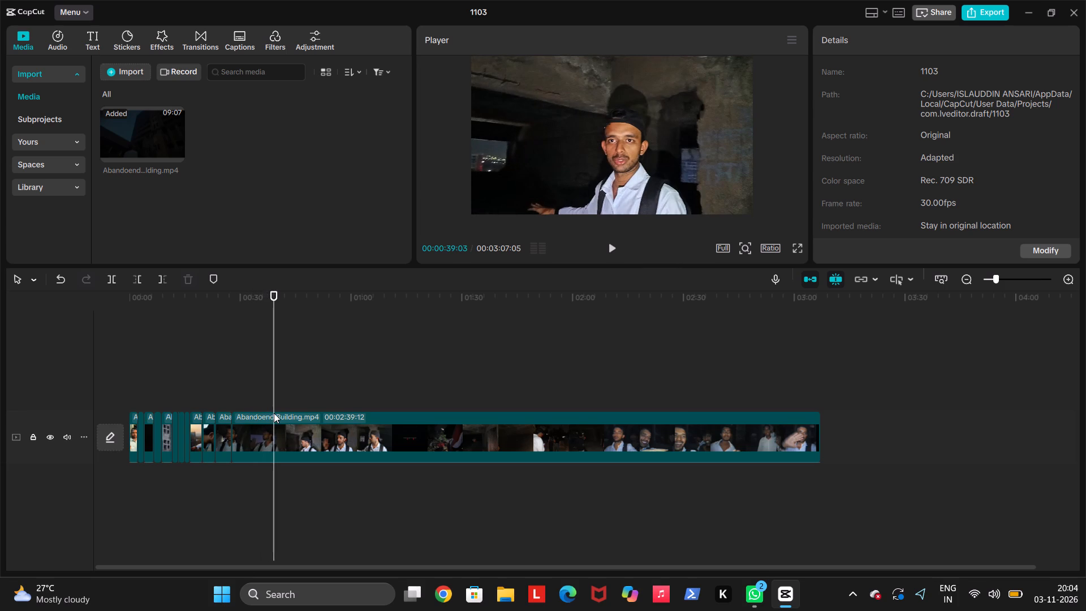
pyautogui.write('q')
# Play the concrete-room shot from its start and split the clip at 00:00:30:27.
pyautogui.press('space')
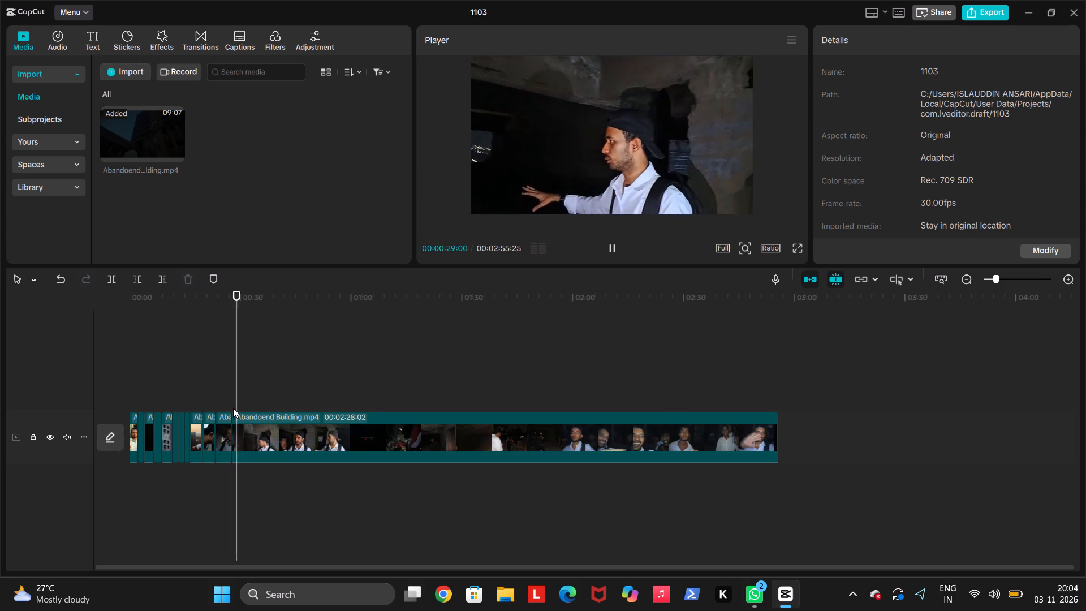
pyautogui.press('space')
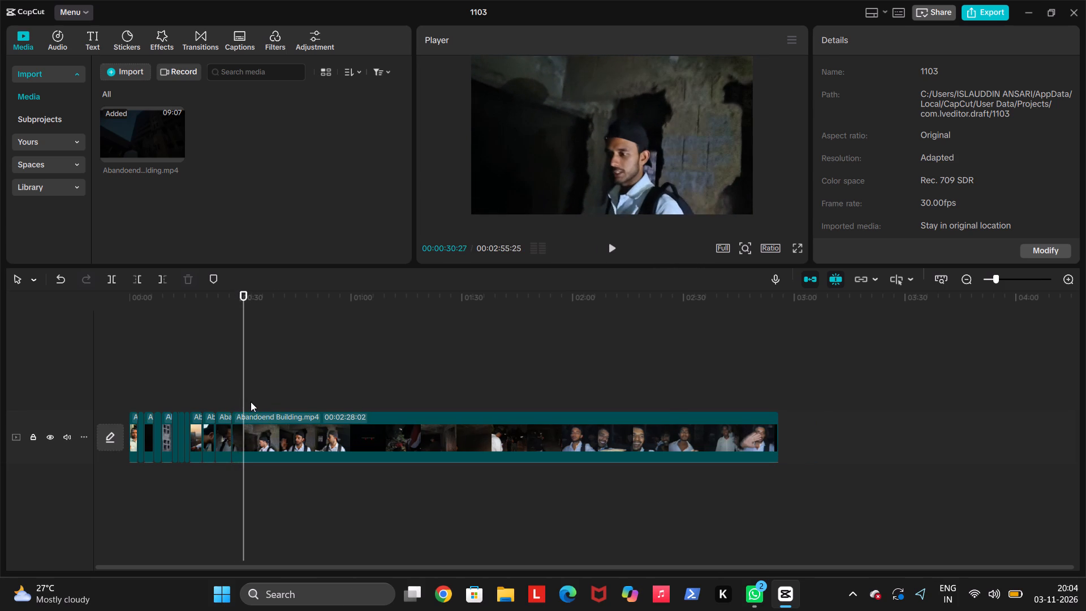
pyautogui.hotkey('ctrl', 'b')
# Find the dark shot just after the "Everyone Trapped" title and split the last segment at its start.
pyautogui.click(255, 401)
pyautogui.moveTo(256, 401); pyautogui.dragTo(284, 406)
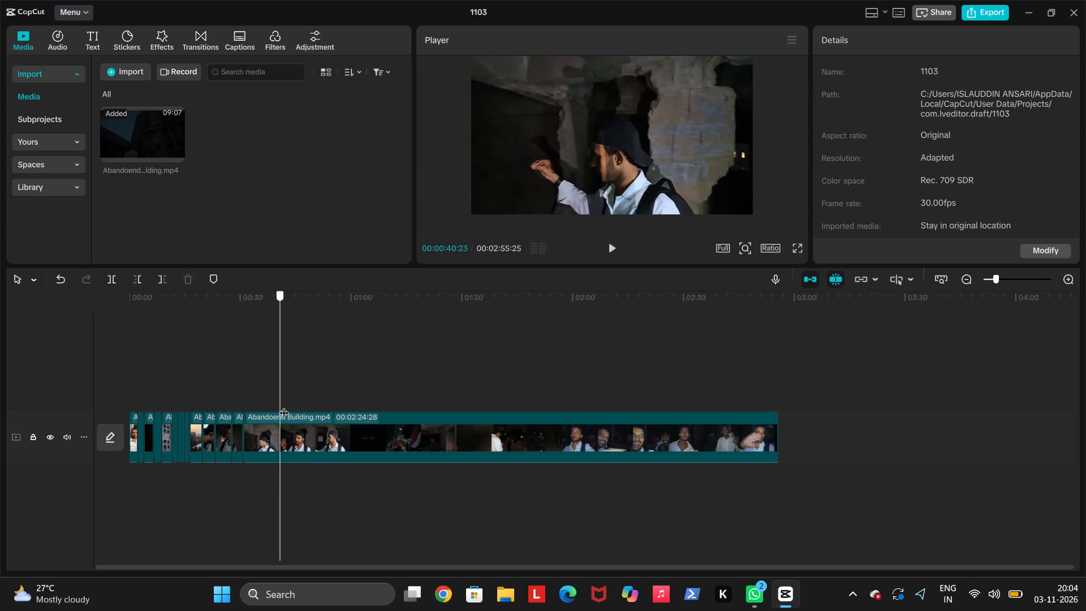
pyautogui.moveTo(284, 406); pyautogui.dragTo(343, 406)
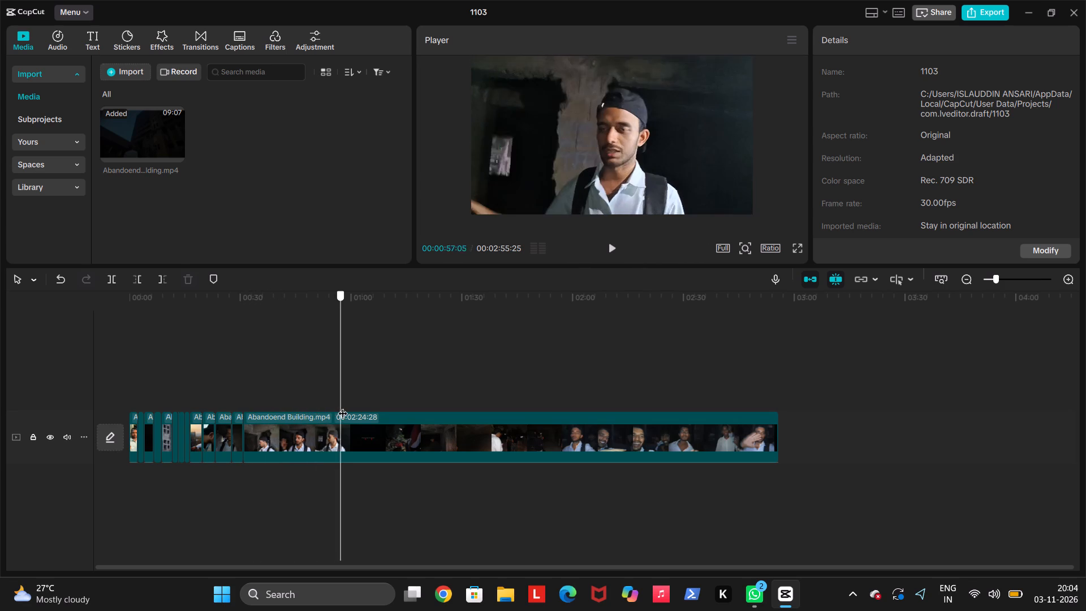
pyautogui.moveTo(343, 406); pyautogui.dragTo(392, 408)
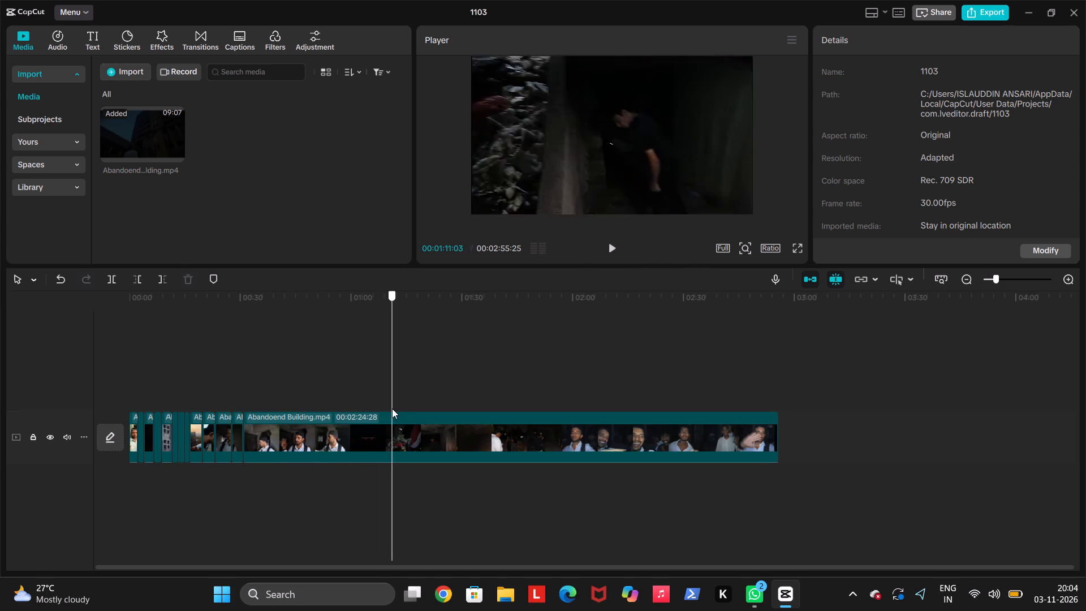
pyautogui.moveTo(392, 408); pyautogui.dragTo(360, 412)
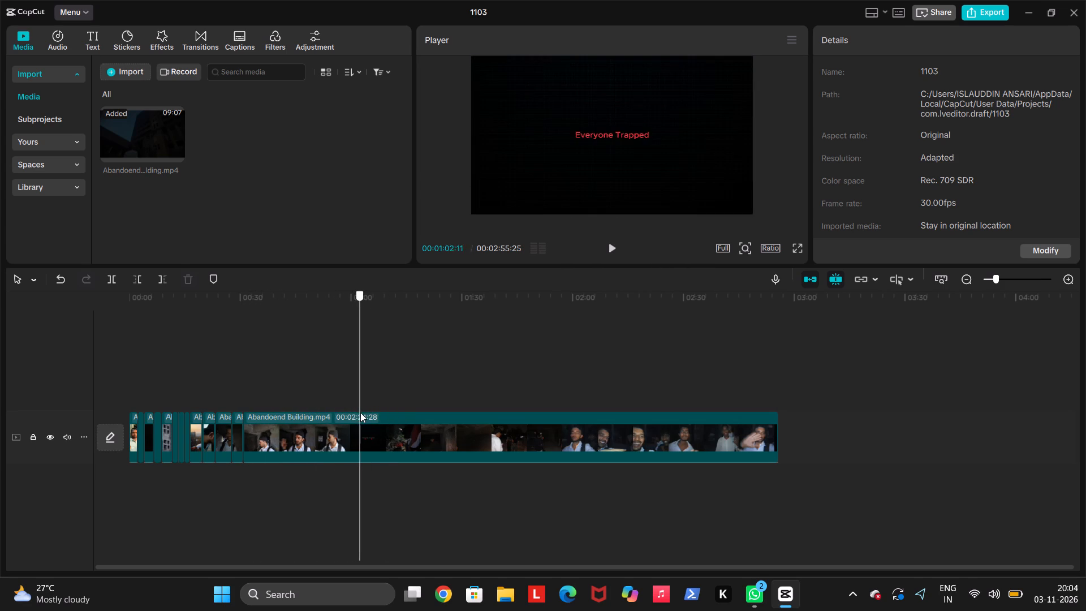
pyautogui.moveTo(360, 412); pyautogui.dragTo(368, 414)
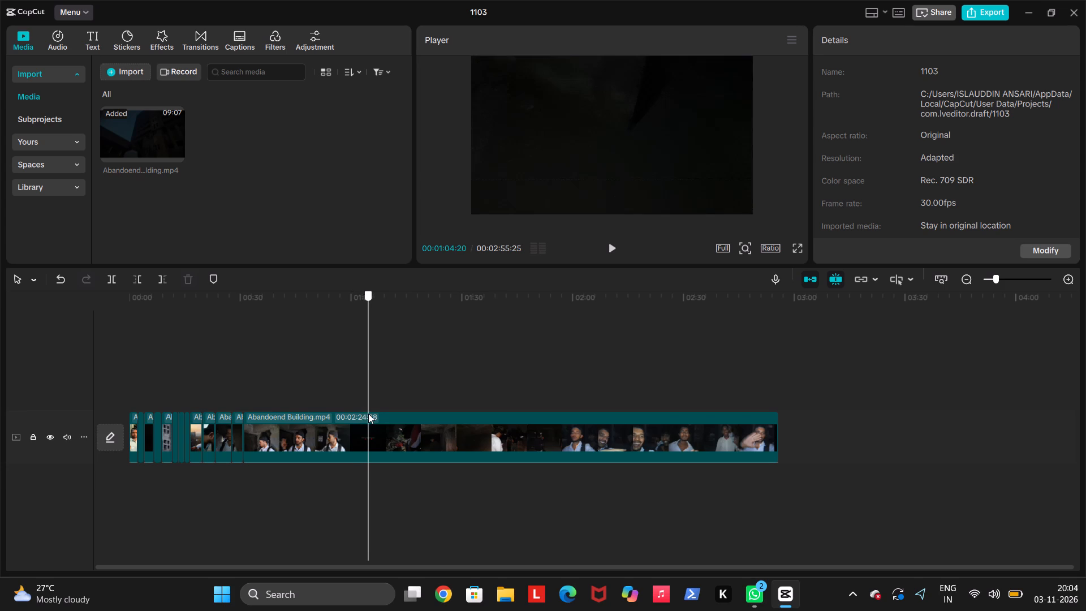
pyautogui.moveTo(368, 414); pyautogui.dragTo(362, 415)
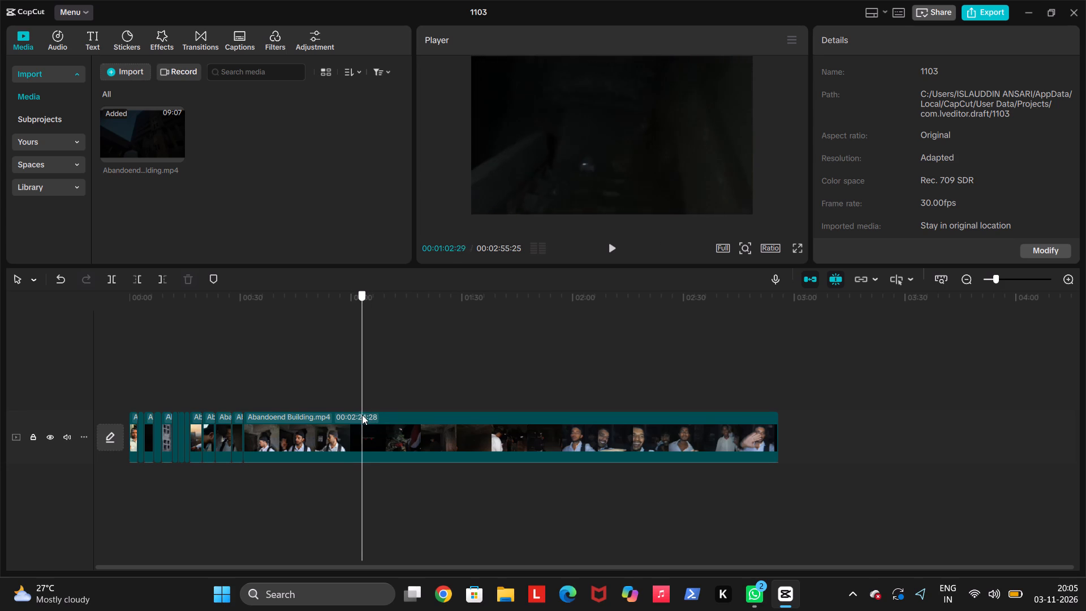
pyautogui.moveTo(362, 415); pyautogui.dragTo(366, 417)
pyautogui.hotkey('ctrl', 'b')
# Play the dark shot after the title and split the clip at 00:01:06:12.
pyautogui.press('space')
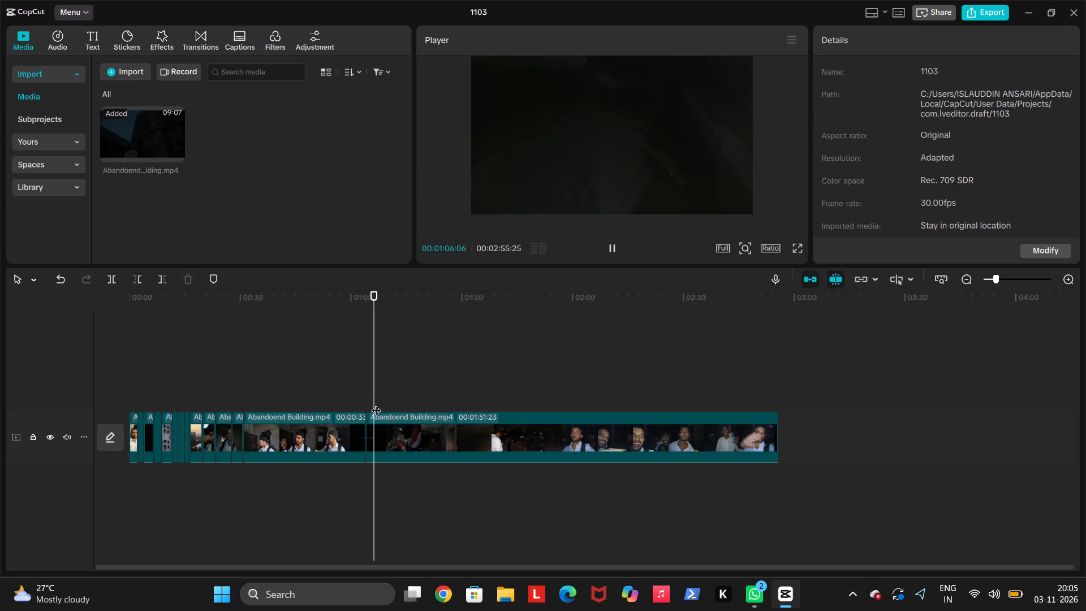
pyautogui.press('space')
pyautogui.hotkey('ctrl', 'b')
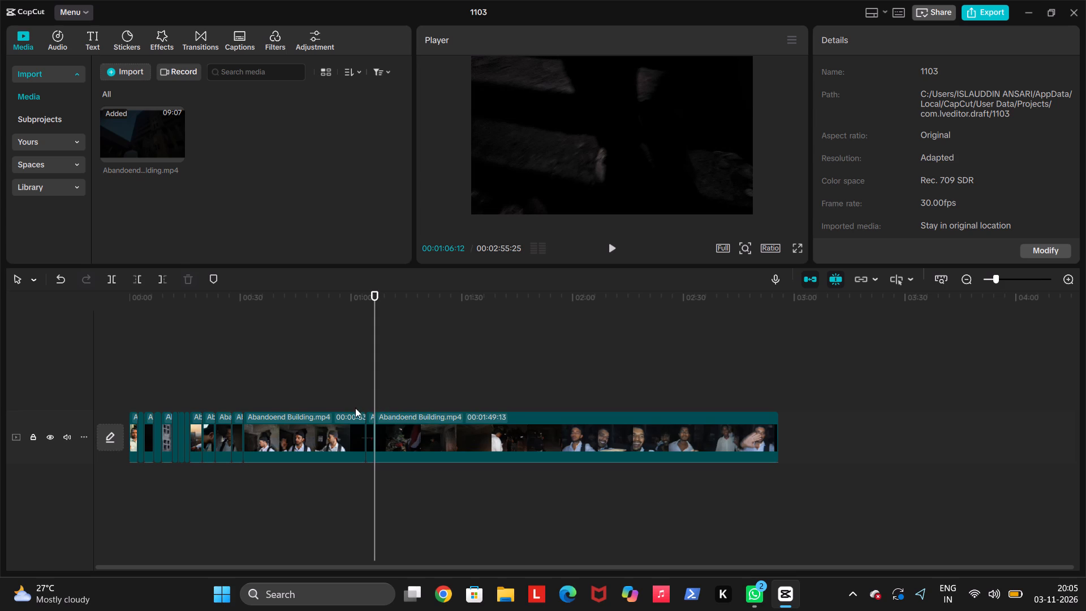
# Replay the concrete-room shot and delete the roughly 33-second segment between it and the short dark shot.
pyautogui.click(233, 402)
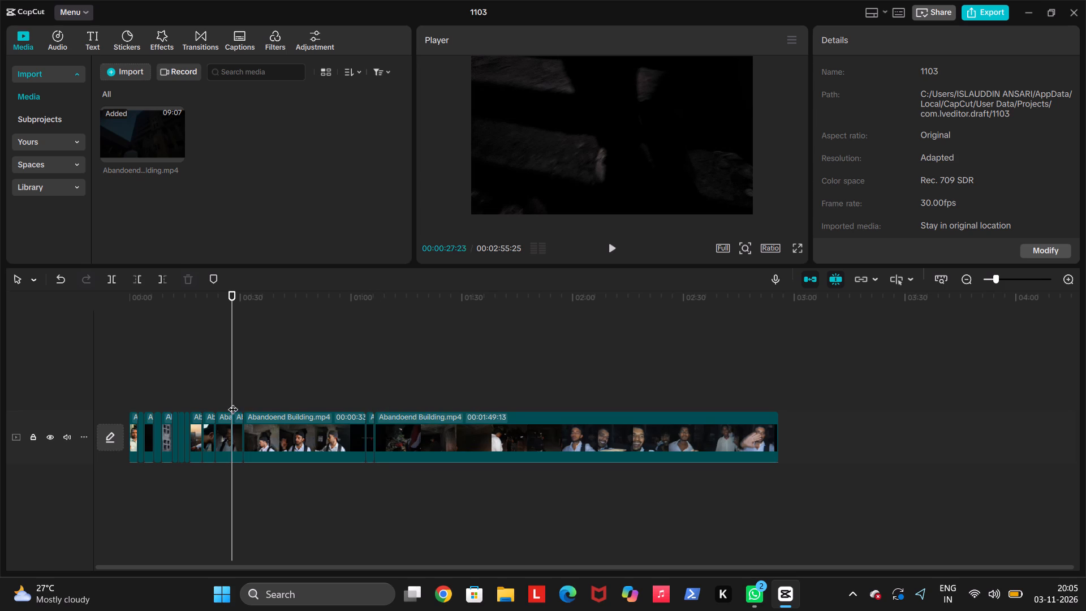
pyautogui.press('space')
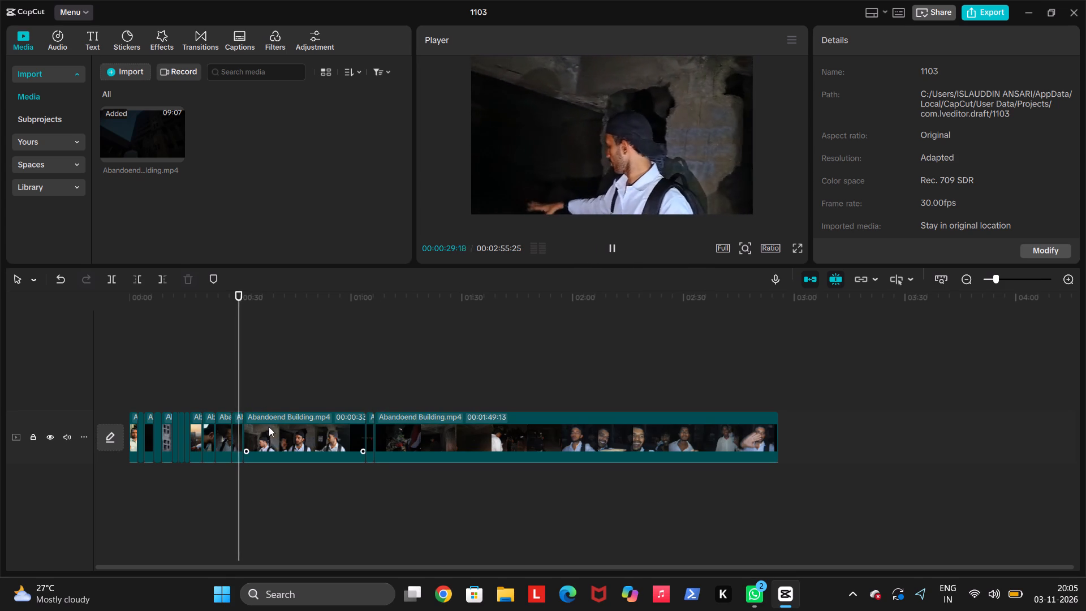
pyautogui.click(269, 428)
pyautogui.press('space')
pyautogui.press('Delete')
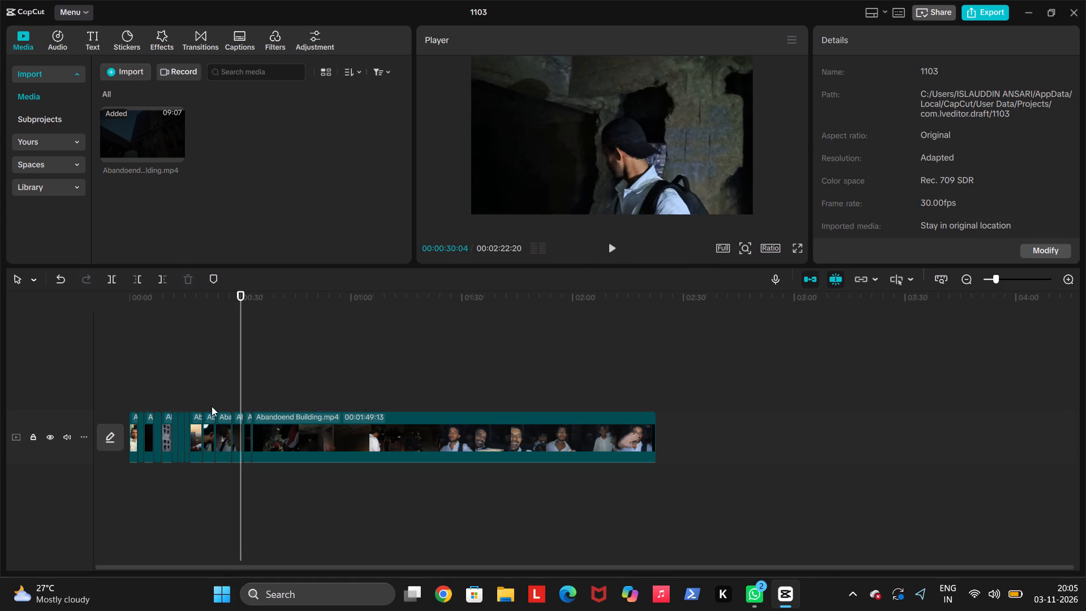
# Find the dark close shot of the man leaning forward and trim off the last segment's start up to 00:00:39:26, about 6.6 seconds.
pyautogui.press('space')
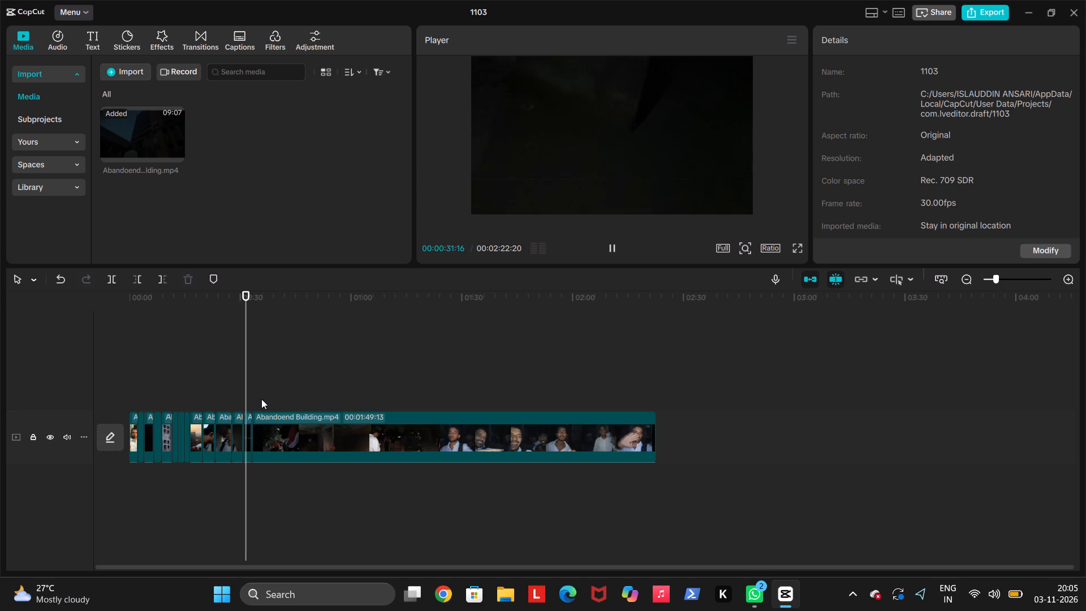
pyautogui.click(253, 398)
pyautogui.moveTo(256, 401); pyautogui.dragTo(275, 406)
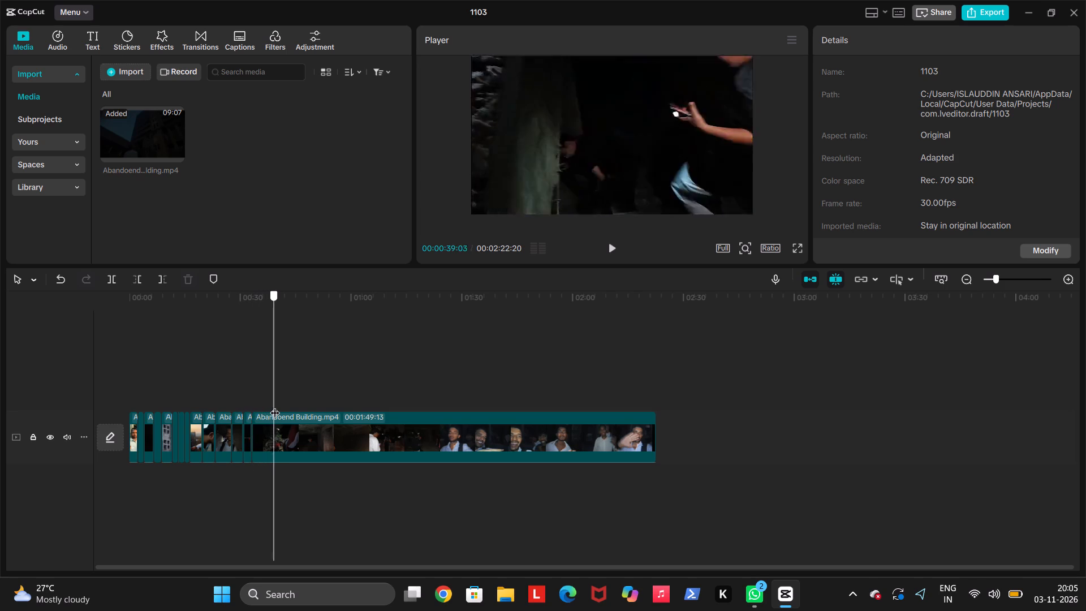
pyautogui.moveTo(275, 406); pyautogui.dragTo(286, 410)
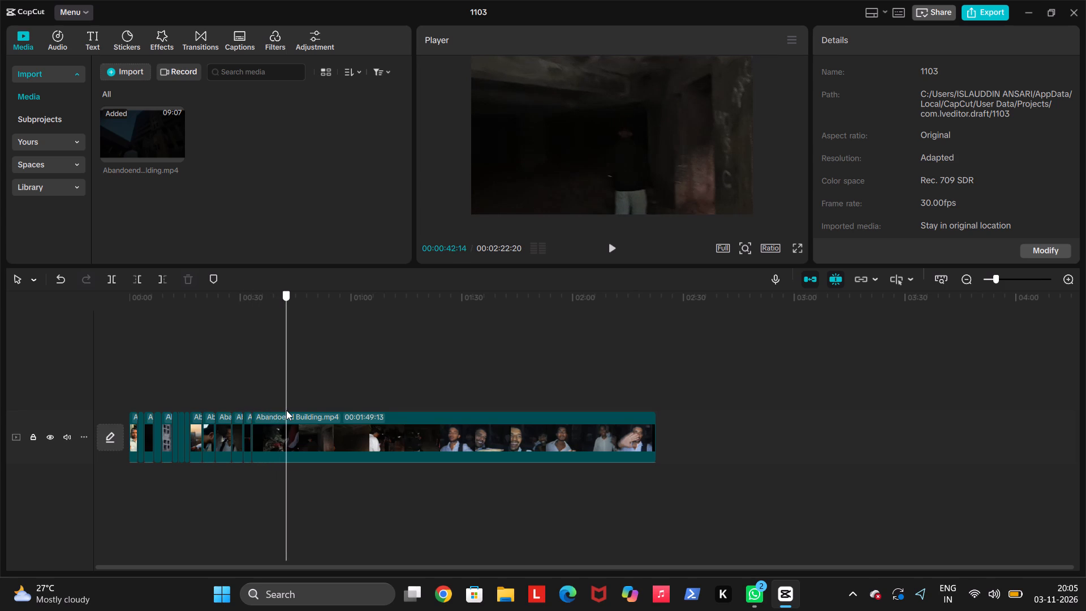
pyautogui.moveTo(286, 410); pyautogui.dragTo(280, 410)
pyautogui.click(277, 408)
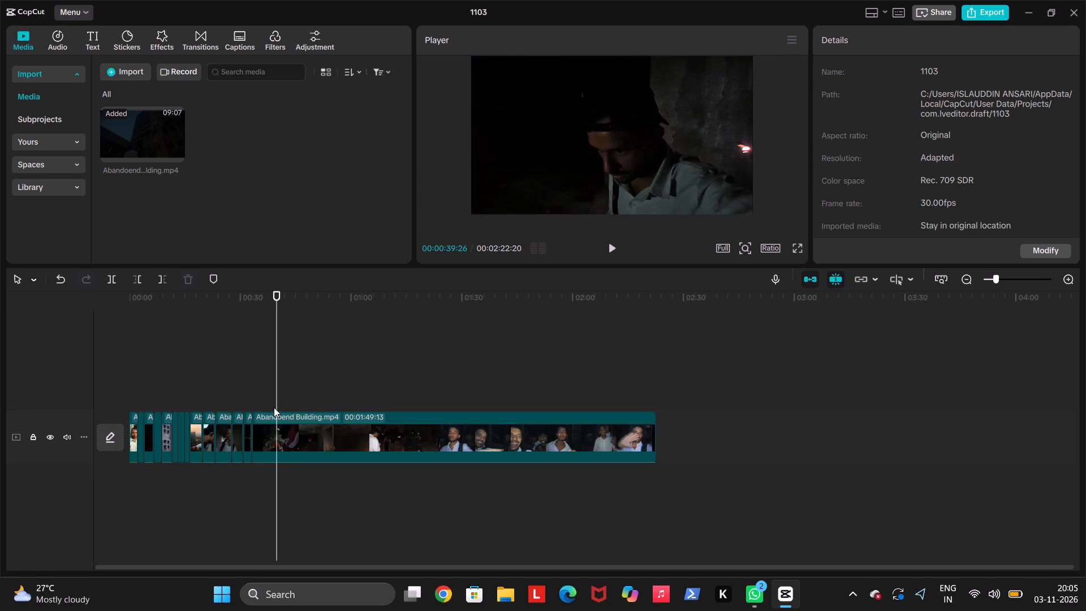
pyautogui.press('q')
# Play the leaning-man shot up to the figure in a light T-shirt and split the clip at 00:00:34:29.
pyautogui.press('space')
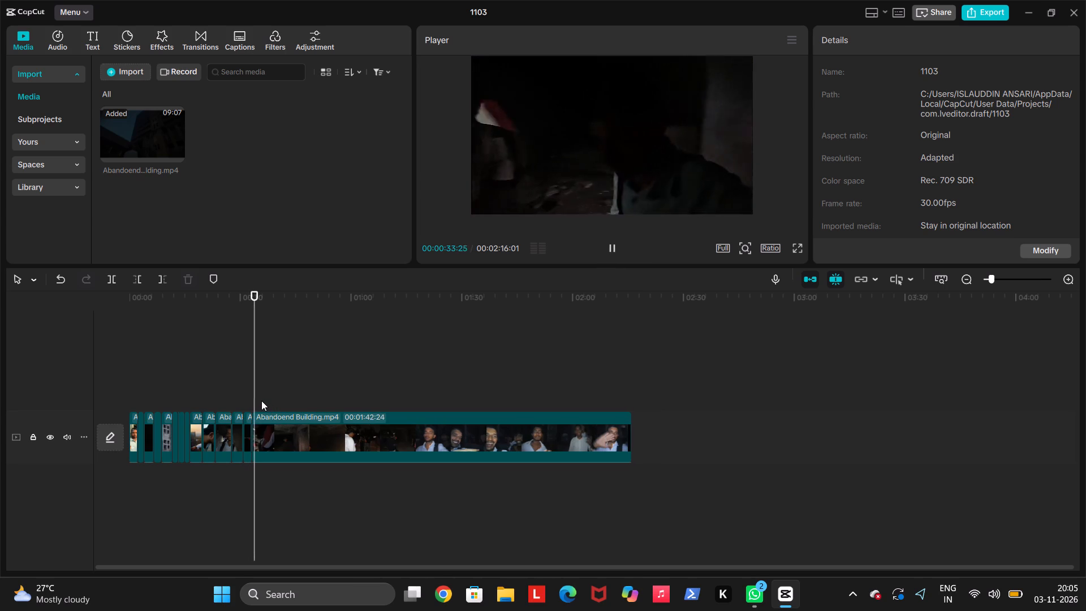
pyautogui.press('space')
pyautogui.hotkey('ctrl', 'b')
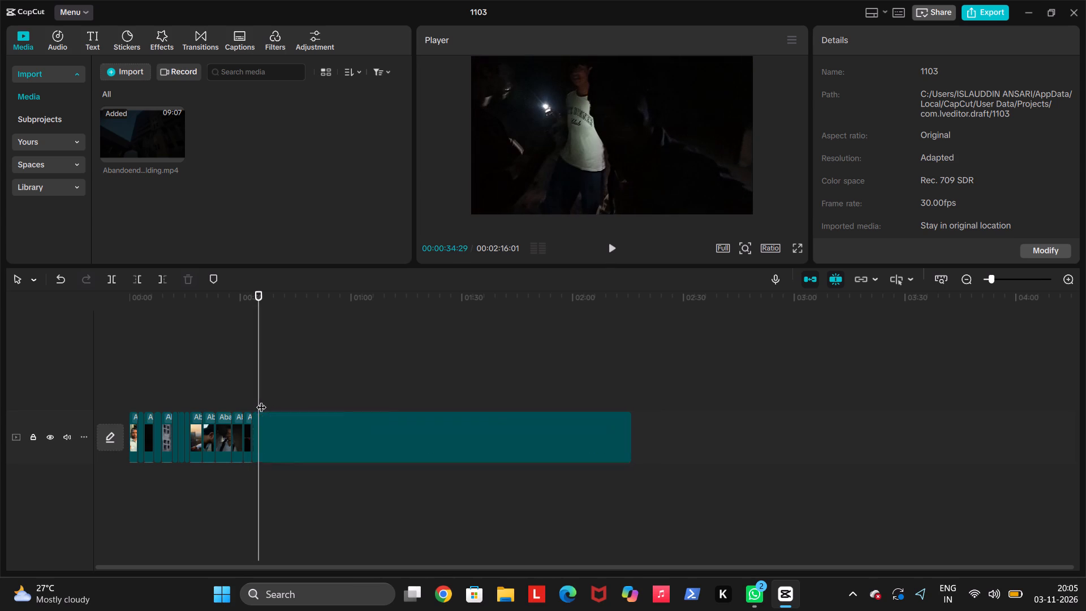
# Find the shot of the man in a denim jacket seen from behind and trim off the last segment's start up to 00:00:39:26, about 4.9 seconds.
pyautogui.press('space')
pyautogui.click(274, 402)
pyautogui.click(278, 404)
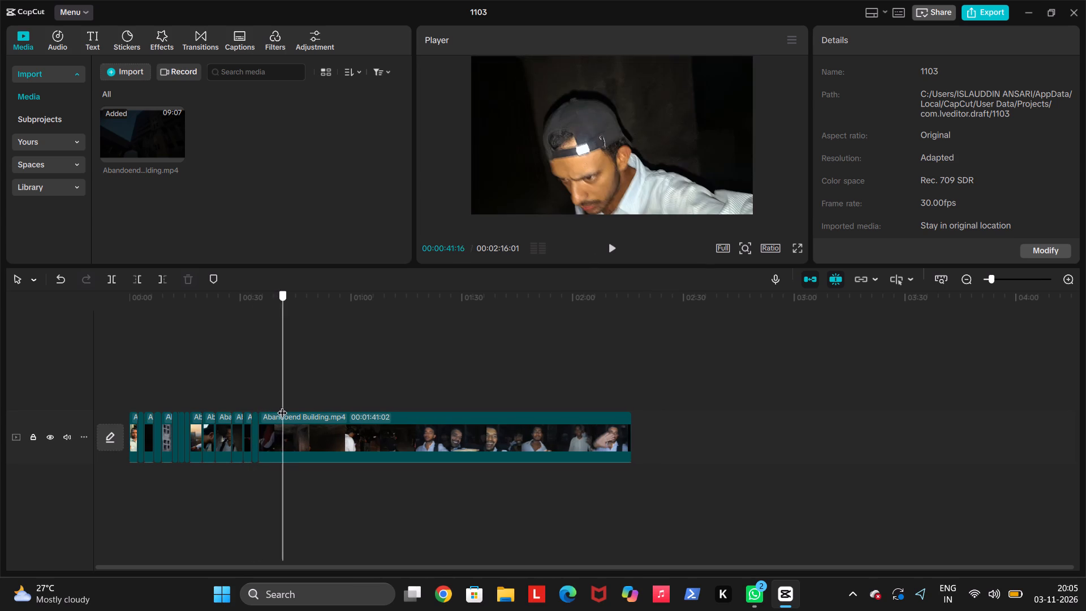
pyautogui.write('q')
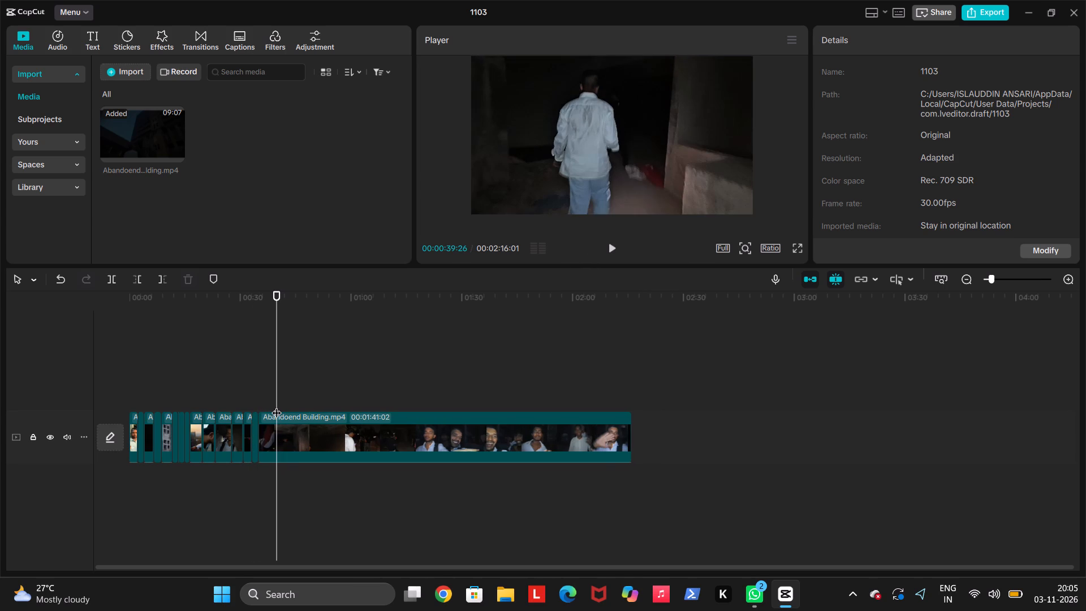
# Play the denim-jacket shot through to the close view of the man in a backward cap and split the clip at 00:00:36:29.
pyautogui.press('space')
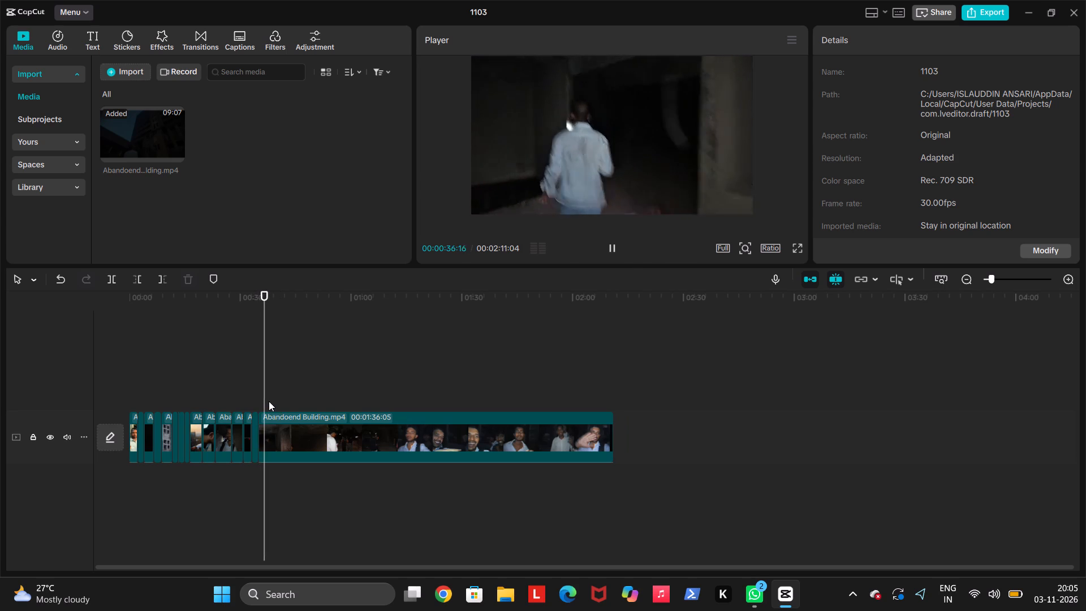
pyautogui.press('space')
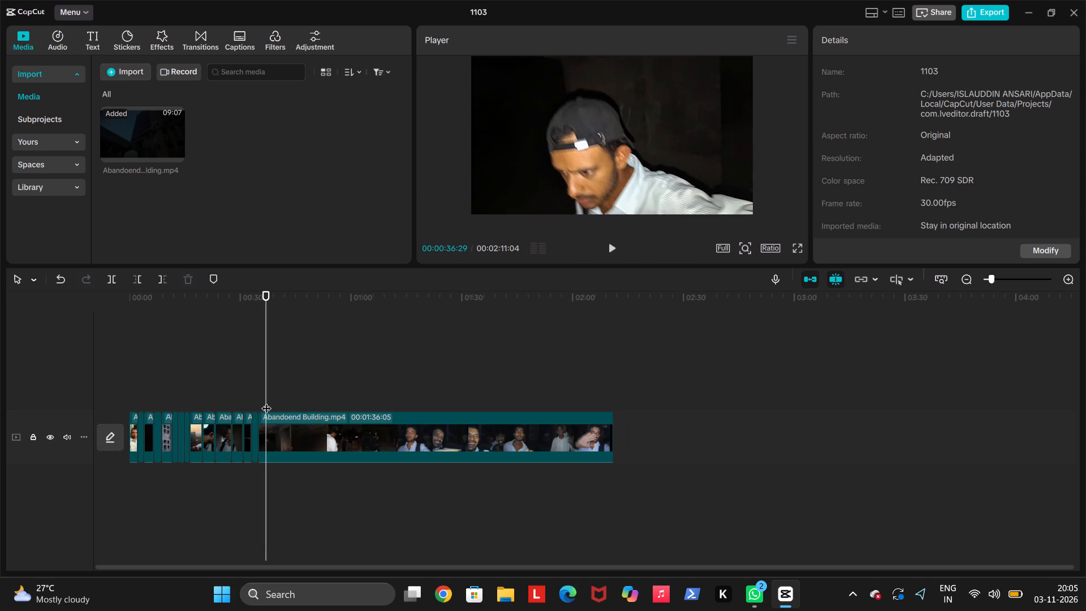
pyautogui.hotkey('ctrl', 'b')
pyautogui.click(269, 402)
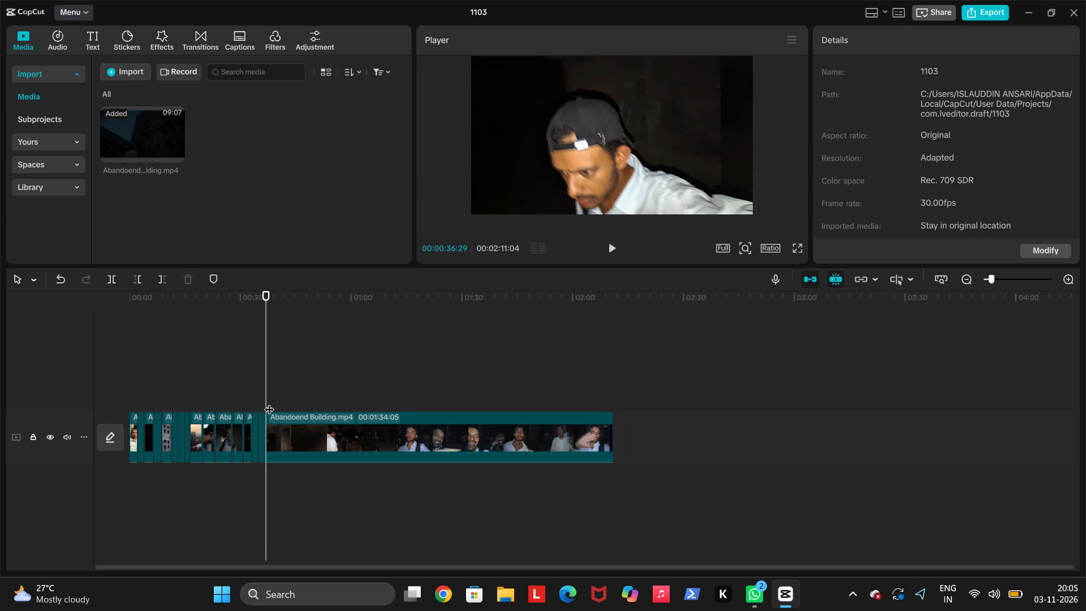
# Find the close view of the man in the backward cap and trim the last segment's start up to 00:00:38:19, about 1.7 seconds.
pyautogui.click(274, 404)
pyautogui.click(275, 405)
pyautogui.press('space')
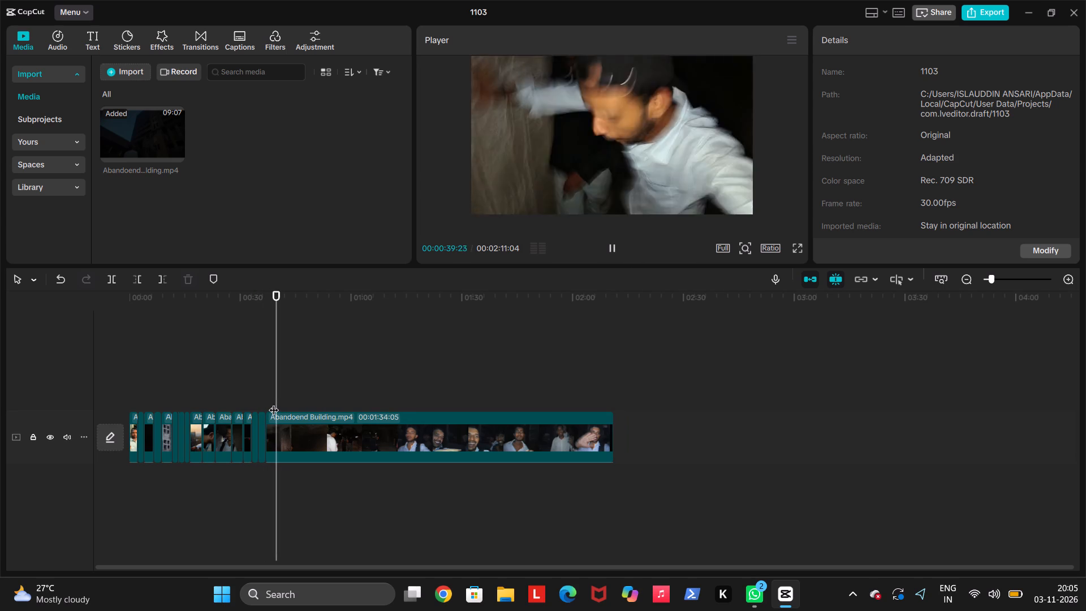
pyautogui.press('space')
pyautogui.click(272, 403)
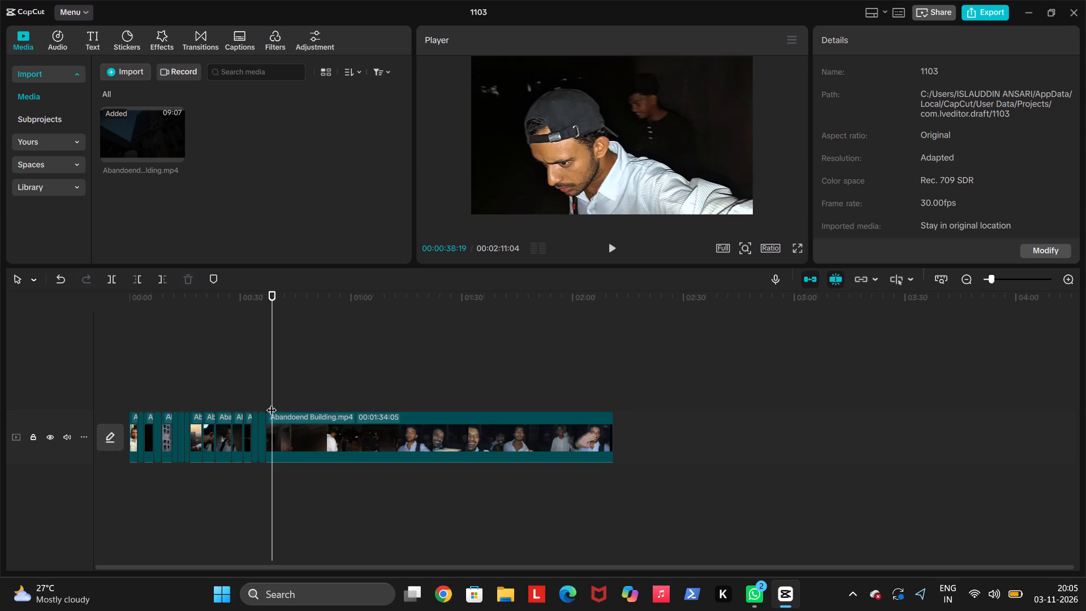
pyautogui.write('q')
# Play the backward-cap shot up to the man in a checked shirt seen from behind and split the clip at 00:00:39:29.
pyautogui.press('space')
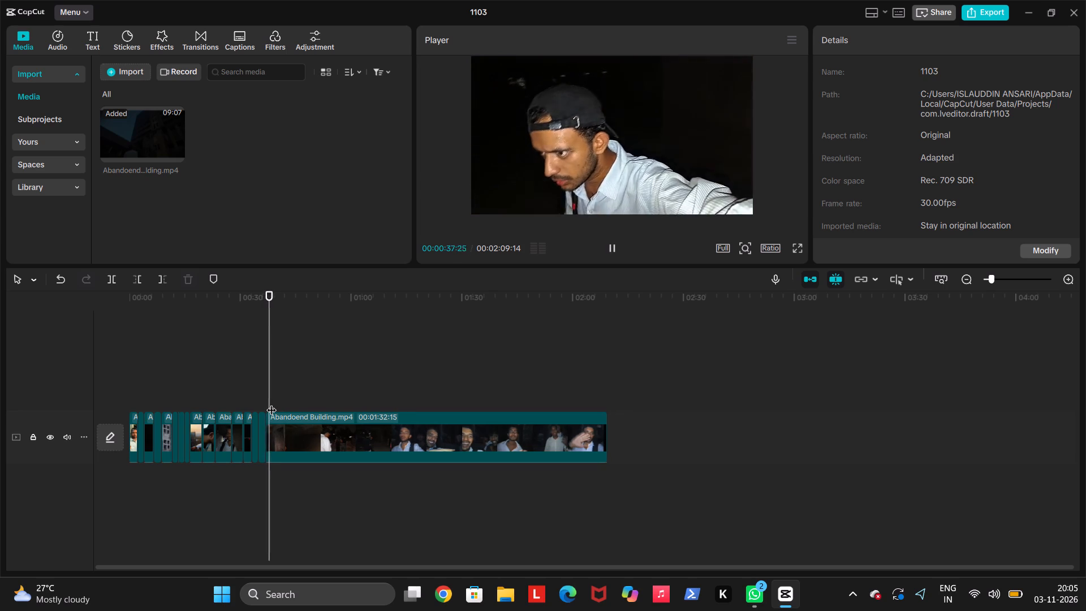
pyautogui.press('space')
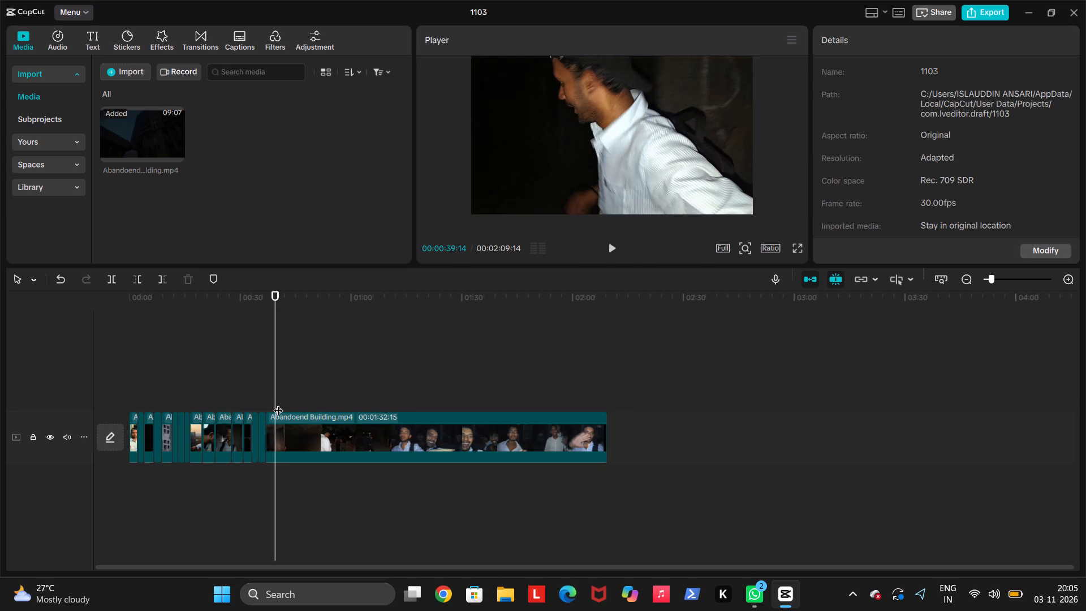
pyautogui.press('space')
pyautogui.press('space')
pyautogui.hotkey('ctrl', 'b')
# Find the shot of the curly-haired young man in a red-sleeved shirt and trim about 3.6 seconds off the last segment's start.
pyautogui.press('space')
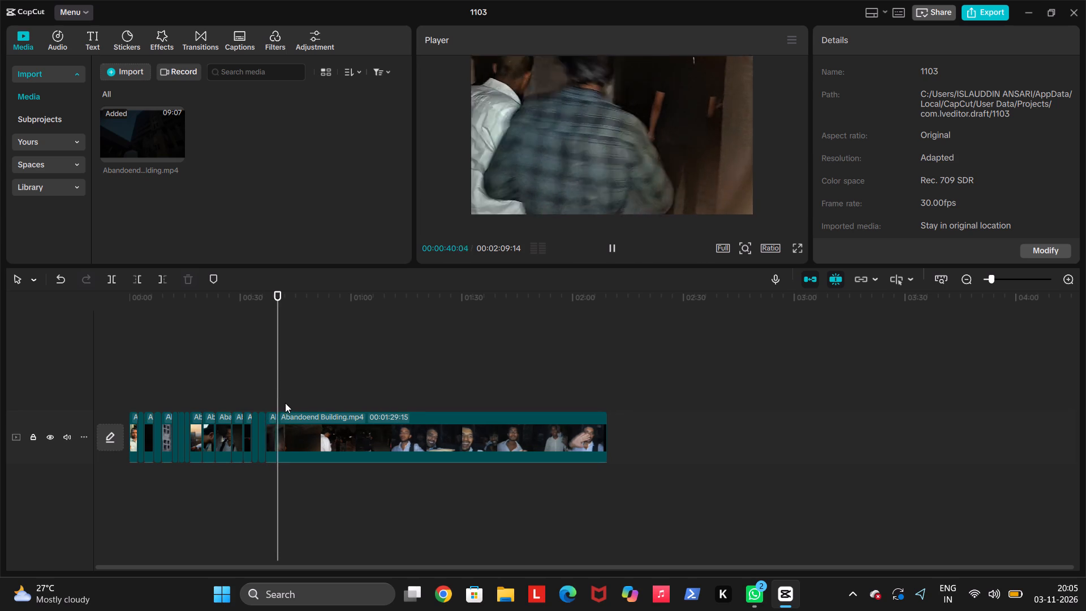
pyautogui.click(285, 403)
pyautogui.moveTo(287, 403); pyautogui.dragTo(297, 404)
pyautogui.moveTo(298, 404); pyautogui.dragTo(288, 403)
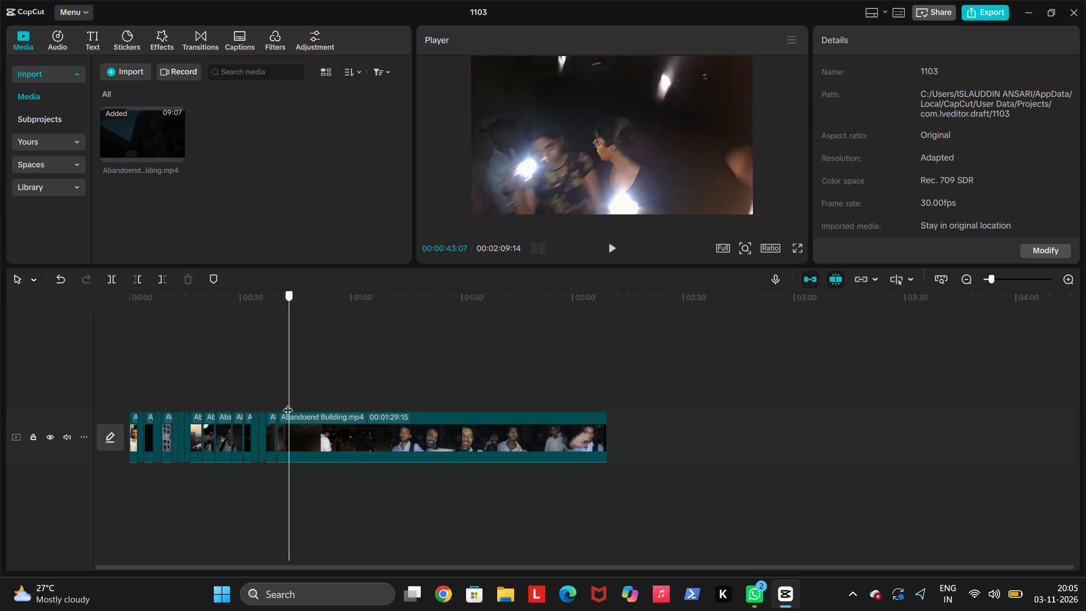
pyautogui.moveTo(288, 403); pyautogui.dragTo(281, 402)
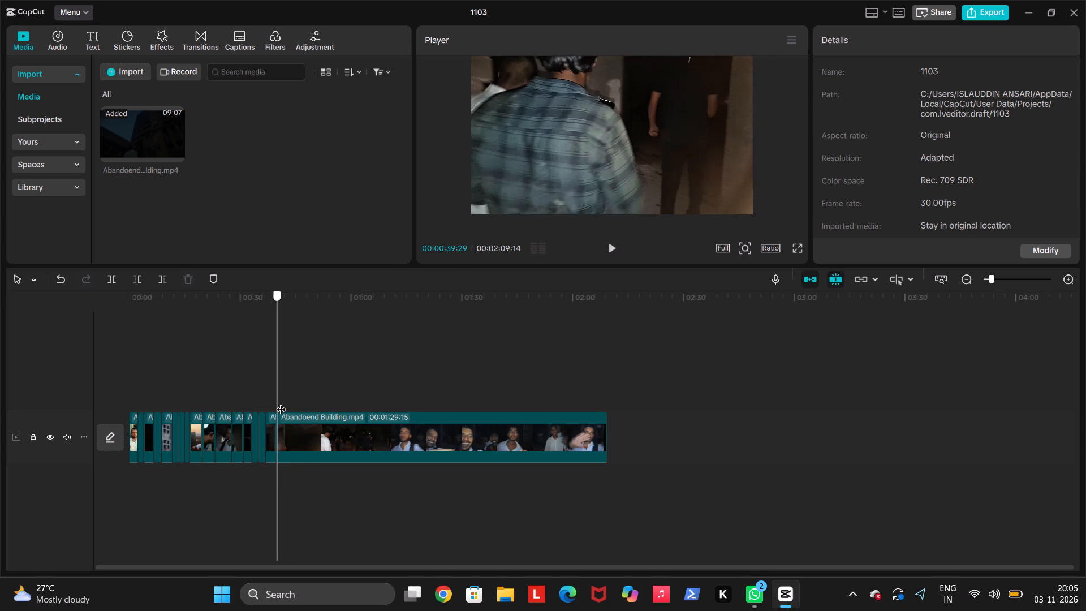
pyautogui.moveTo(281, 402); pyautogui.dragTo(281, 402)
pyautogui.press('space')
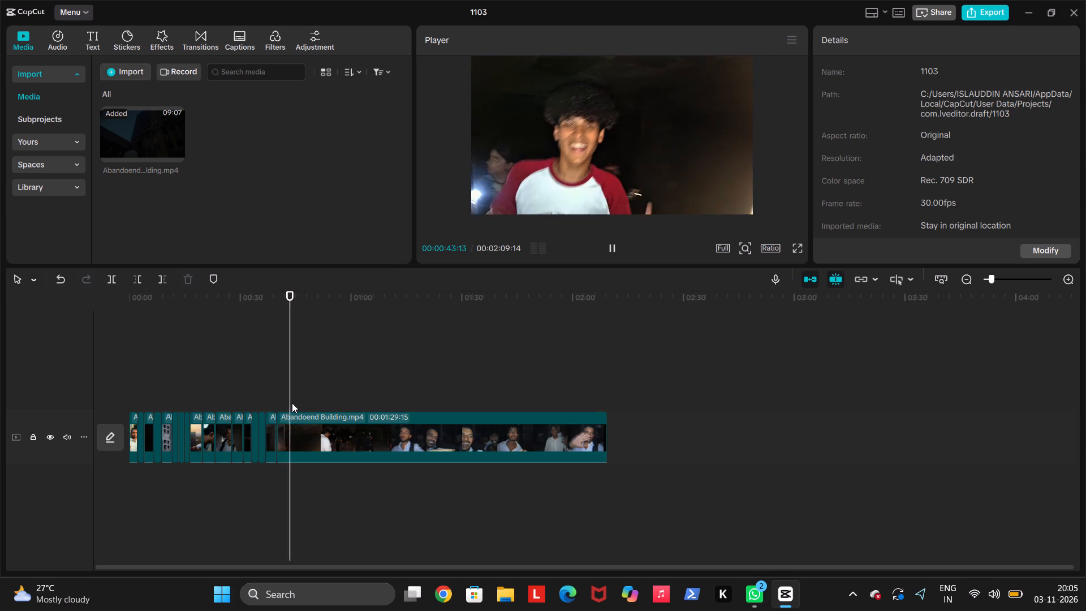
pyautogui.press('space')
pyautogui.write('q')
# Play the curly-haired man's shot and split the clip at 00:00:41:29.
pyautogui.press('space')
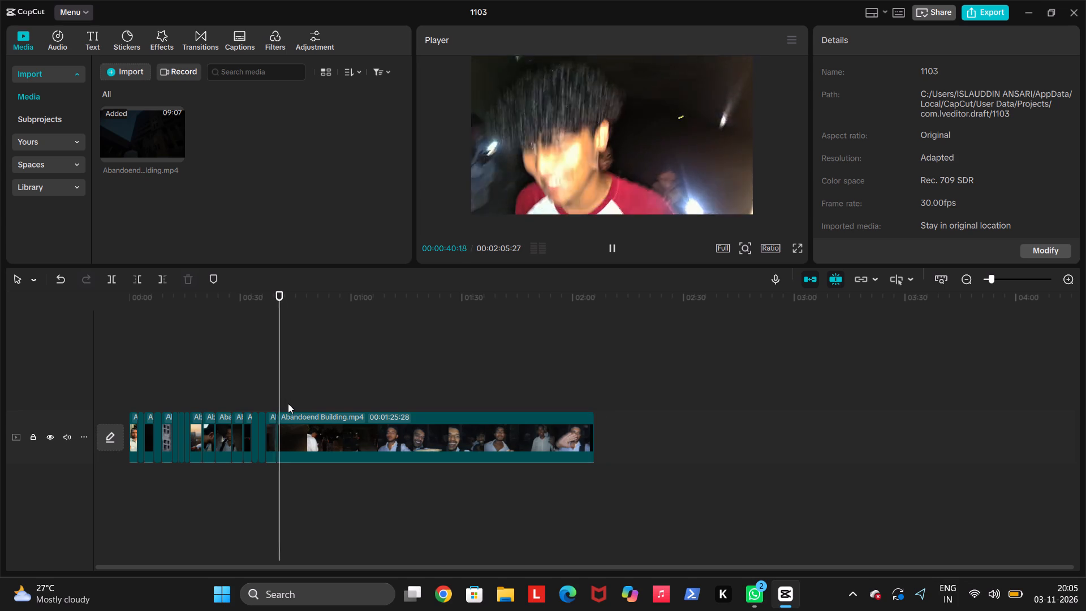
pyautogui.press('space')
pyautogui.press('space')
pyautogui.press('space')
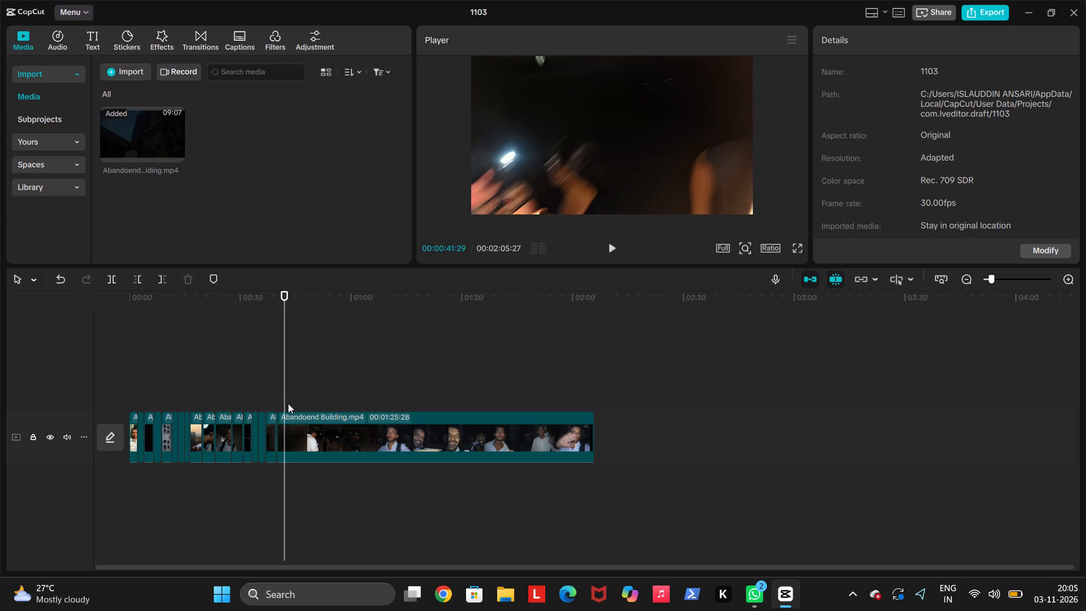
pyautogui.hotkey('ctrl', 'b')
# Find the shot of the group walking past the concrete pillar and trim about 2.1 seconds off the last segment's start.
pyautogui.press('space')
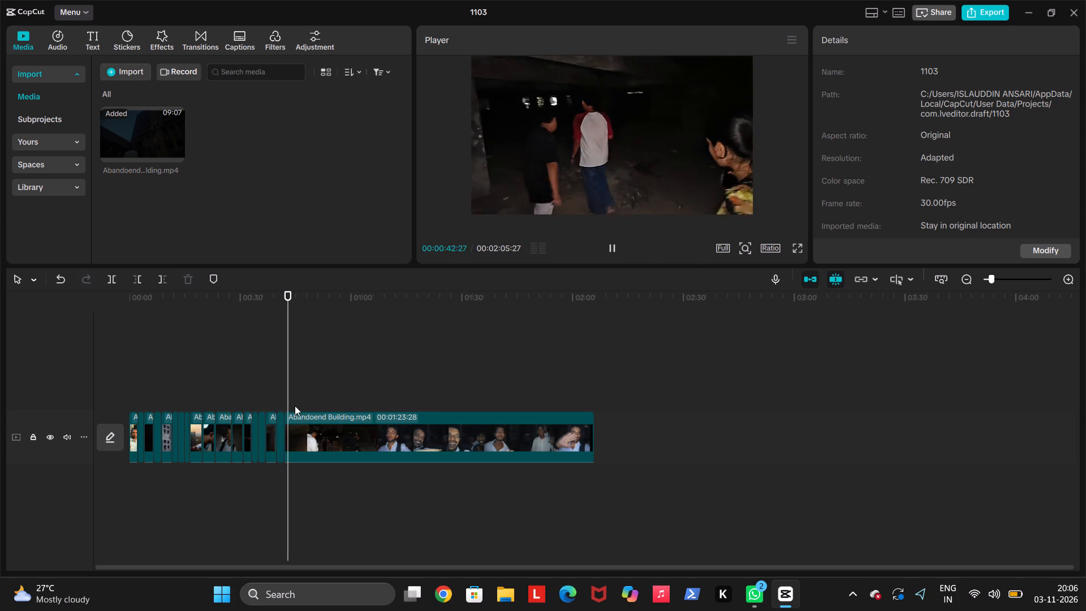
pyautogui.click(290, 405)
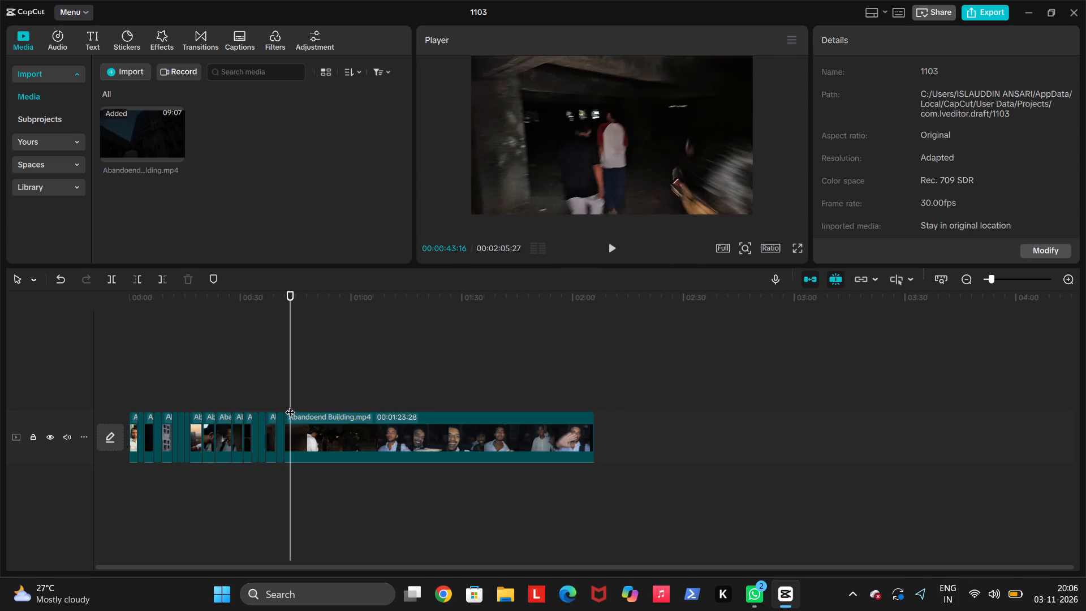
pyautogui.click(289, 404)
pyautogui.press('space')
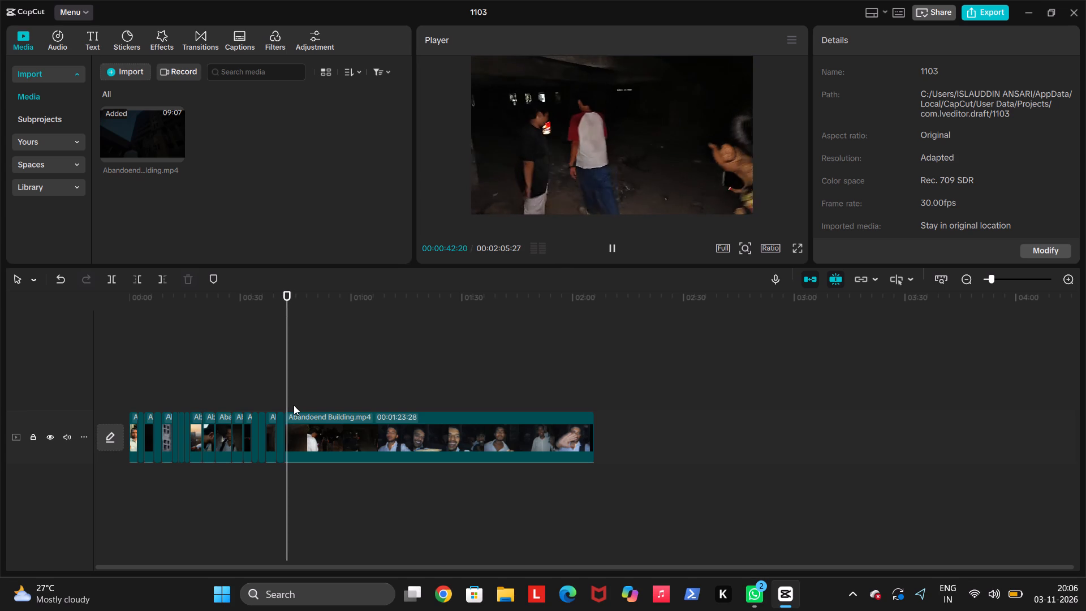
pyautogui.press('space')
pyautogui.press('space')
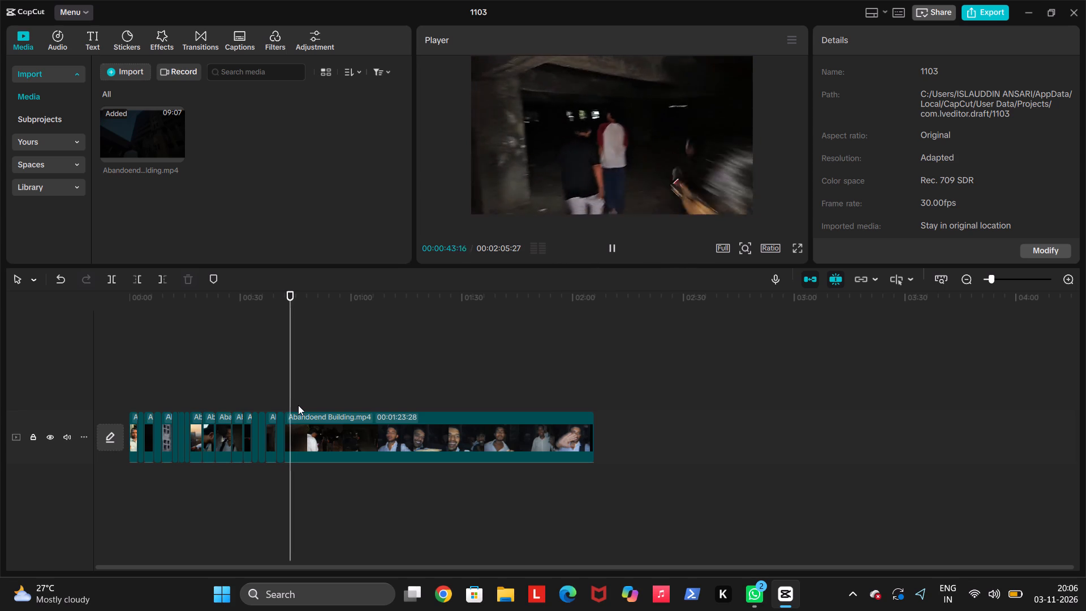
pyautogui.press('space')
pyautogui.press('q')
# Play the pillar shot up to the man in a light shirt seen from behind outdoors and split the clip at 00:00:44:01.
pyautogui.press('space')
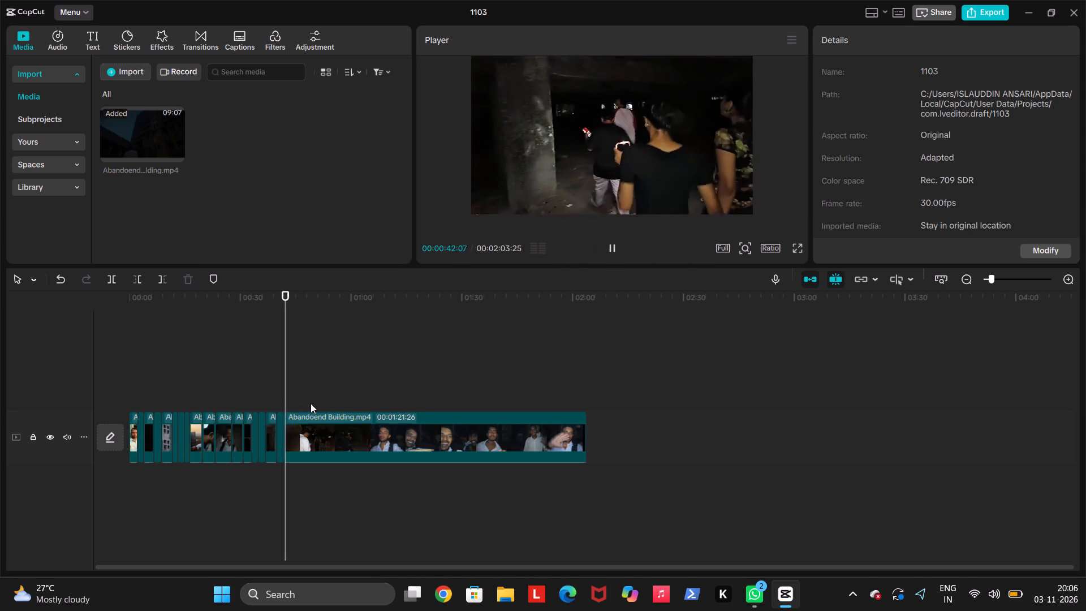
pyautogui.press('space')
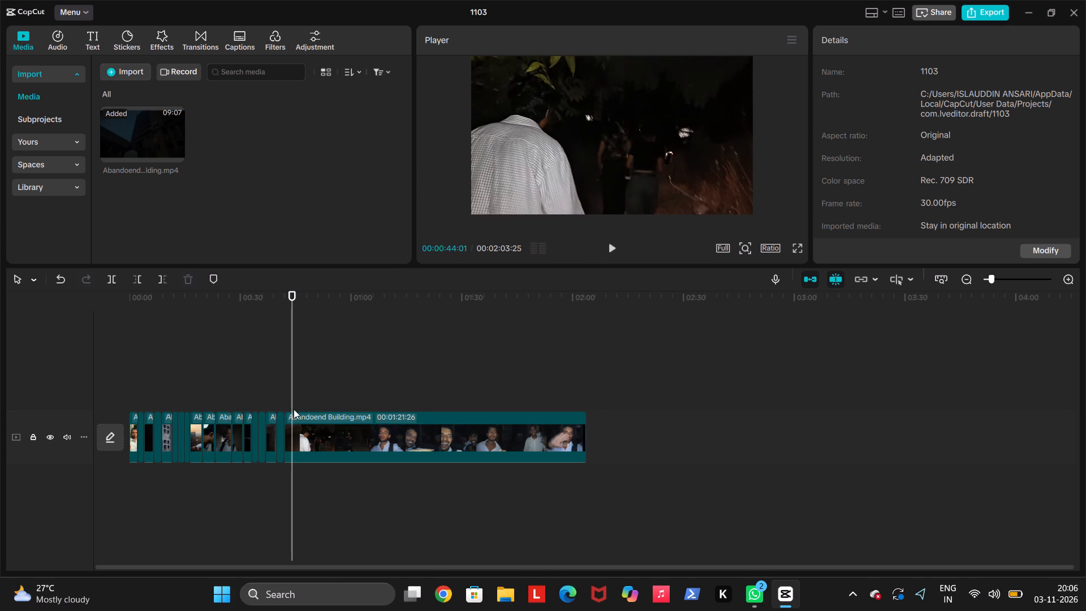
pyautogui.hotkey('ctrl', 'b')
# Move further into the light-shirt walking shot and trim the last segment's start up to 00:00:45:11, about 1.3 seconds.
pyautogui.press('space')
pyautogui.click(303, 393)
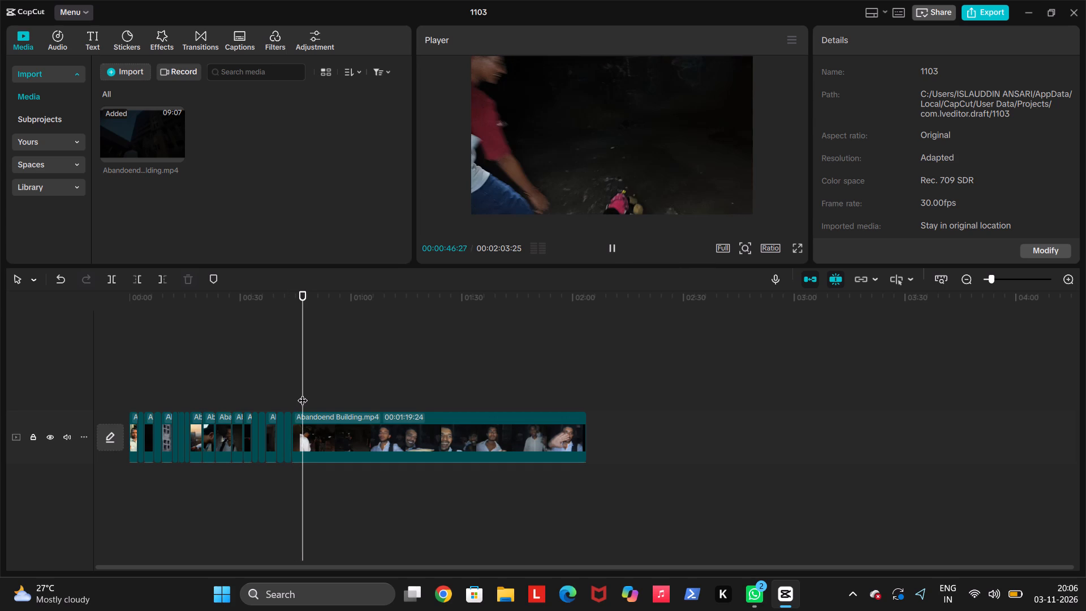
pyautogui.moveTo(303, 393); pyautogui.dragTo(297, 397)
pyautogui.press('1')
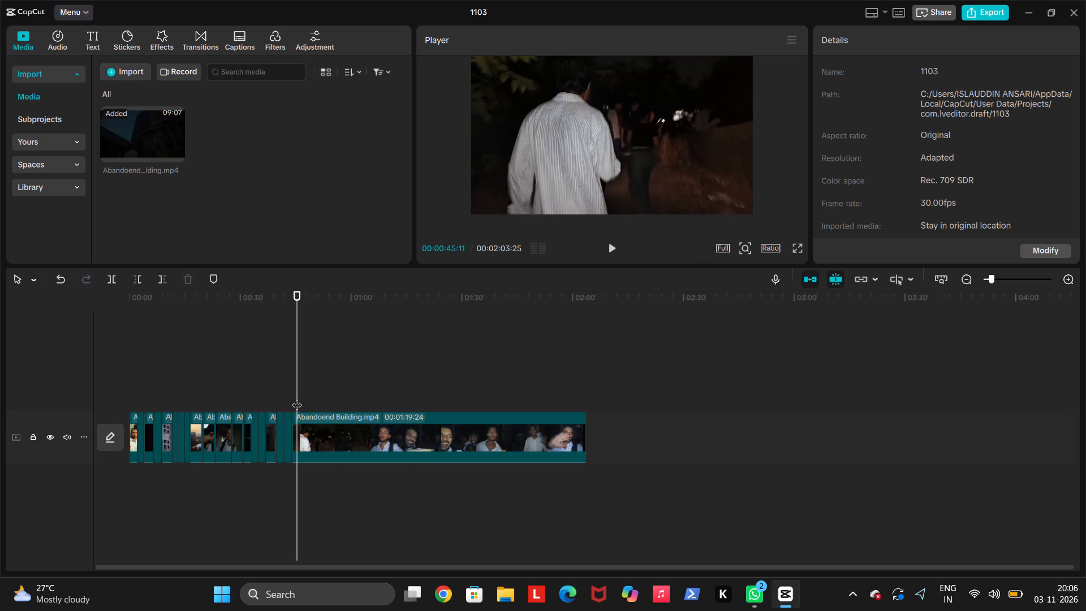
pyautogui.write('q')
# Play the walking shot up to the figure in a red-sleeved shirt and split the clip at 00:00:45:18.
pyautogui.press('space')
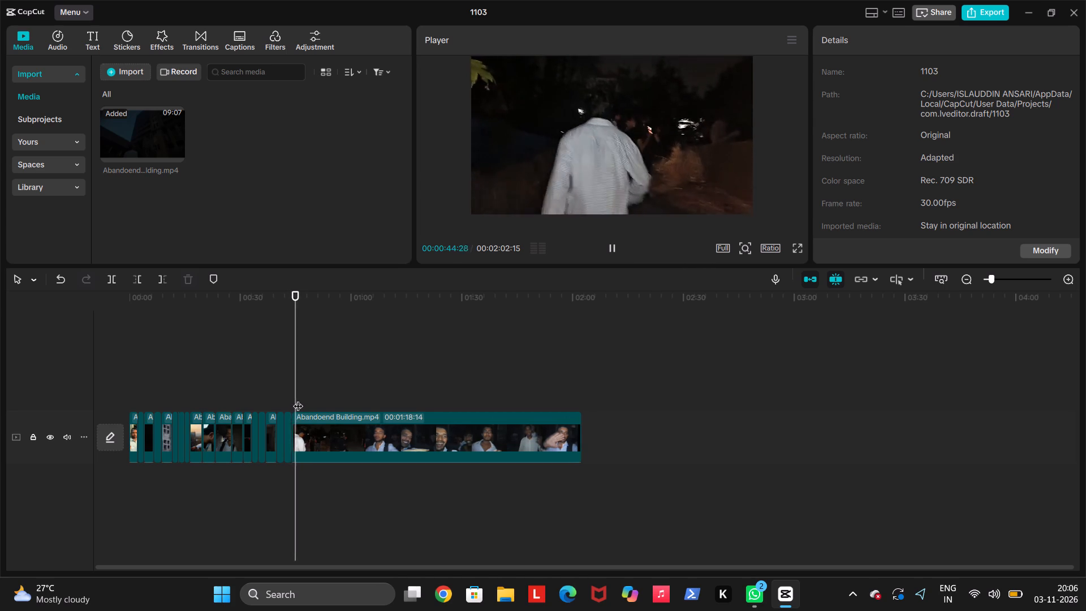
pyautogui.press('space')
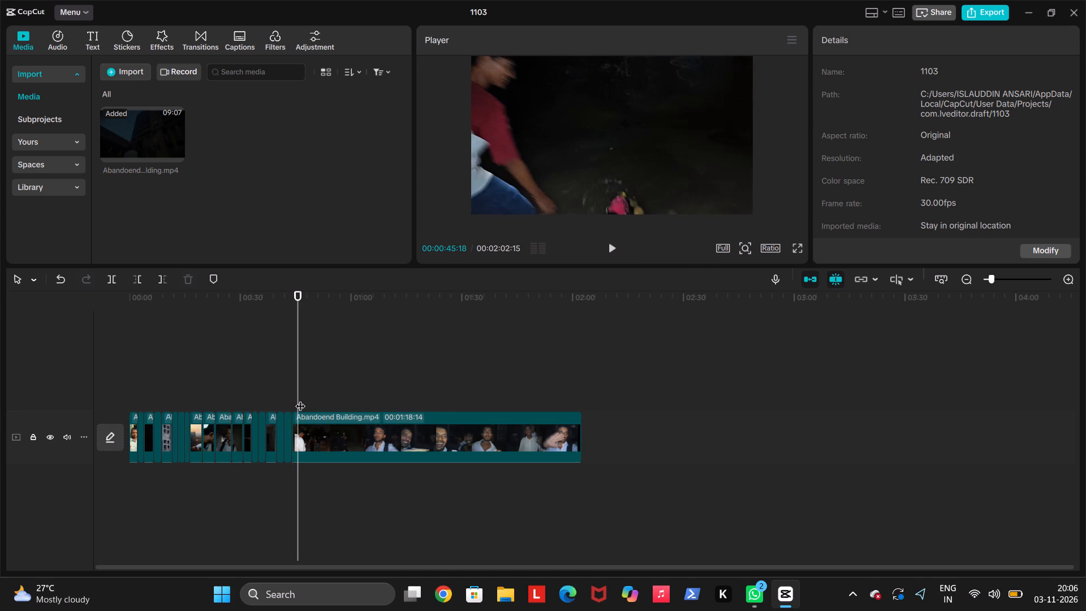
pyautogui.hotkey('ctrl', 'b')
# Find the dark outdoor shot of the man in a white shirt, trimming the last segment's start twice, by about 2.8 and 1.3 seconds.
pyautogui.keyDown('ctrl'); pyautogui.click(300, 399); pyautogui.keyUp('ctrl')
pyautogui.press('space')
pyautogui.doubleClick(309, 398)
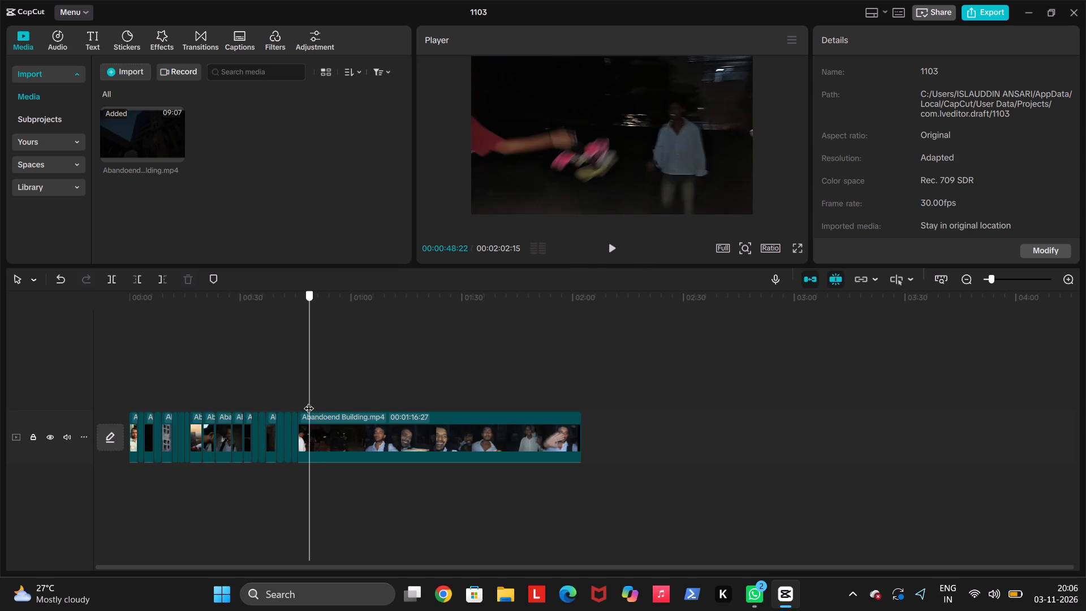
pyautogui.write('q')
pyautogui.press('space')
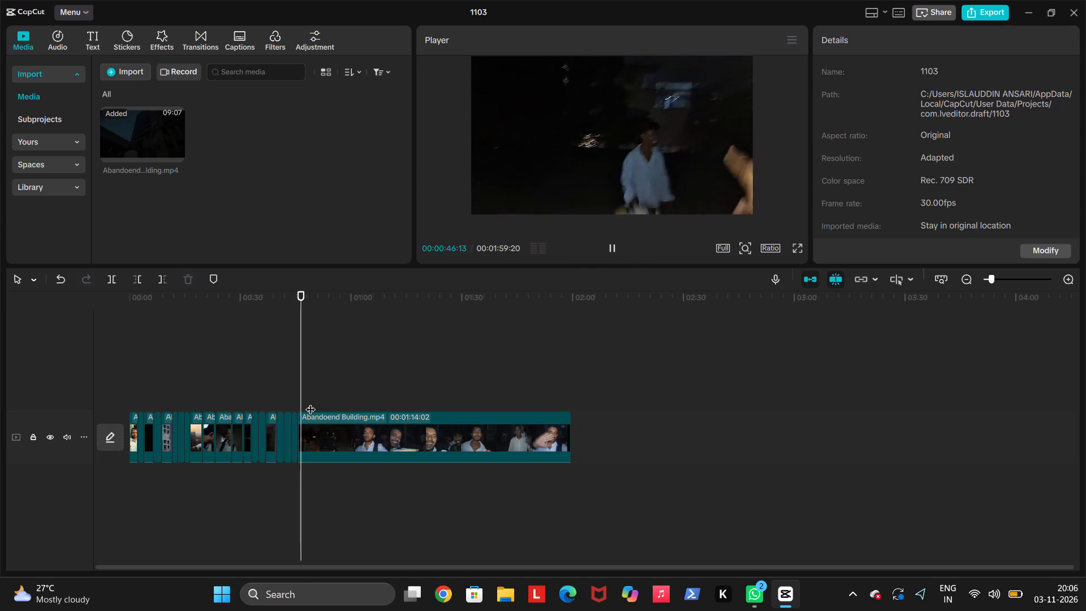
pyautogui.press('space')
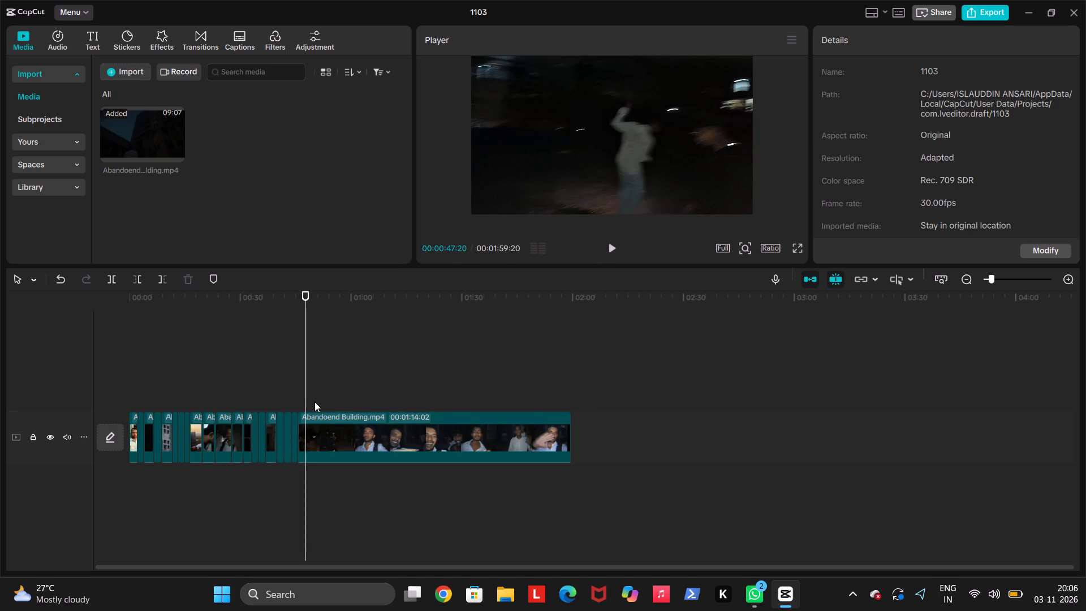
pyautogui.click(303, 399)
pyautogui.press('q')
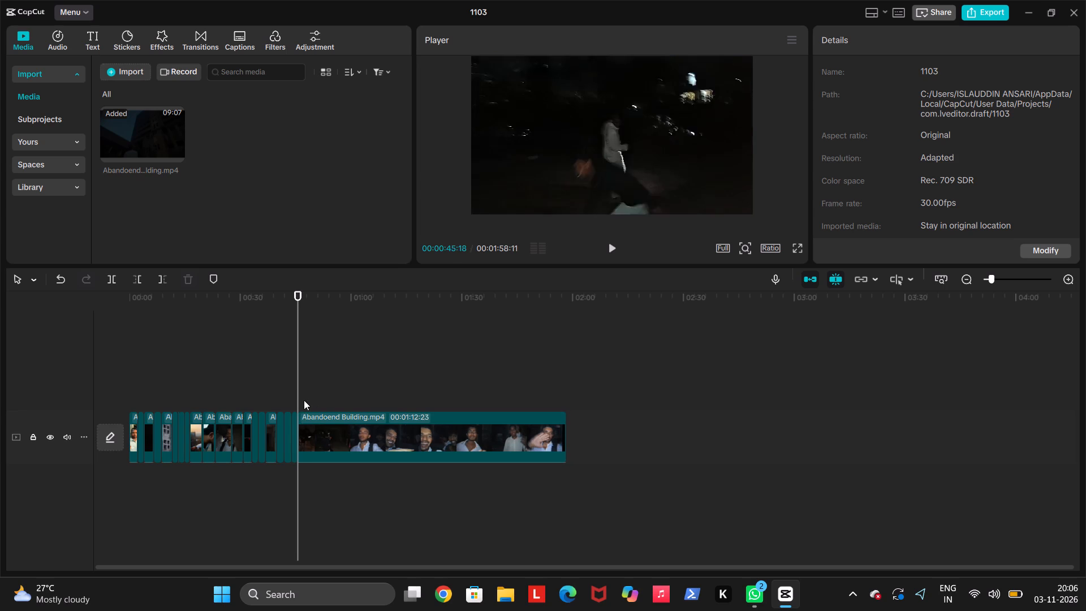
# Find where the red-sleeved shirt is seen from behind in the dark outdoor footage and split the clip at 00:00:49:15.
pyautogui.click(306, 401)
pyautogui.moveTo(307, 401); pyautogui.dragTo(312, 403)
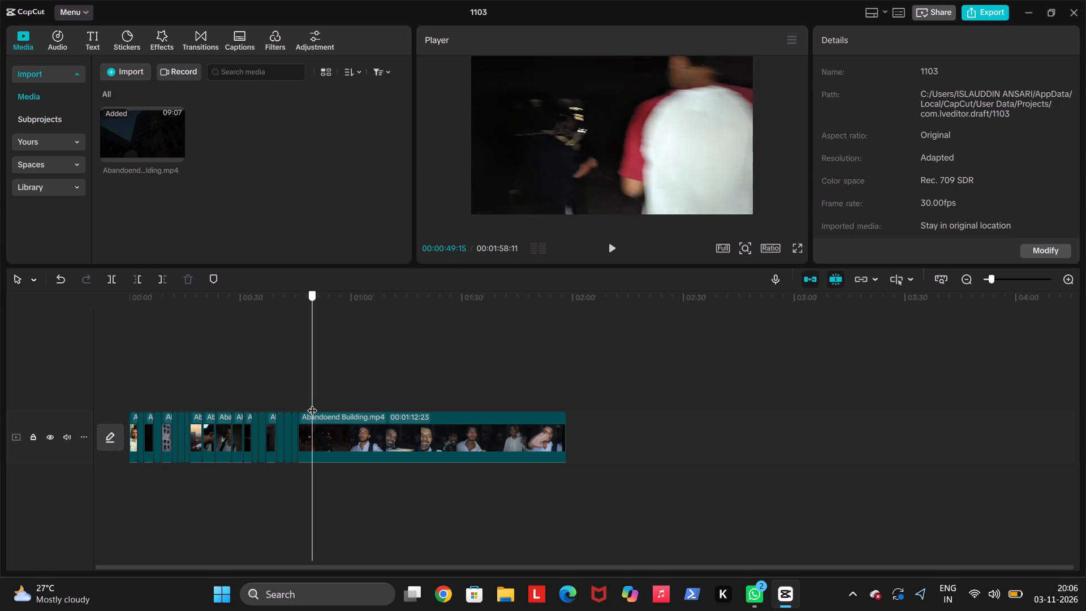
pyautogui.moveTo(312, 403); pyautogui.dragTo(303, 403)
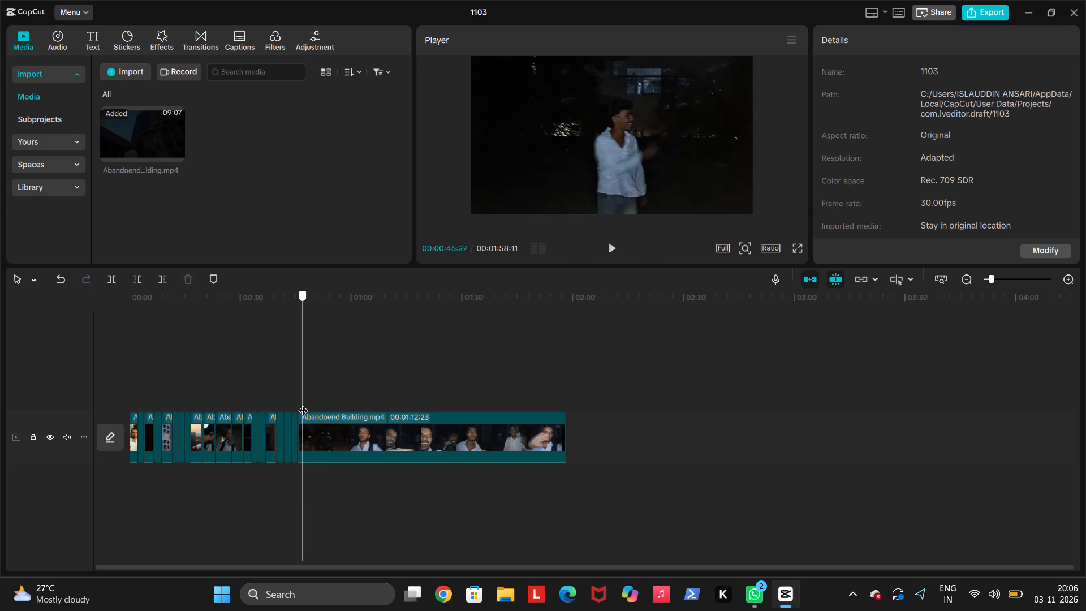
pyautogui.moveTo(303, 403); pyautogui.dragTo(312, 406)
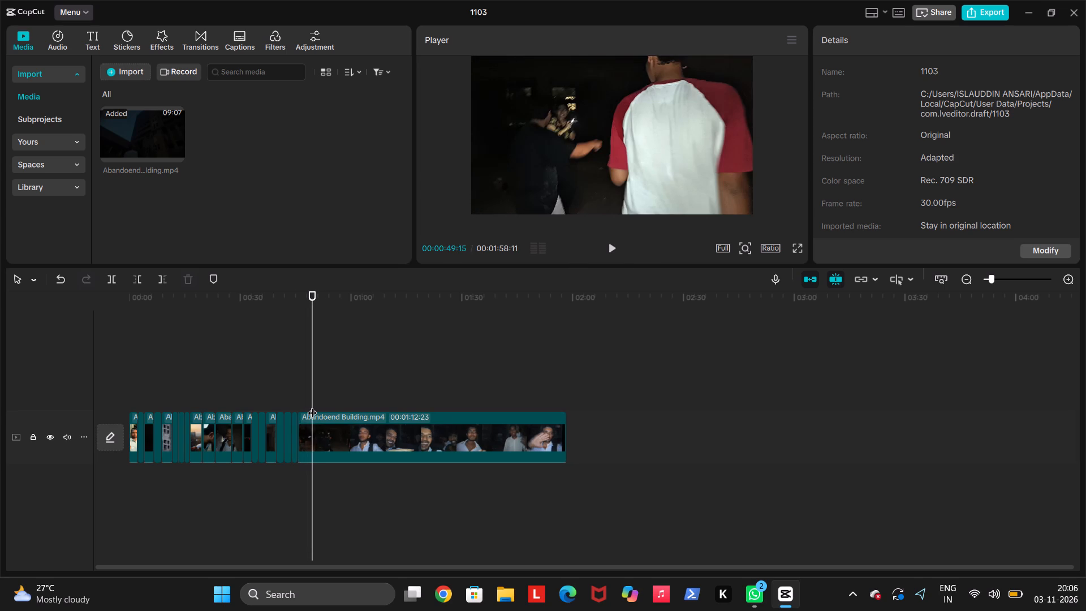
pyautogui.hotkey('ctrl', 'b')
# Find the selfie shot of the man in a cap and light shirt and trim about 7.5 seconds off the last segment's start.
pyautogui.click(319, 406)
pyautogui.moveTo(319, 406); pyautogui.dragTo(337, 403)
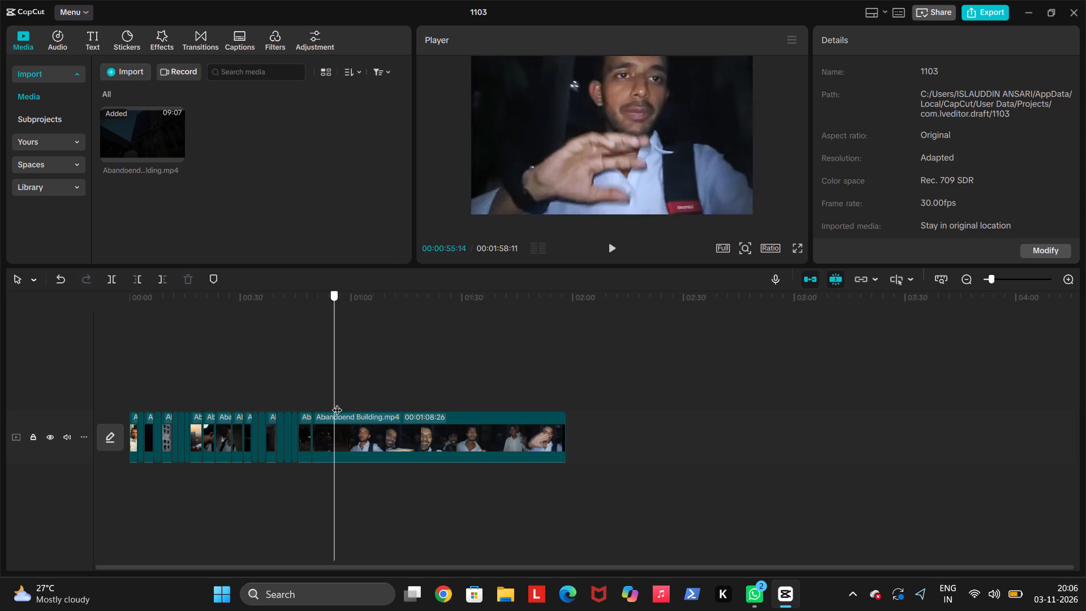
pyautogui.moveTo(337, 403); pyautogui.dragTo(428, 398)
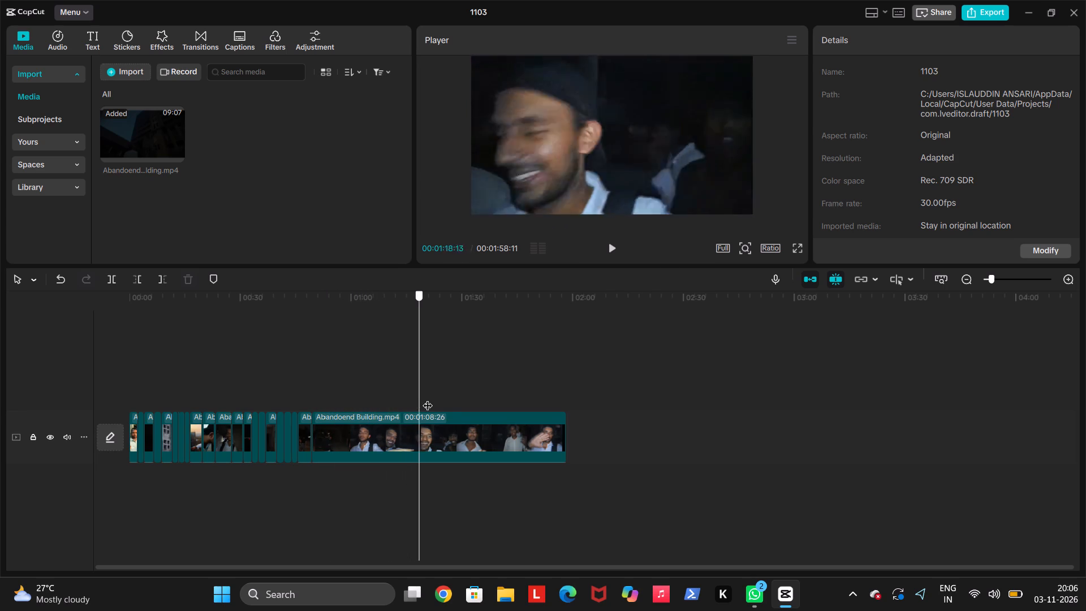
pyautogui.moveTo(428, 398); pyautogui.dragTo(327, 401)
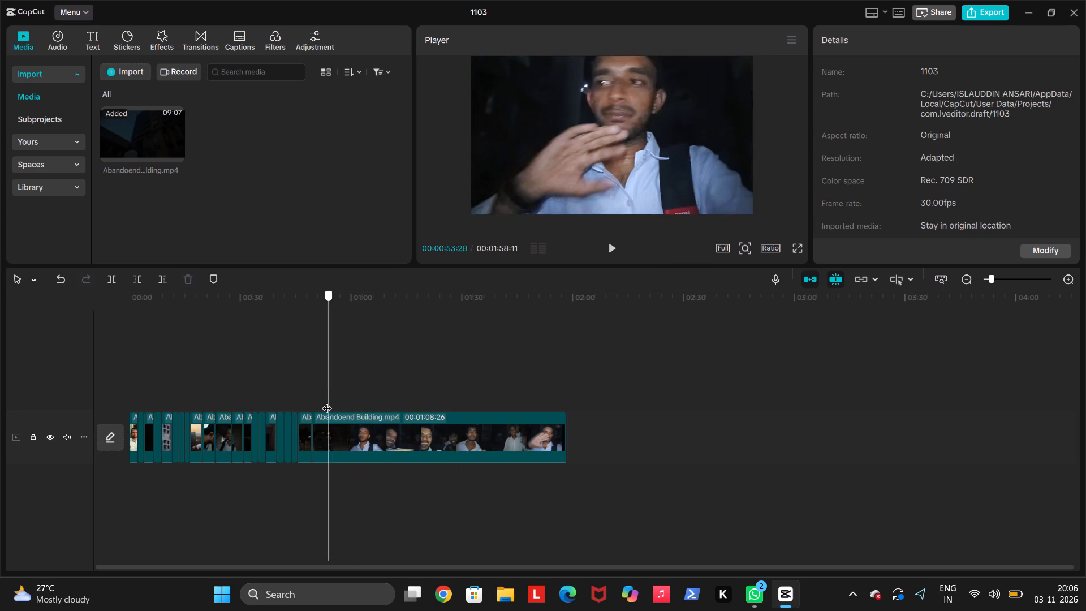
pyautogui.moveTo(327, 401); pyautogui.dragTo(335, 403)
pyautogui.press('space')
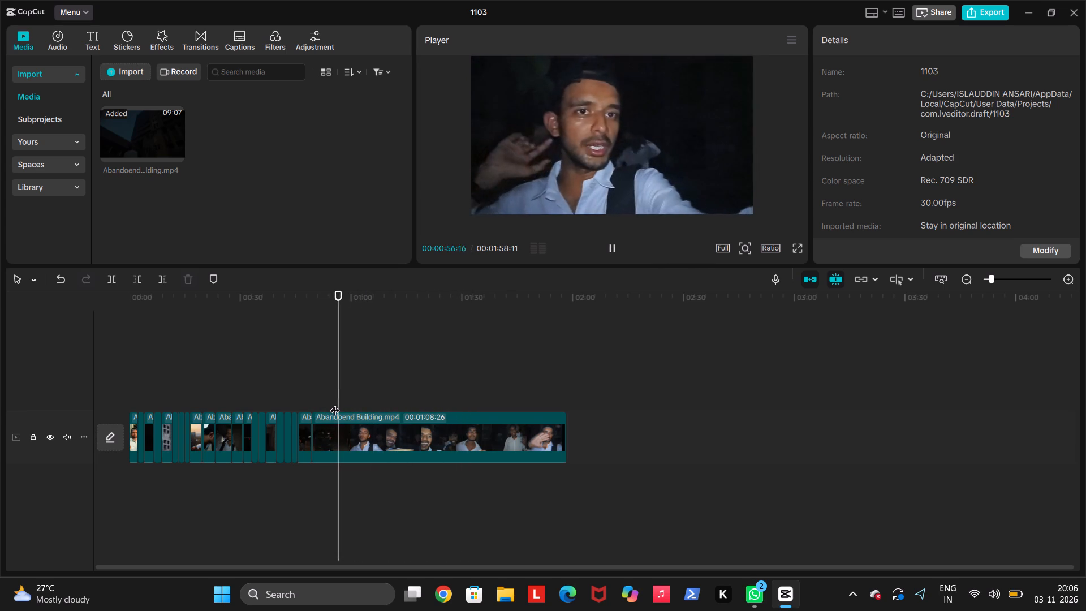
pyautogui.press('space')
pyautogui.write('q')
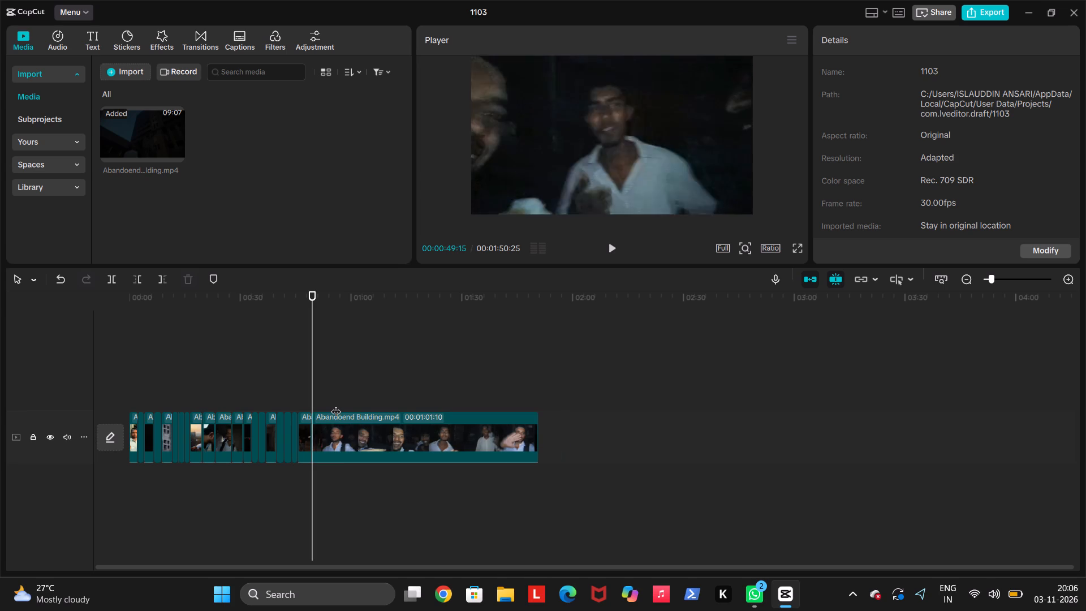
# Play the selfie shot until the man turns his head and trim off all remaining footage after 00:00:54:24.
pyautogui.press('space')
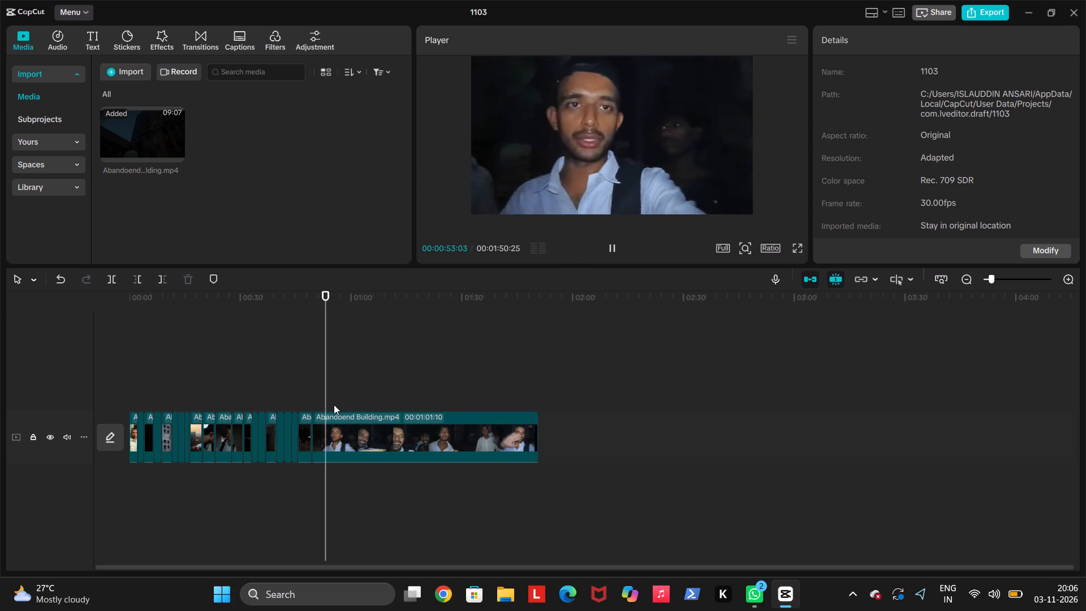
pyautogui.press('space')
pyautogui.press('space')
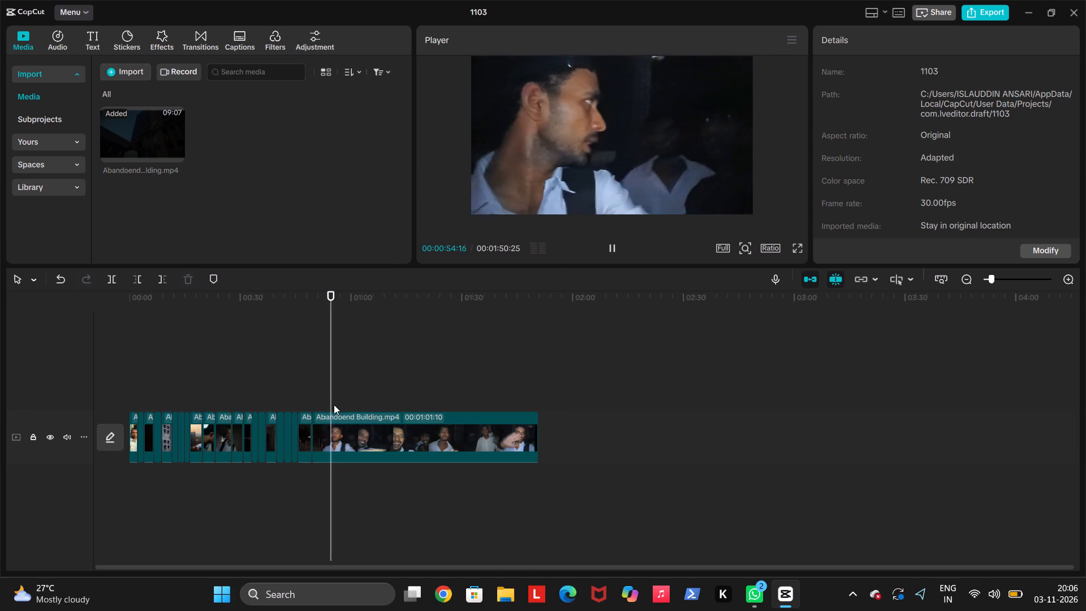
pyautogui.press('space')
pyautogui.press('w')
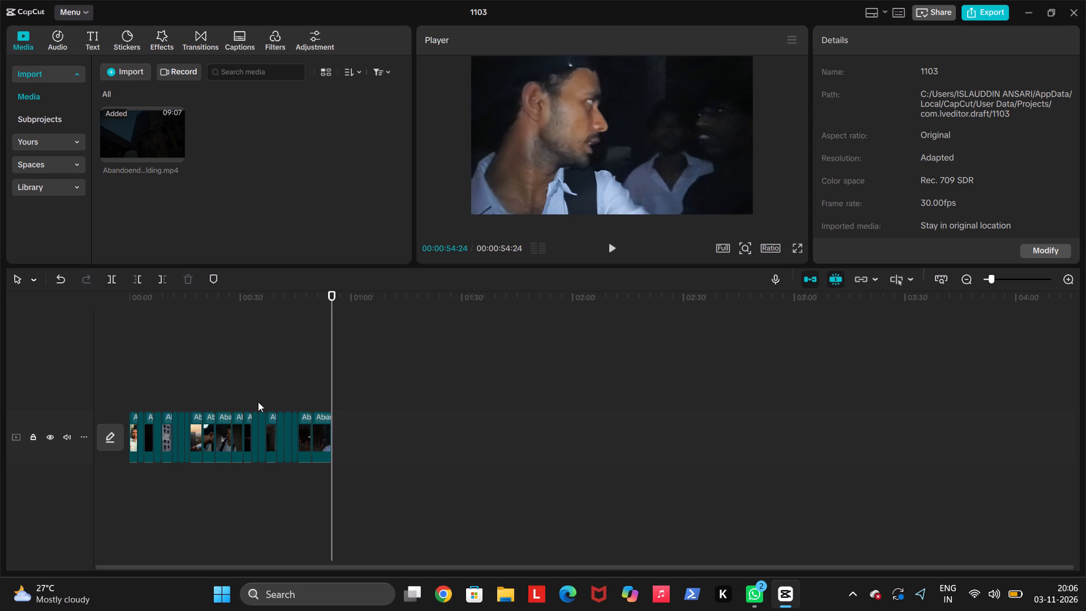
# Skim through the assembled edit from the opening shots to the closing selfie shot.
pyautogui.moveTo(127, 388); pyautogui.dragTo(149, 403)
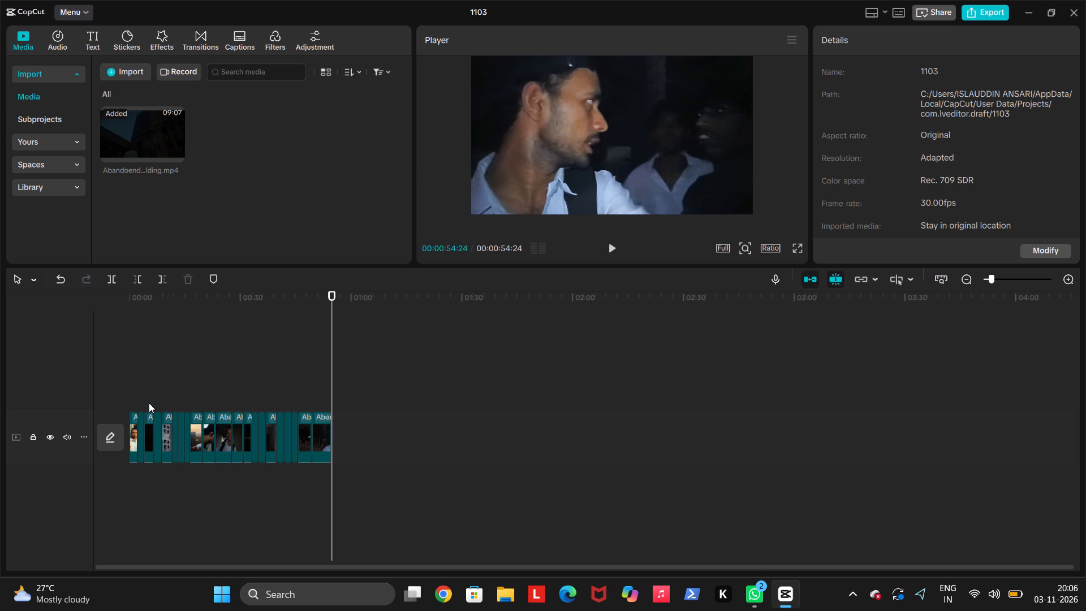
pyautogui.click(145, 396)
pyautogui.moveTo(143, 394); pyautogui.dragTo(136, 391)
pyautogui.moveTo(136, 391); pyautogui.dragTo(325, 399)
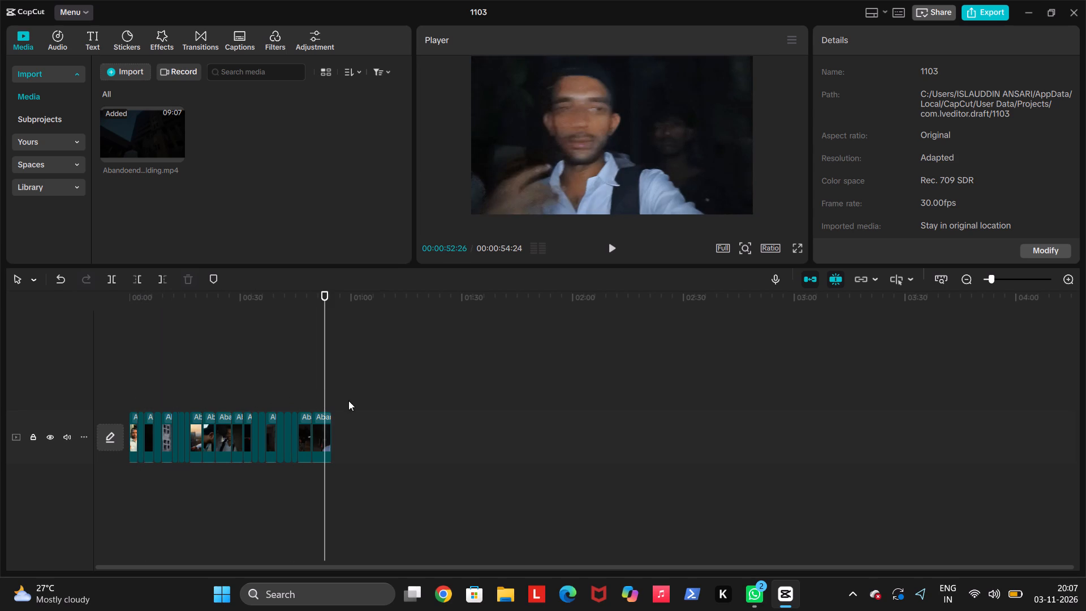
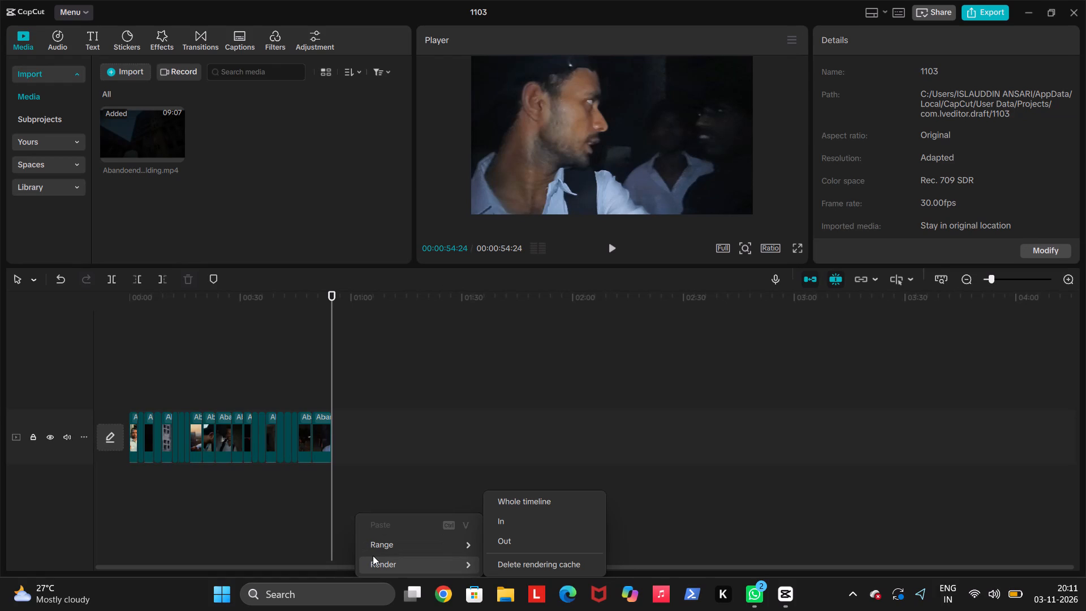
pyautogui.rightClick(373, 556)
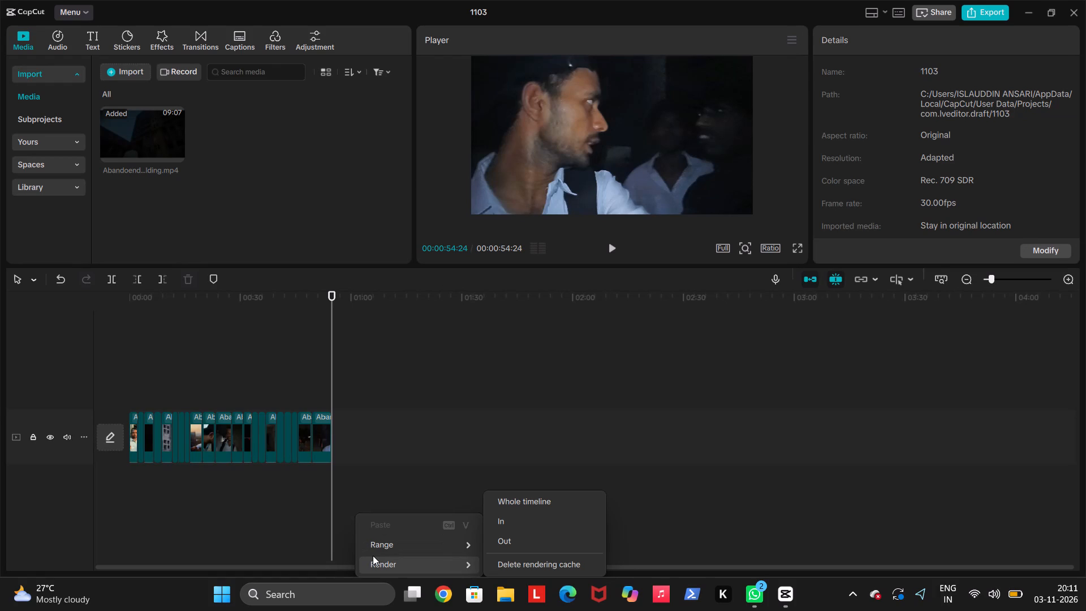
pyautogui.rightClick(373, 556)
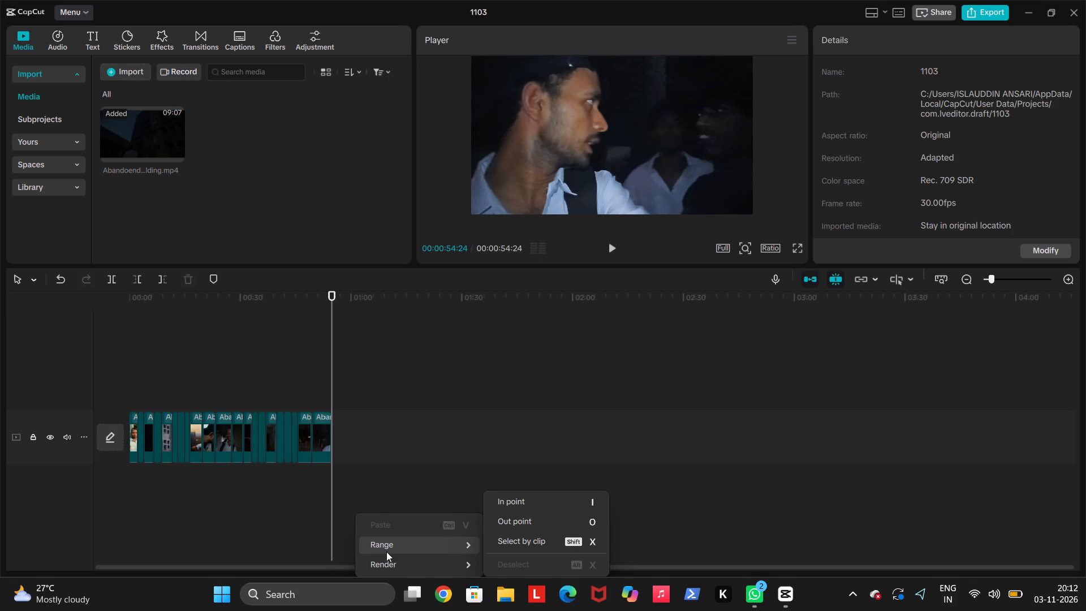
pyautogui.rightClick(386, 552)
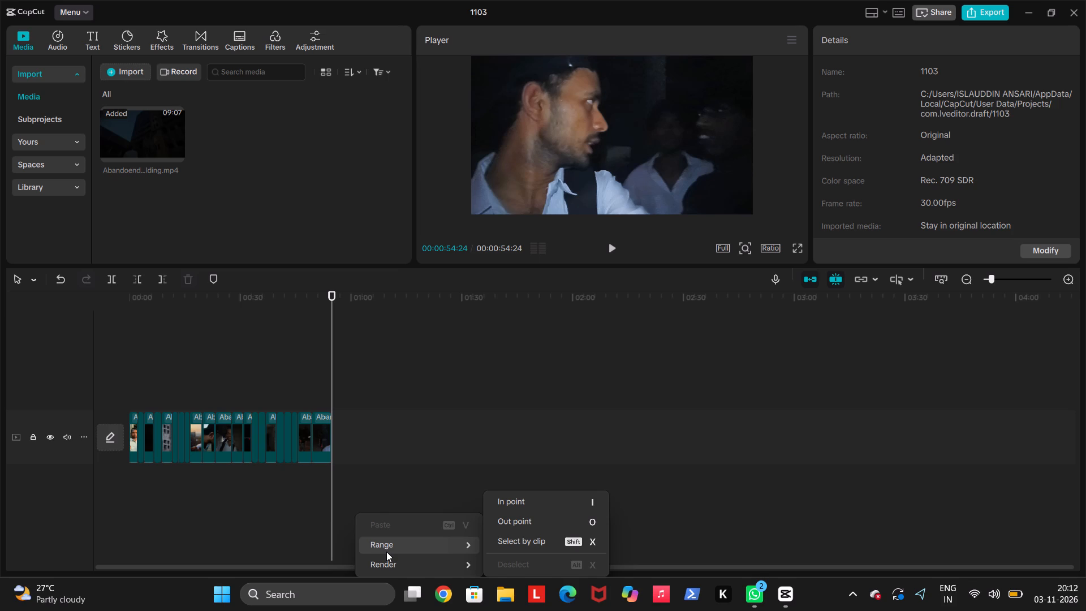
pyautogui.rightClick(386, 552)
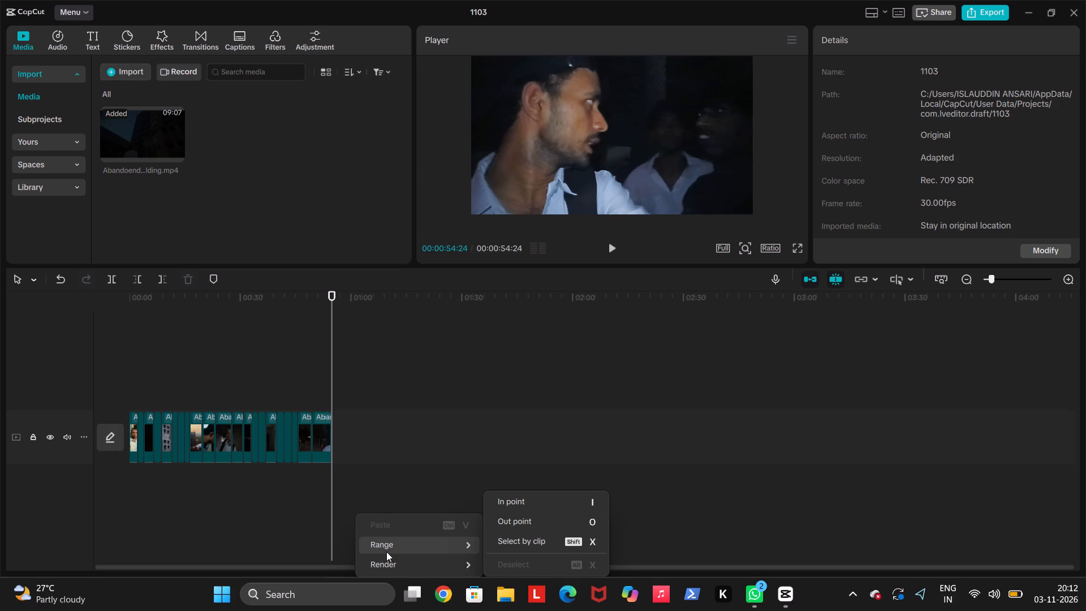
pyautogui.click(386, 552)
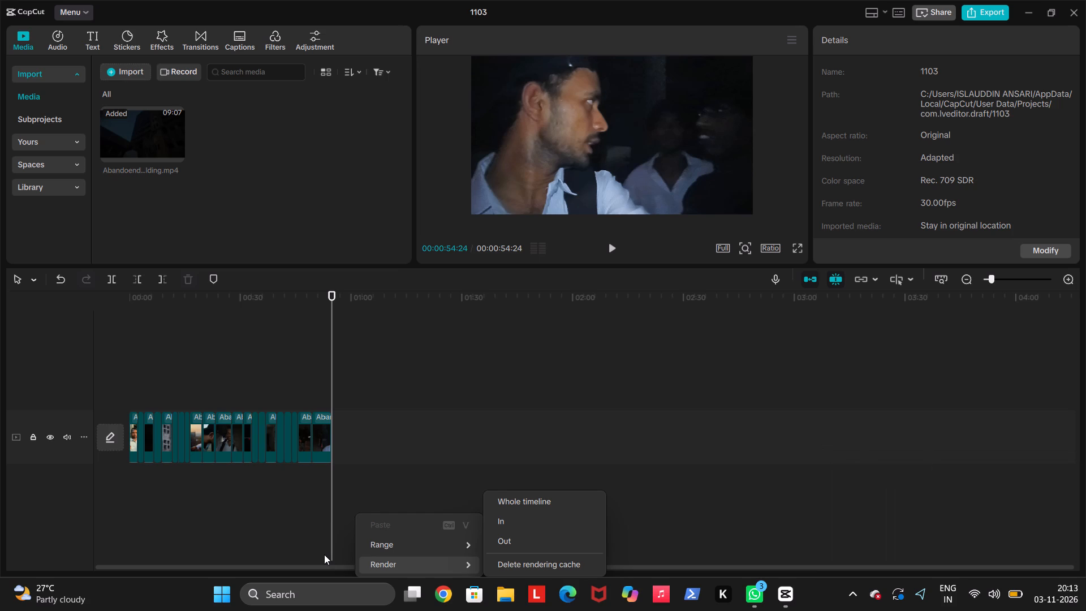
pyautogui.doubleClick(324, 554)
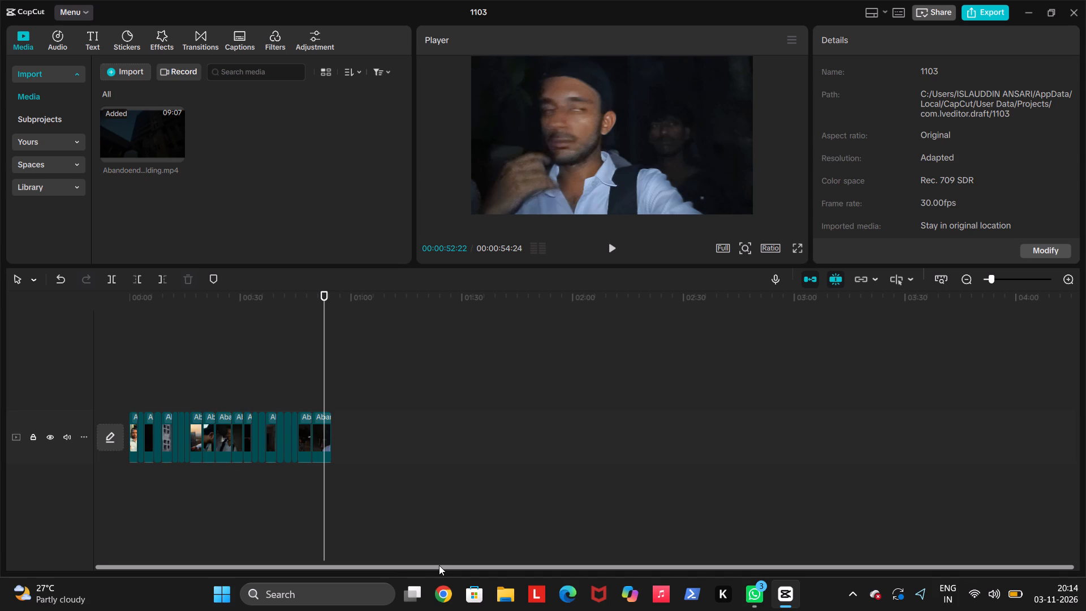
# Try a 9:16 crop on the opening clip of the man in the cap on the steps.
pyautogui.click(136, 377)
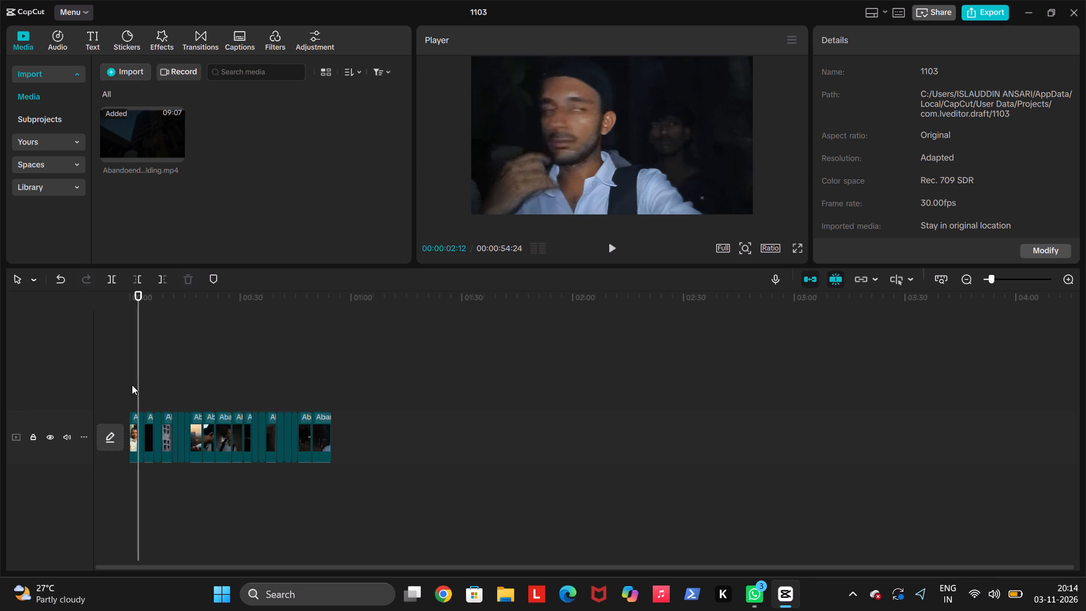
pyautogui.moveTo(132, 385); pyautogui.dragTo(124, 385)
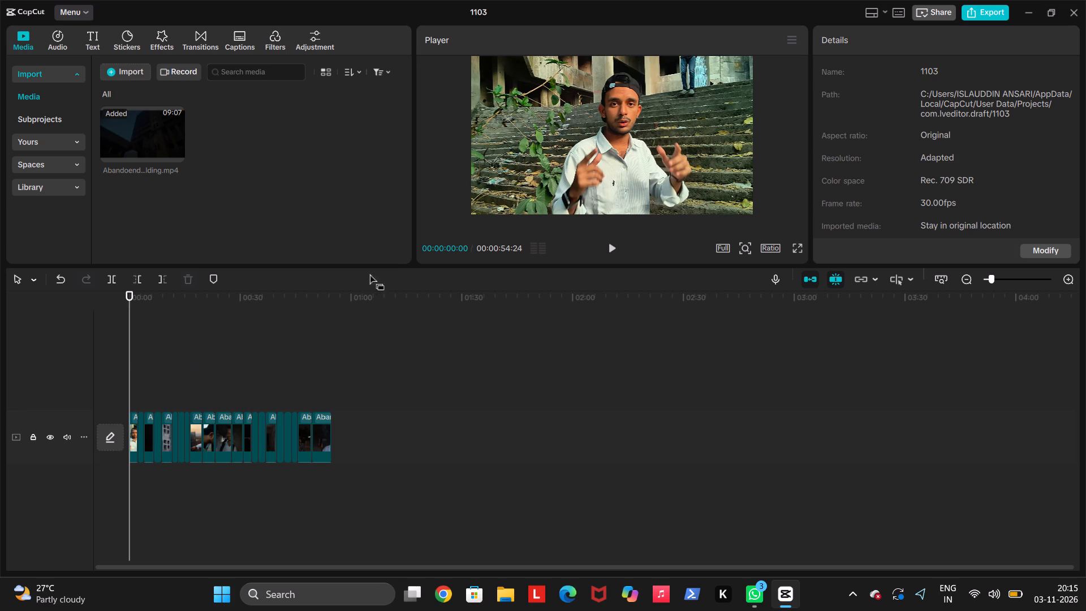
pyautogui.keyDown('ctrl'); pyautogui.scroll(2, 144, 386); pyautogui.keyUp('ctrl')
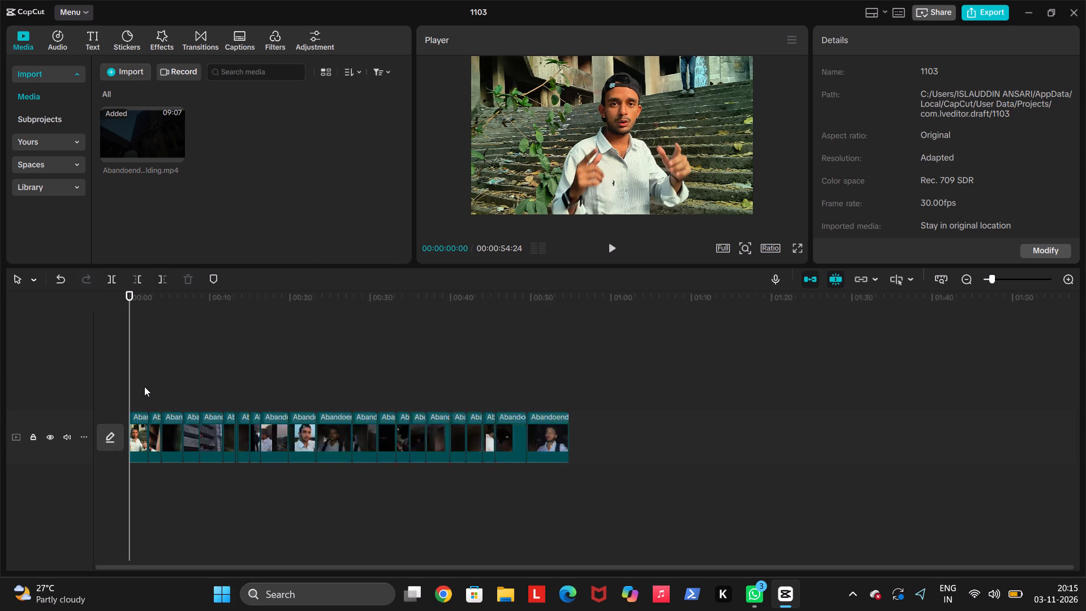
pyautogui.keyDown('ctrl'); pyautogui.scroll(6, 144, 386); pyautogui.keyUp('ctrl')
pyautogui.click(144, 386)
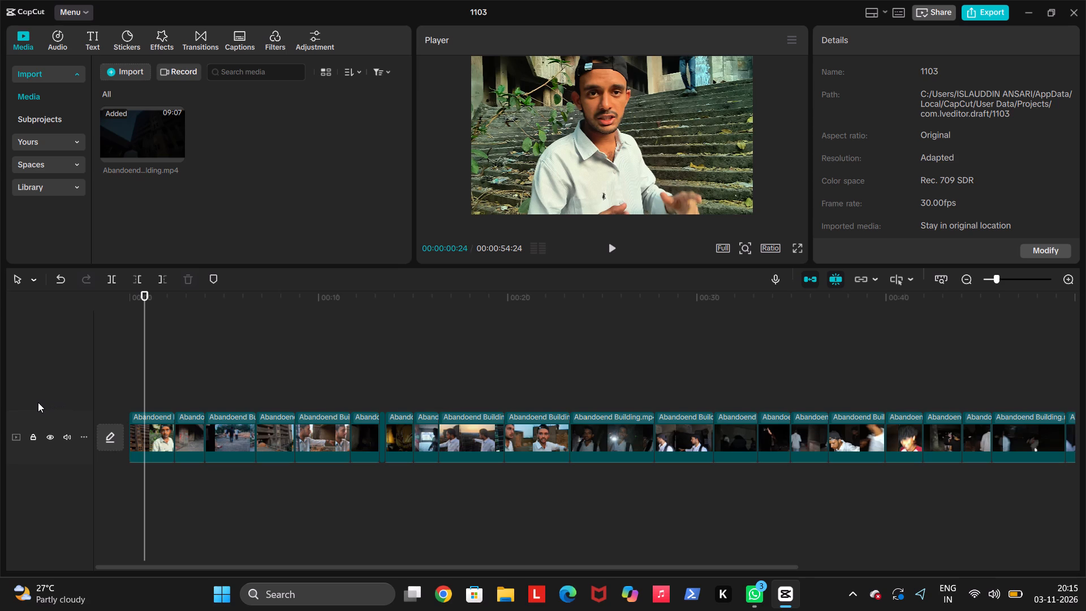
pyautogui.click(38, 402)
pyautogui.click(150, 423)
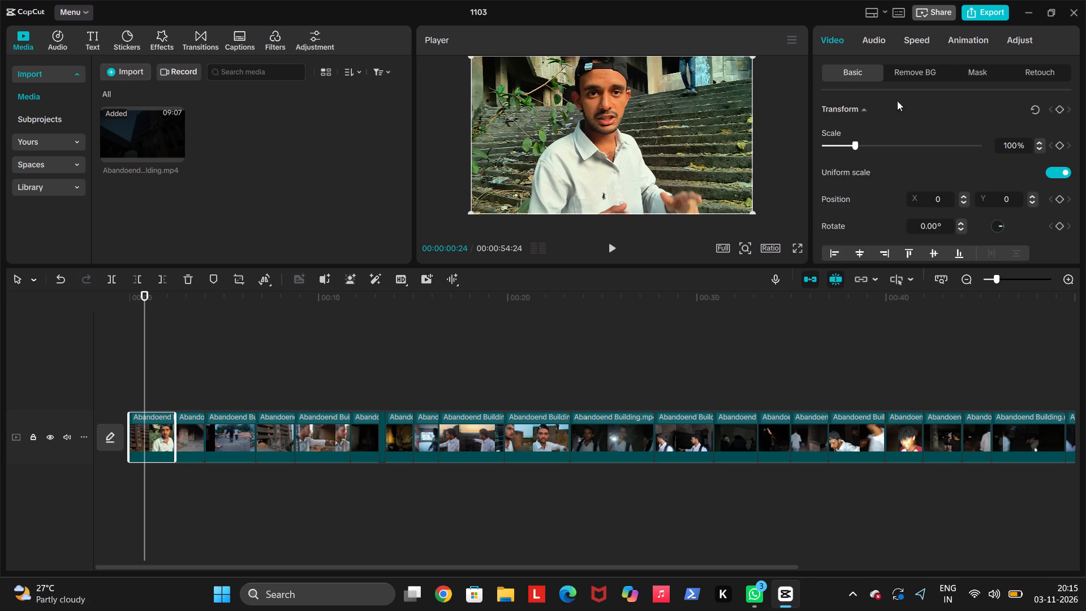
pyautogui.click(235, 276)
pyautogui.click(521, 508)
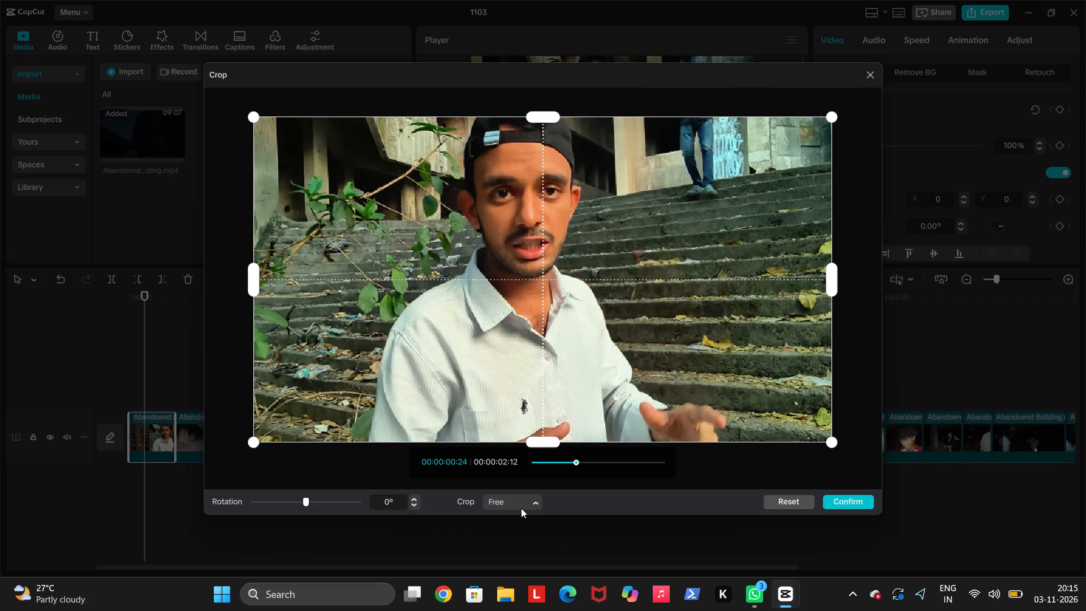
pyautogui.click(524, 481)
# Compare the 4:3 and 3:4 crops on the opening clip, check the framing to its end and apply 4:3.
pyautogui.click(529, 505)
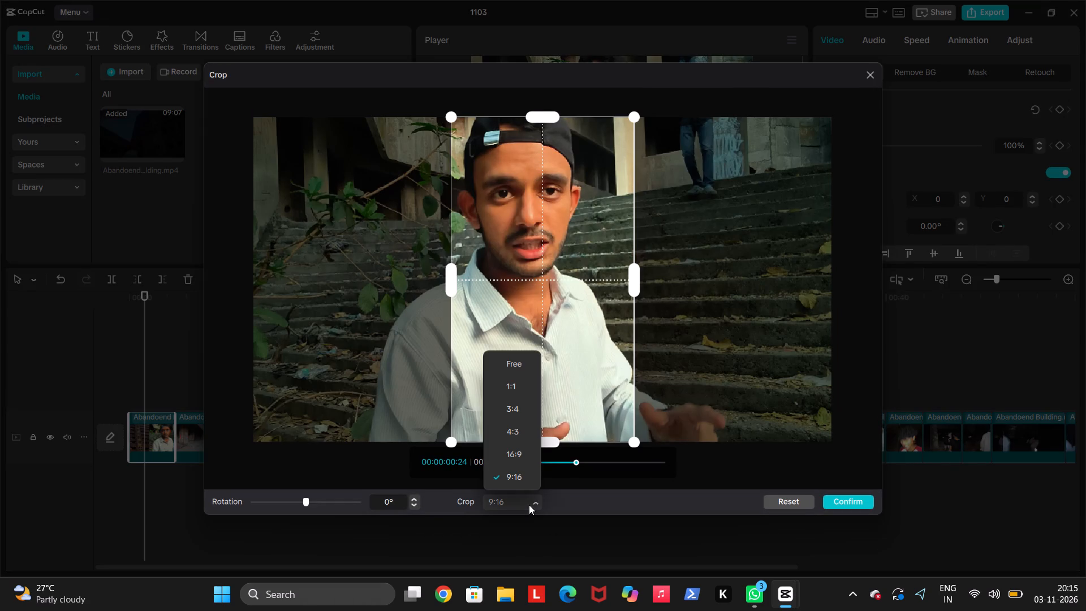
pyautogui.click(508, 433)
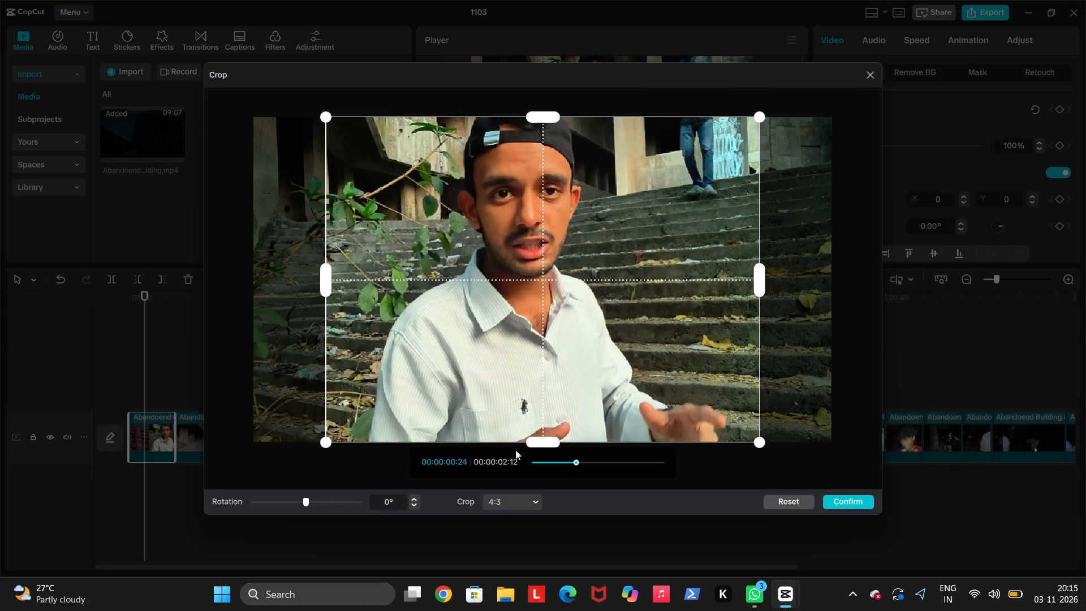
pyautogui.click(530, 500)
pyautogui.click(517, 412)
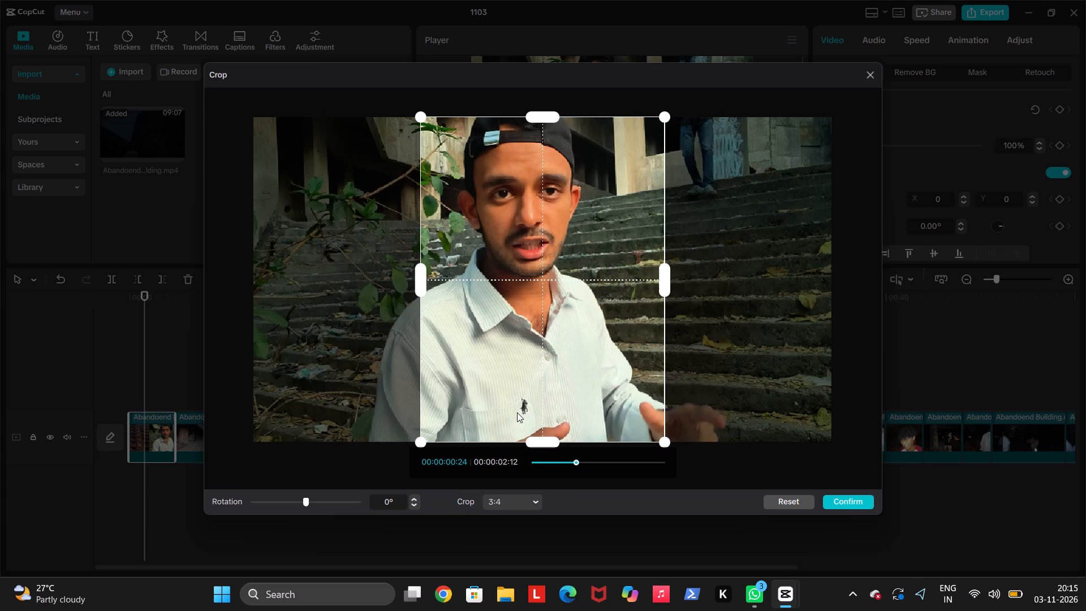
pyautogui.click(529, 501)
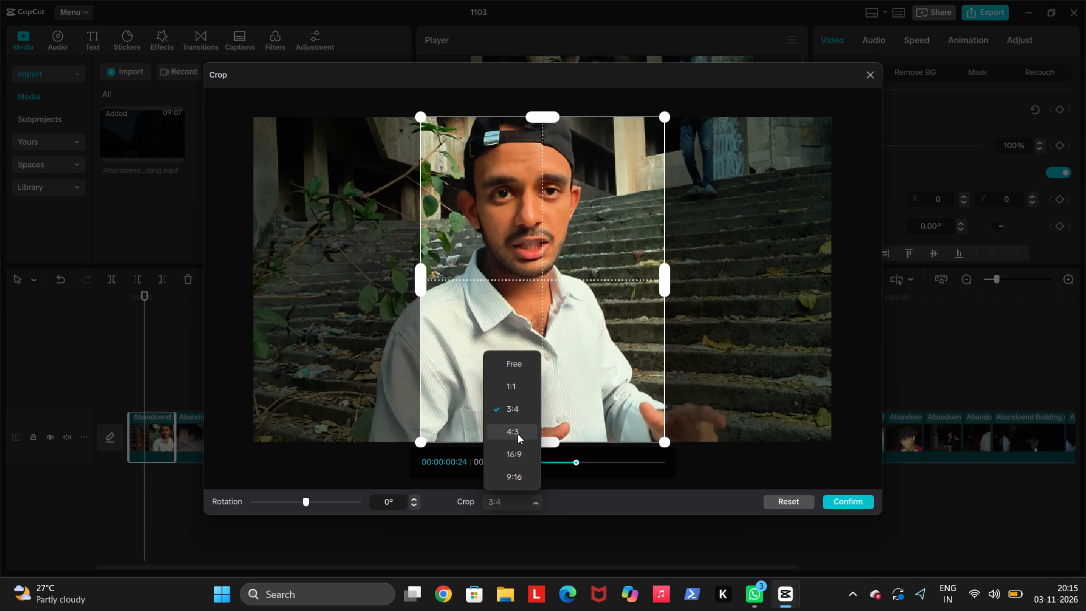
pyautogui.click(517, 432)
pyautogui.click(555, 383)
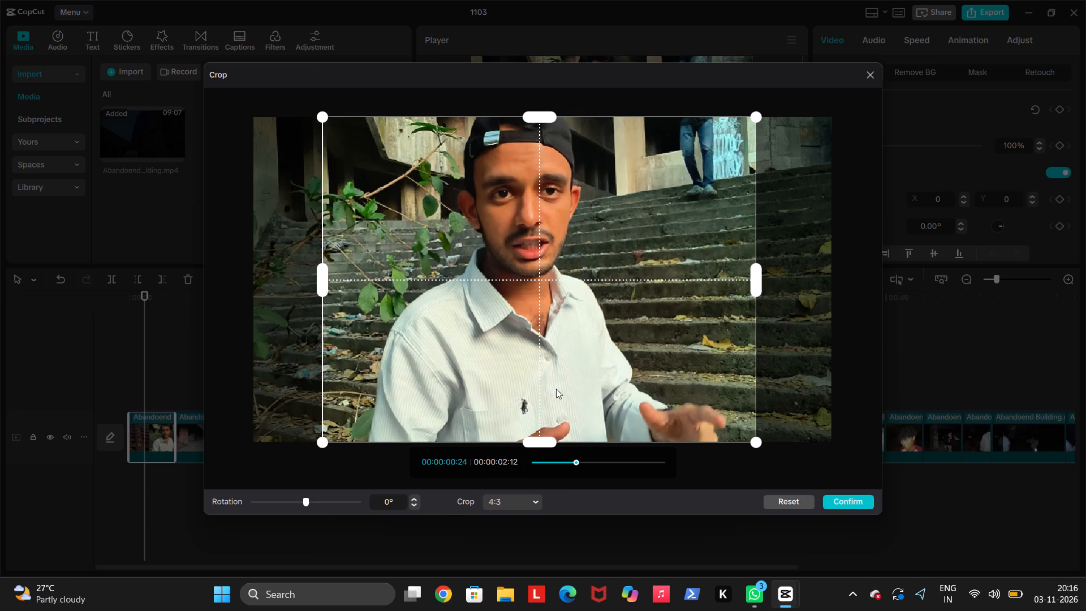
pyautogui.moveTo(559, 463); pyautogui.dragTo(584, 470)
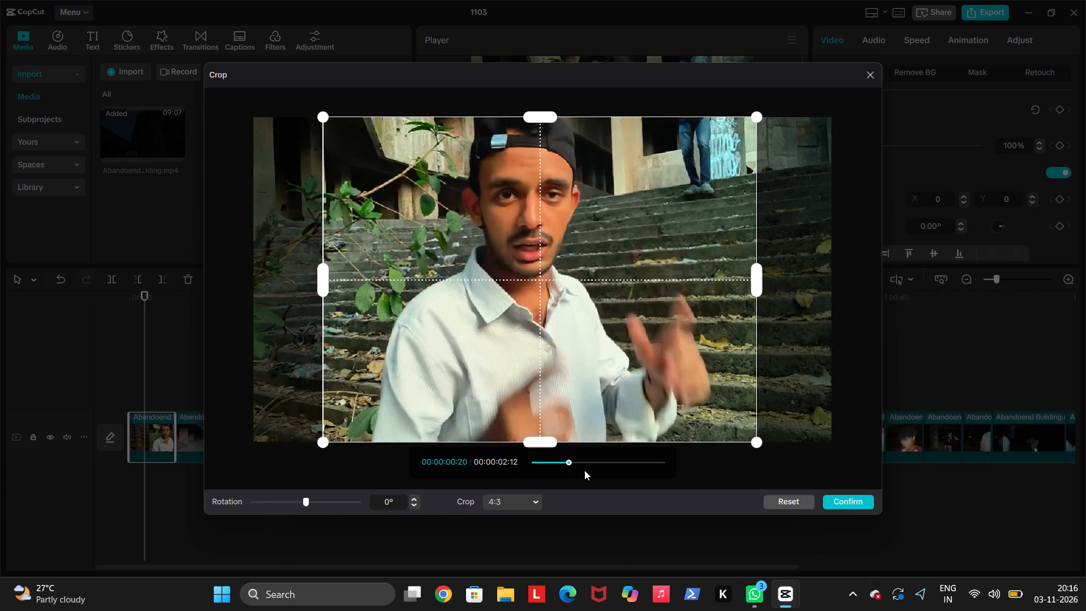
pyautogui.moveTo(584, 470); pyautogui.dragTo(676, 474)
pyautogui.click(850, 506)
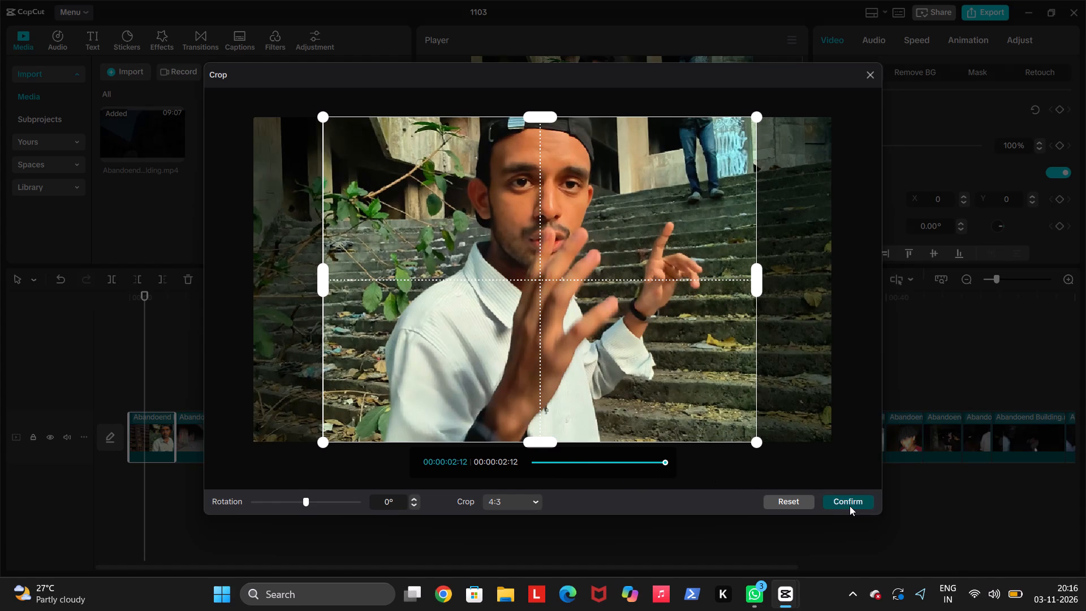
# Set the project's aspect ratio to 9:16.
pyautogui.click(776, 244)
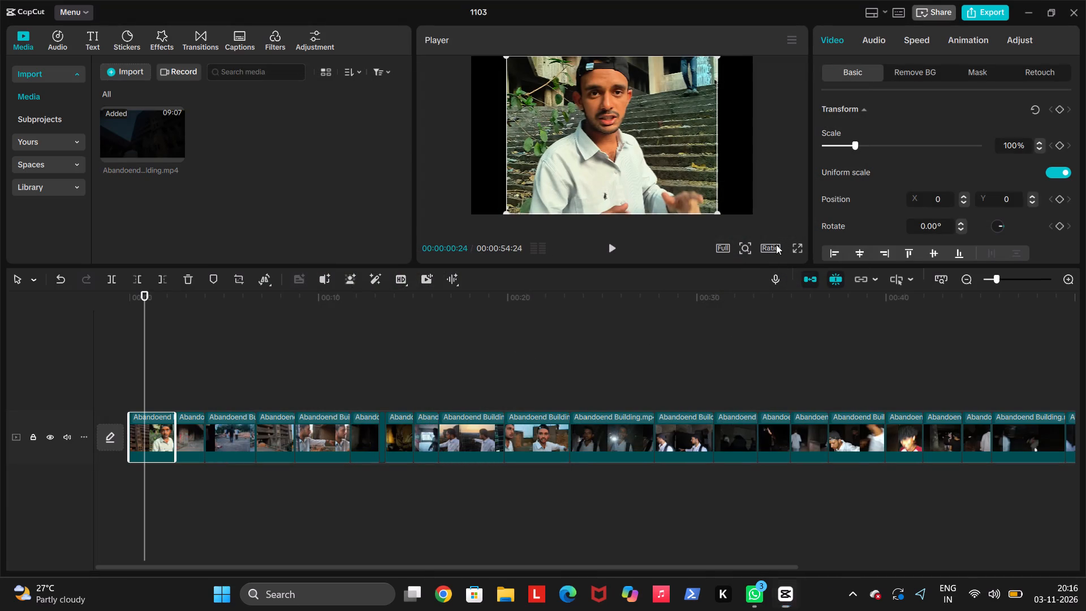
pyautogui.click(836, 398)
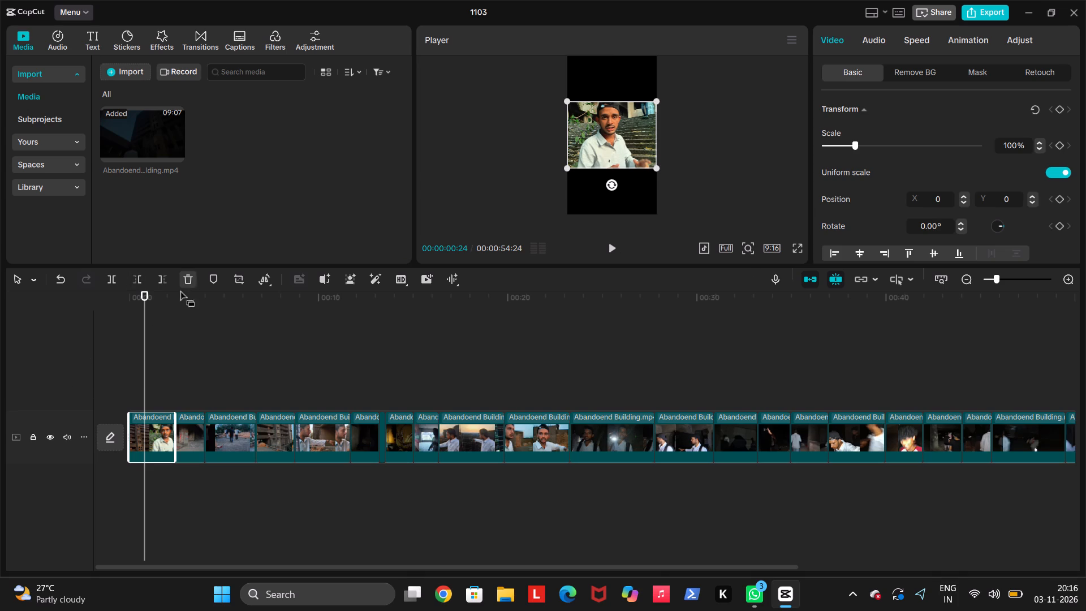
# Recrop the opening clip to 3:4 with the crop frame shifted slightly left to centre the man.
pyautogui.click(240, 282)
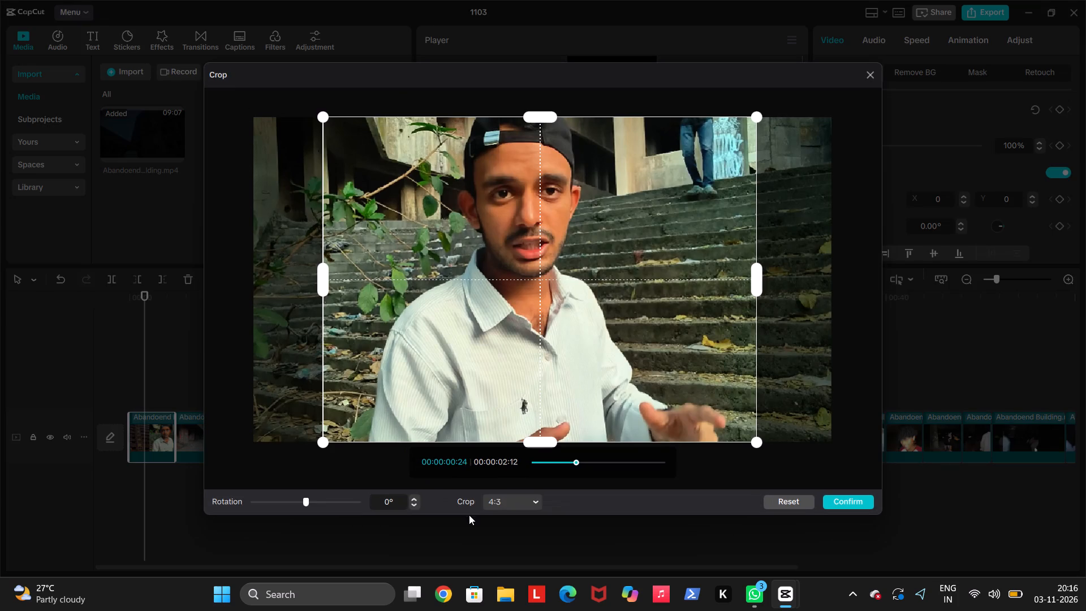
pyautogui.click(505, 505)
pyautogui.click(510, 415)
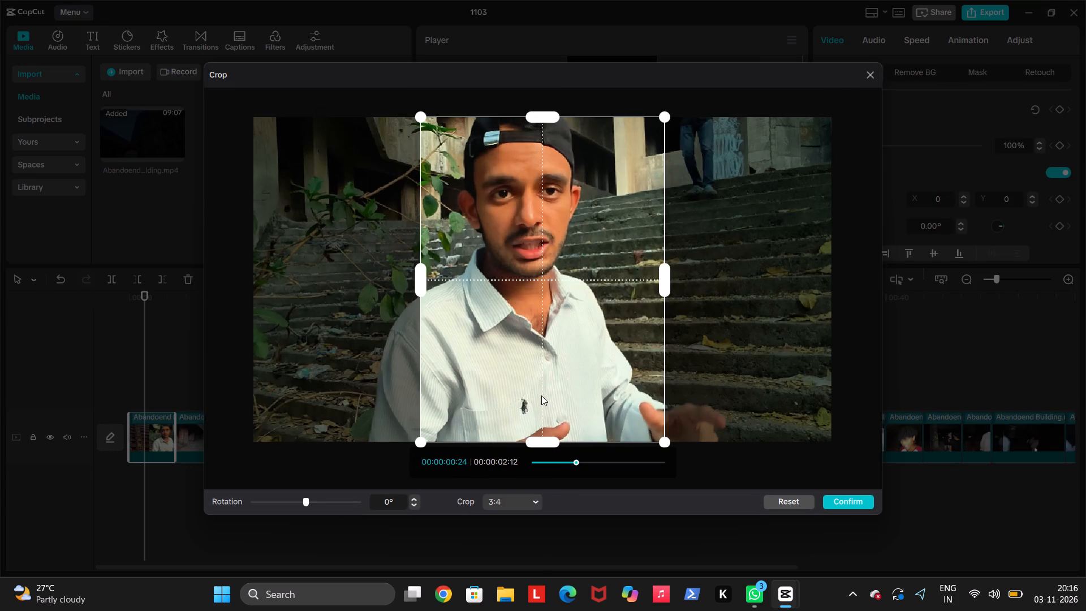
pyautogui.moveTo(543, 392); pyautogui.dragTo(524, 394)
pyautogui.click(837, 501)
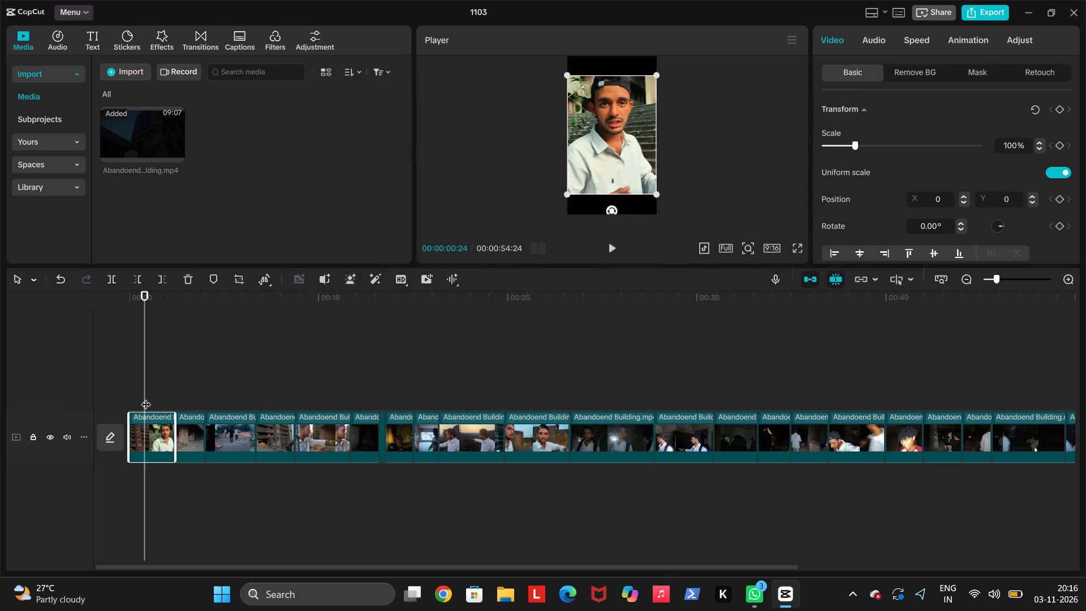
# Crop the second clip, with the graffiti-covered pillar, to 3:4 with the frame moved right over the open passage.
pyautogui.moveTo(144, 397); pyautogui.dragTo(171, 403)
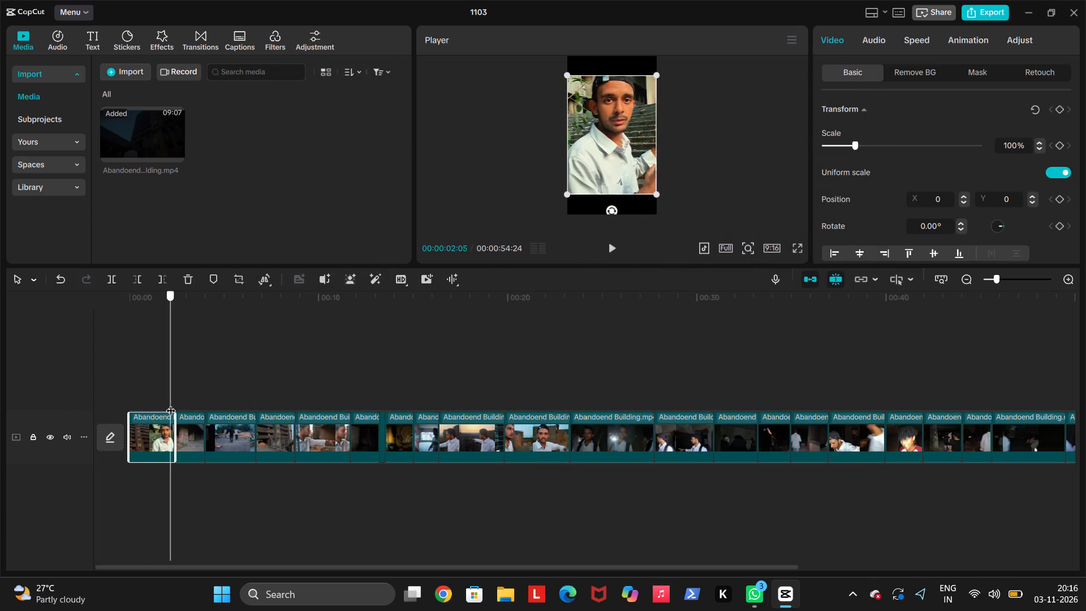
pyautogui.moveTo(171, 403); pyautogui.dragTo(180, 407)
pyautogui.click(192, 427)
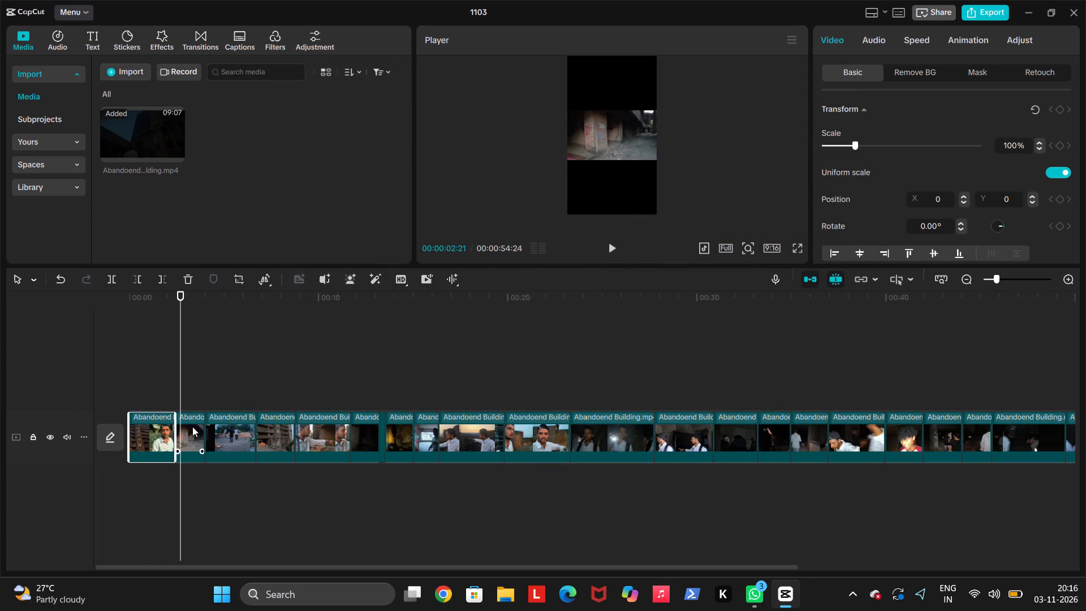
pyautogui.click(237, 282)
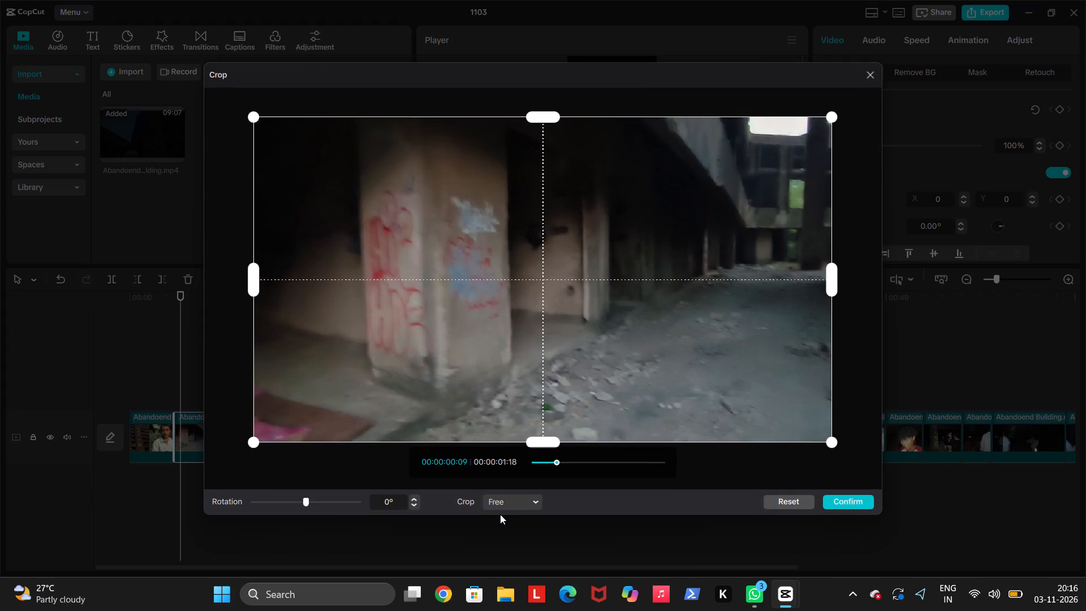
pyautogui.click(506, 504)
pyautogui.click(521, 419)
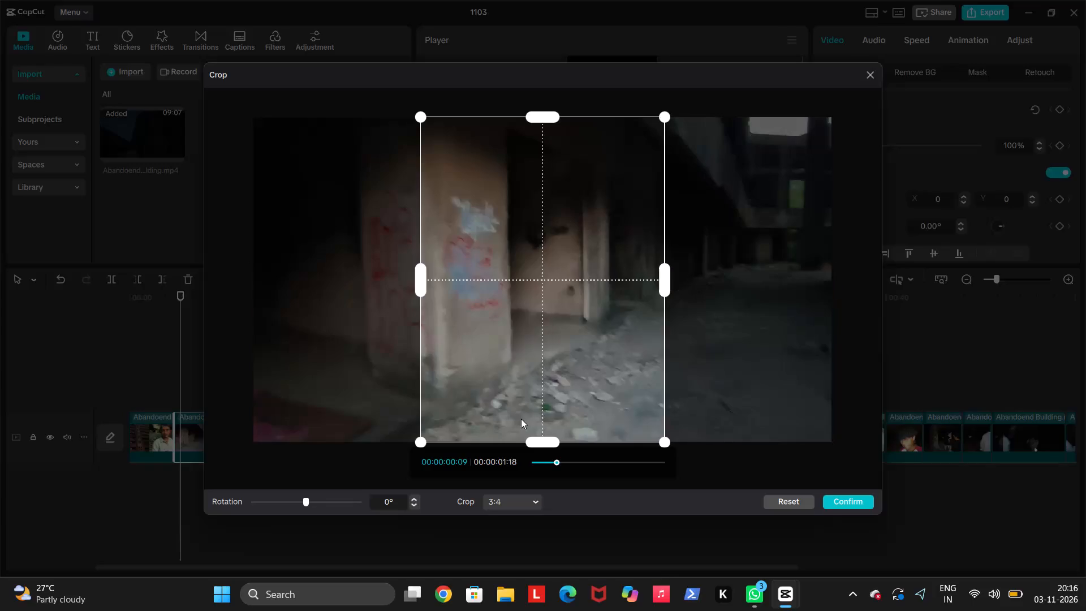
pyautogui.moveTo(529, 410); pyautogui.dragTo(665, 414)
pyautogui.click(665, 416)
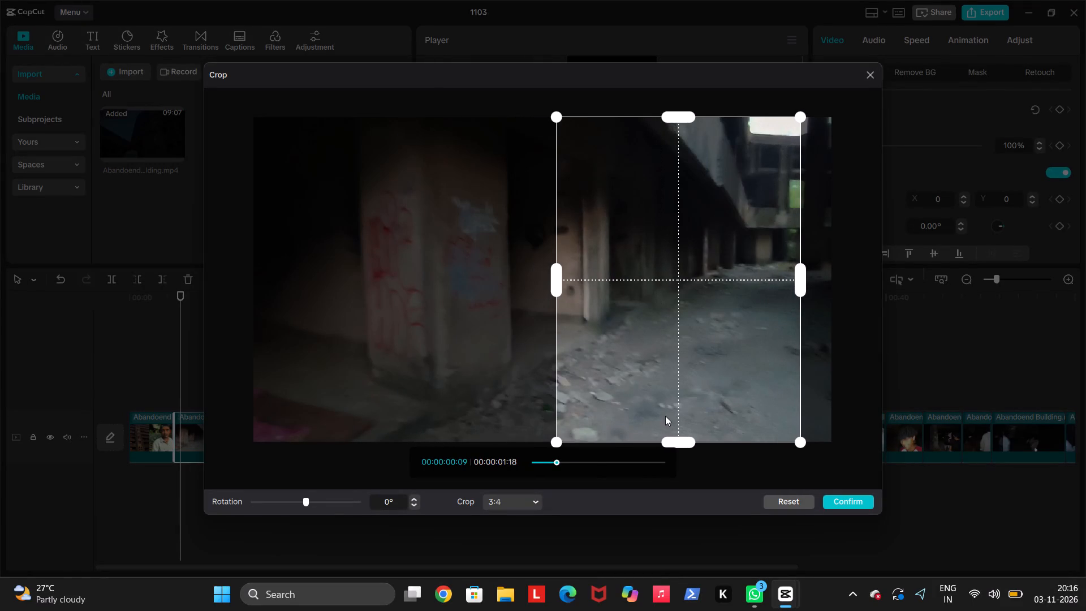
pyautogui.click(842, 498)
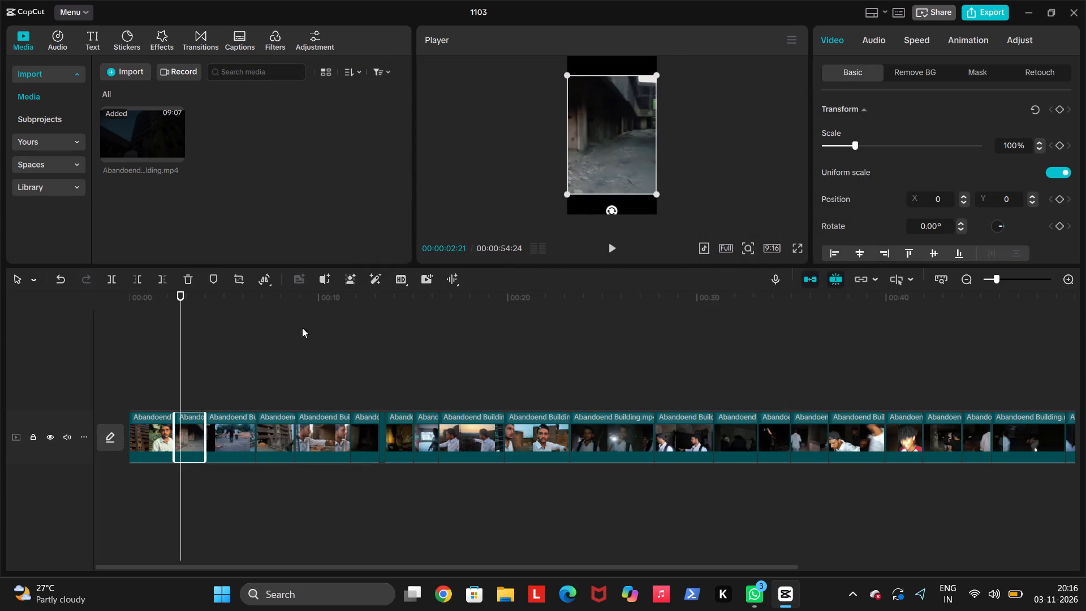
# Crop the third clip, with the men on the rooftop, to 3:4 with the frame slightly left of centre on the man in front.
pyautogui.moveTo(180, 343); pyautogui.dragTo(197, 347)
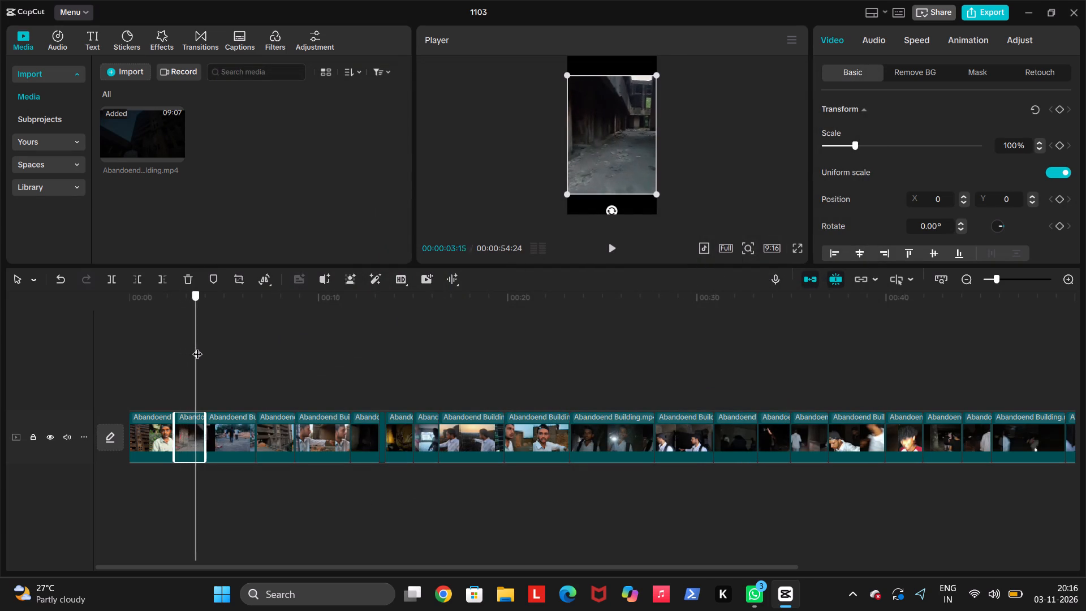
pyautogui.moveTo(197, 347); pyautogui.dragTo(211, 351)
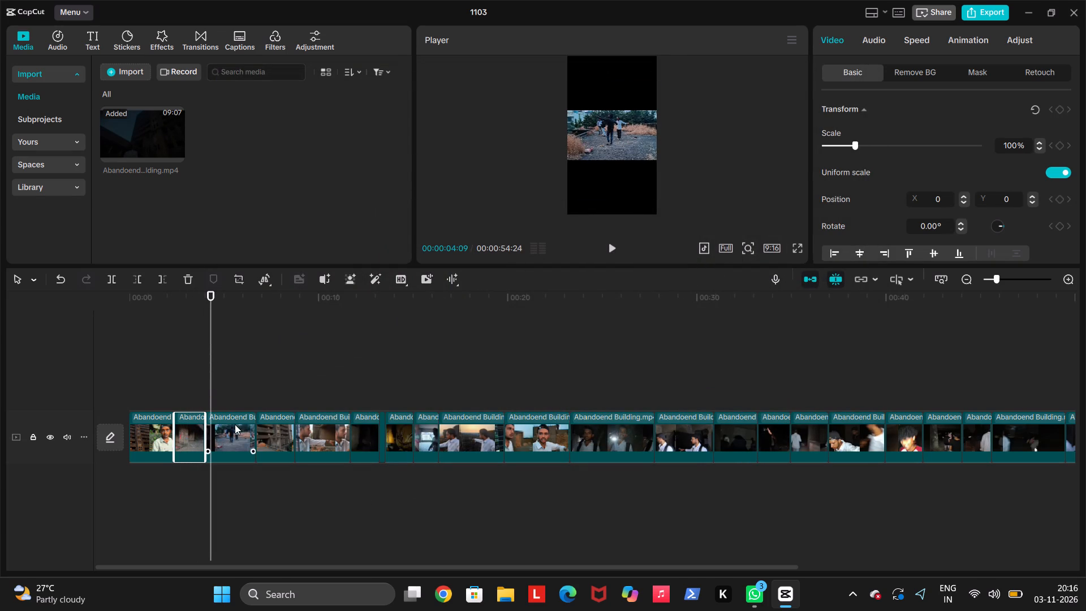
pyautogui.click(235, 424)
pyautogui.click(237, 283)
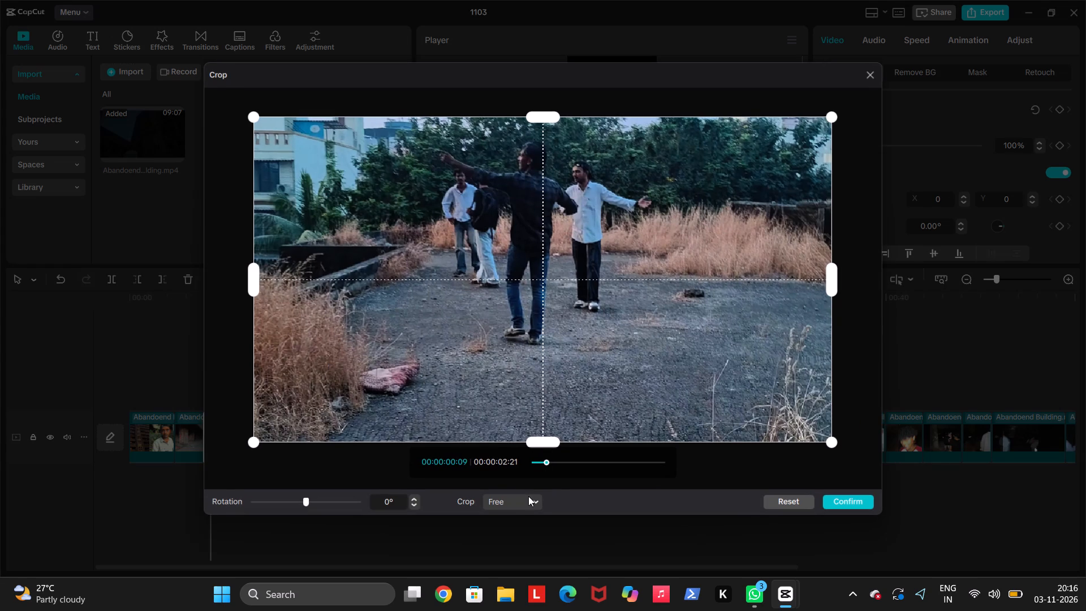
pyautogui.click(527, 499)
pyautogui.click(518, 411)
pyautogui.moveTo(550, 410); pyautogui.dragTo(566, 412)
pyautogui.click(561, 457)
pyautogui.click(561, 461)
pyautogui.moveTo(561, 461); pyautogui.dragTo(584, 467)
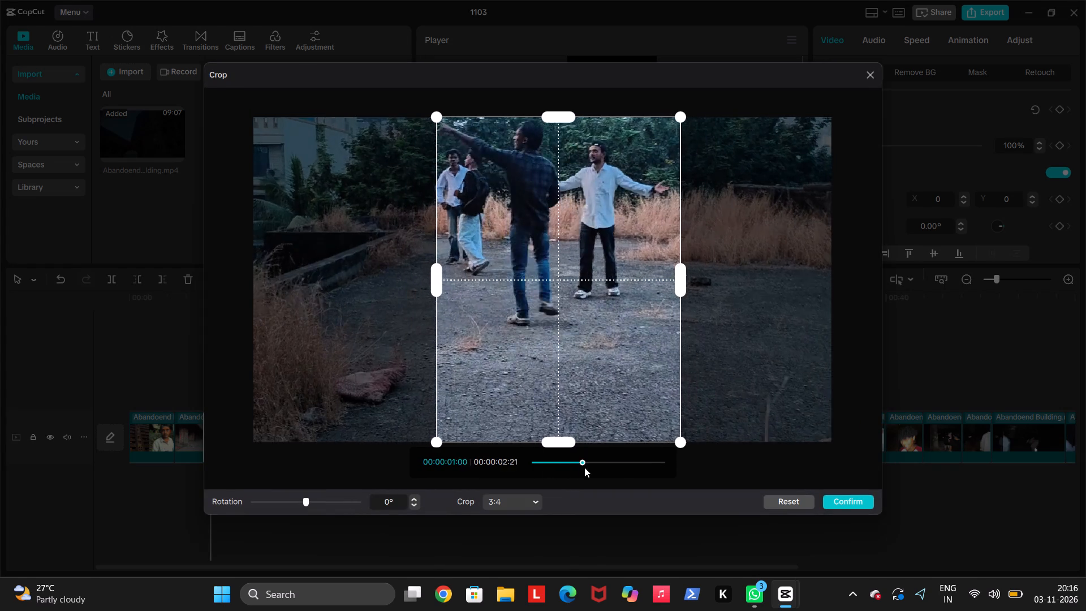
pyautogui.moveTo(584, 467); pyautogui.dragTo(682, 475)
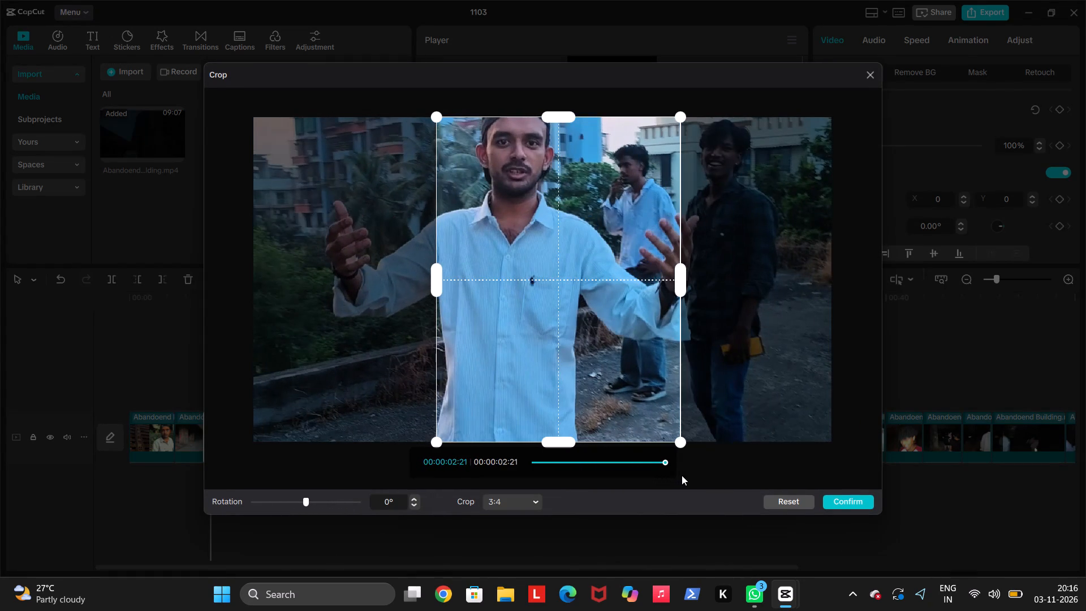
pyautogui.moveTo(682, 475); pyautogui.dragTo(701, 475)
pyautogui.moveTo(556, 329); pyautogui.dragTo(515, 336)
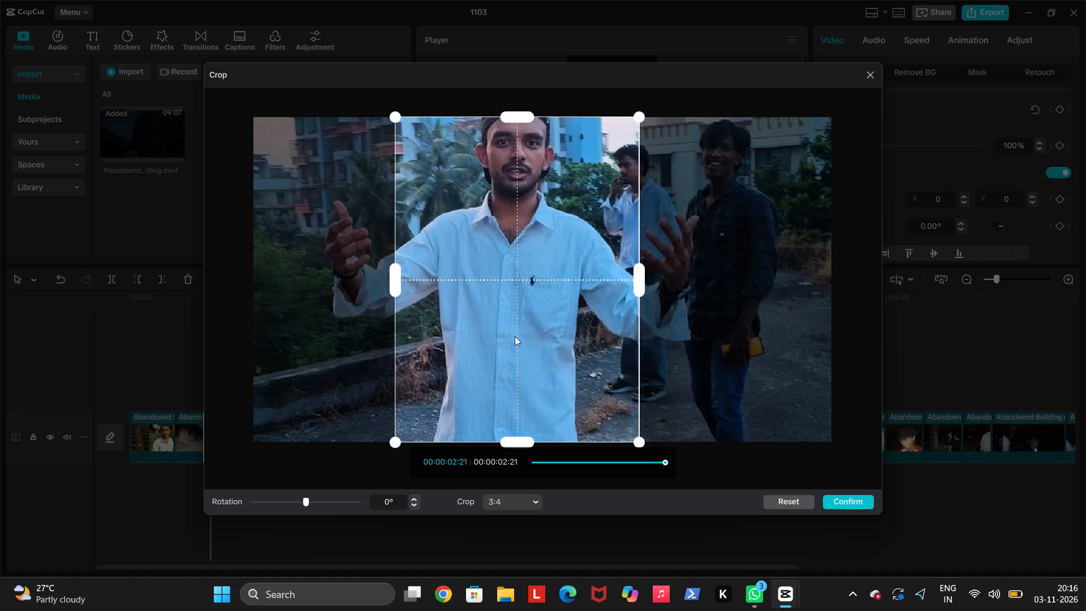
pyautogui.moveTo(515, 336); pyautogui.dragTo(516, 336)
pyautogui.moveTo(539, 339); pyautogui.dragTo(553, 342)
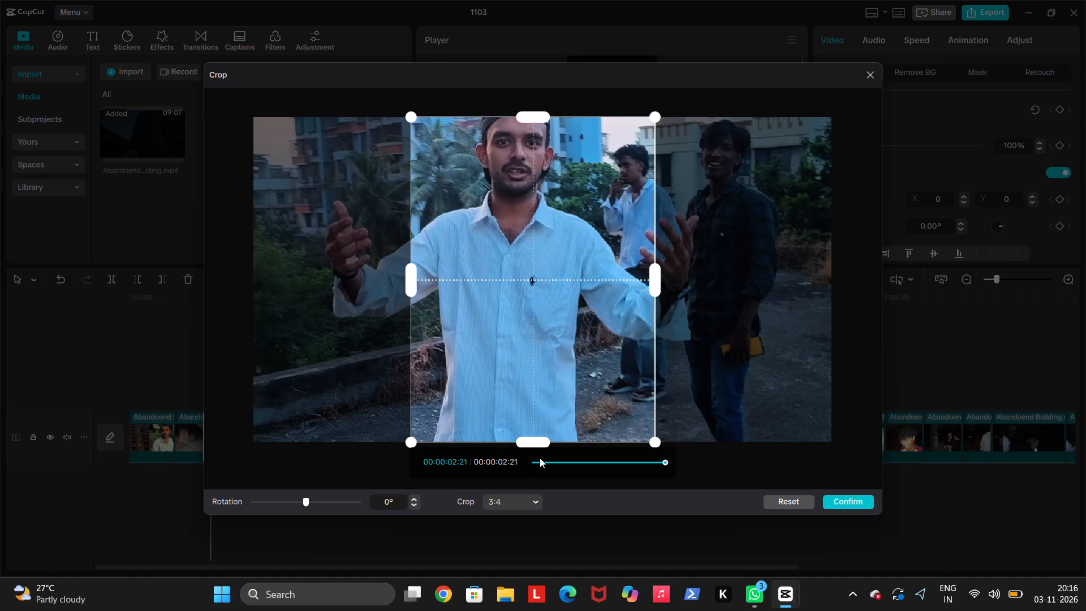
pyautogui.doubleClick(540, 458)
pyautogui.moveTo(542, 461); pyautogui.dragTo(574, 462)
pyautogui.moveTo(589, 460); pyautogui.dragTo(625, 455)
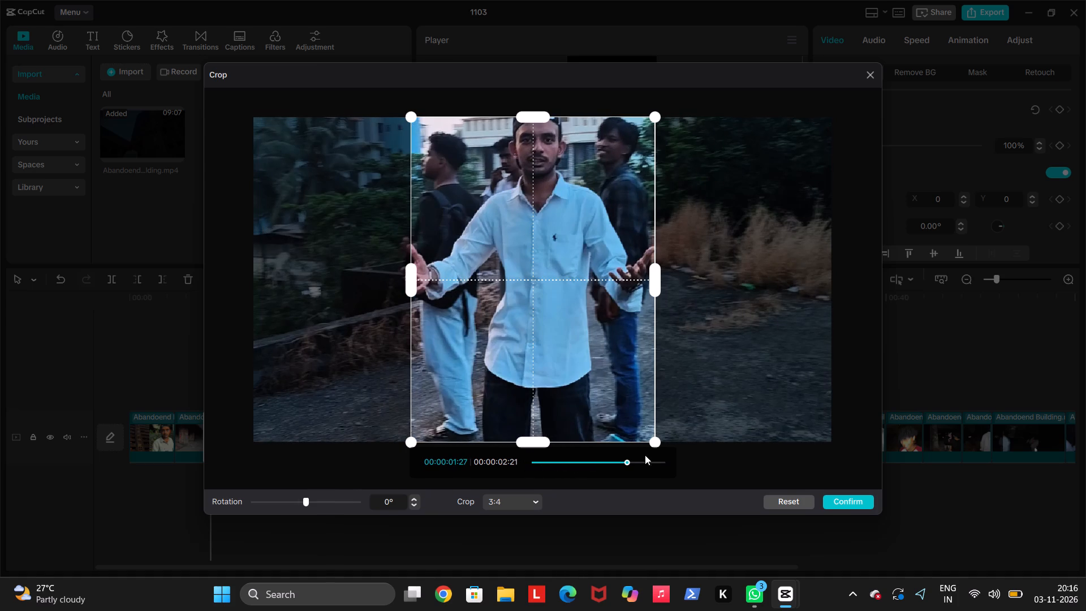
pyautogui.click(859, 502)
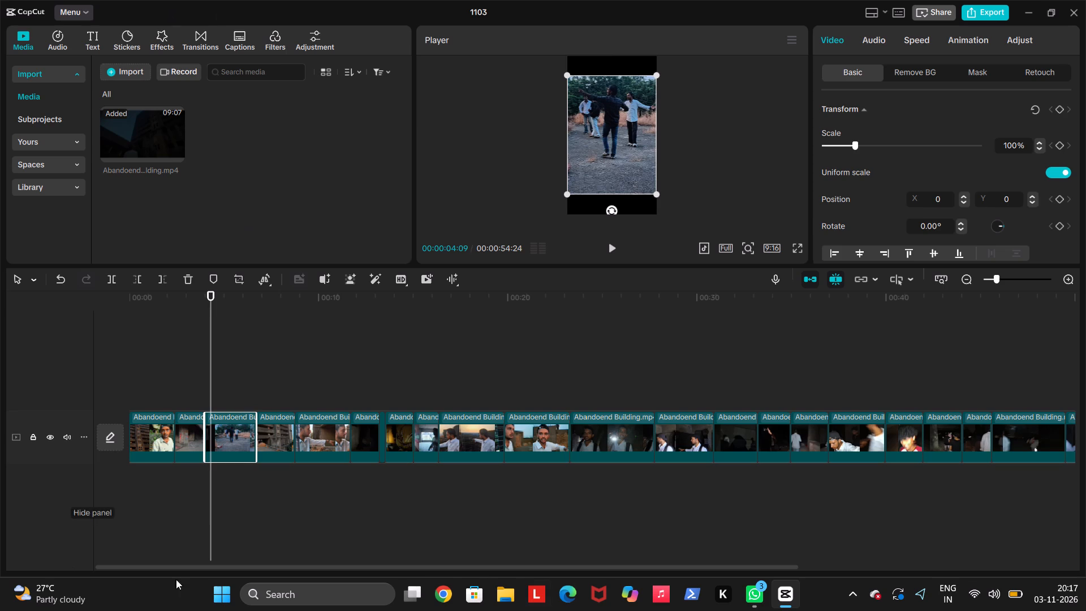
# Crop the fourth clip, showing the building exterior, to 3:4 with the frame moved left over the graffiti pillar and entrance.
pyautogui.click(281, 390)
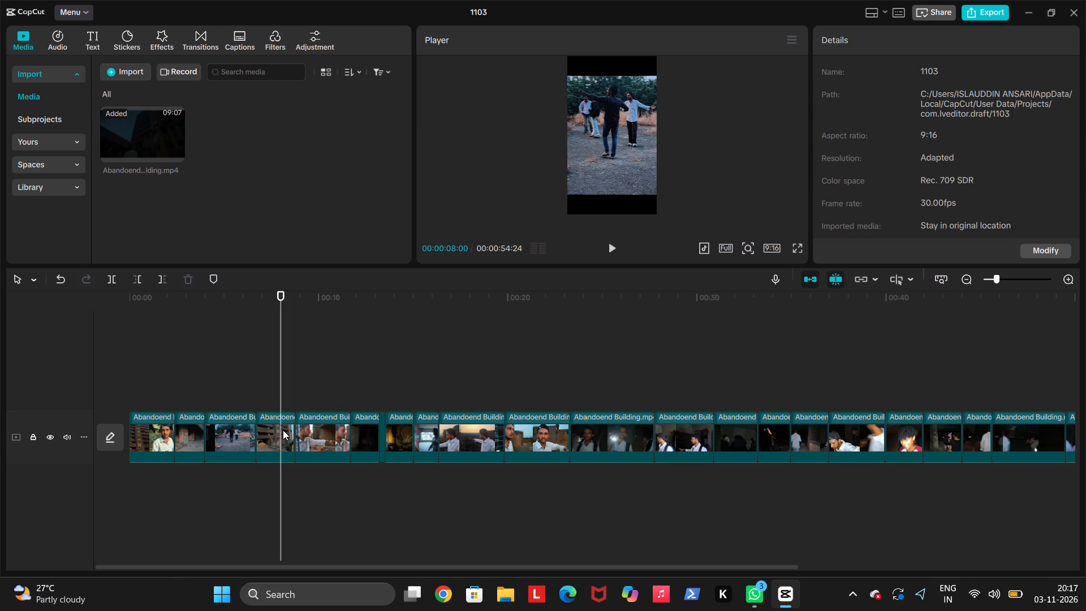
pyautogui.click(283, 430)
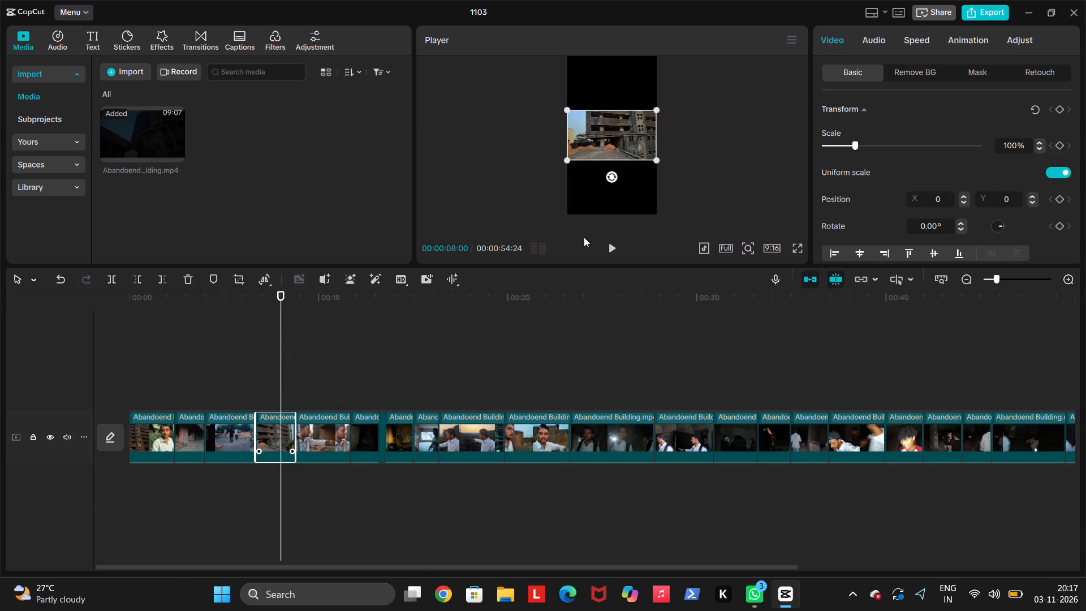
pyautogui.click(245, 286)
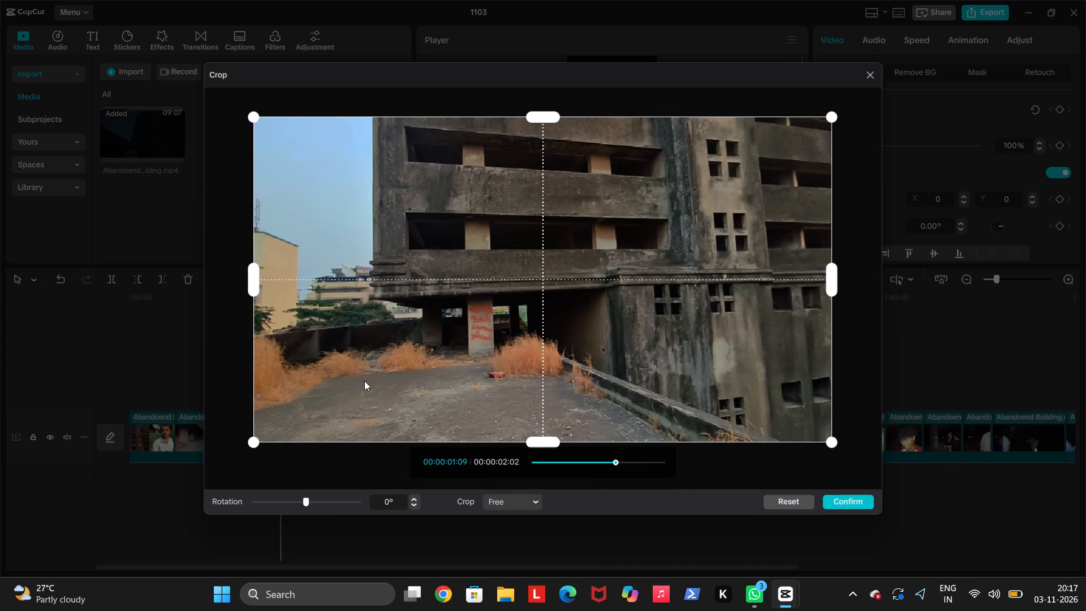
pyautogui.click(523, 501)
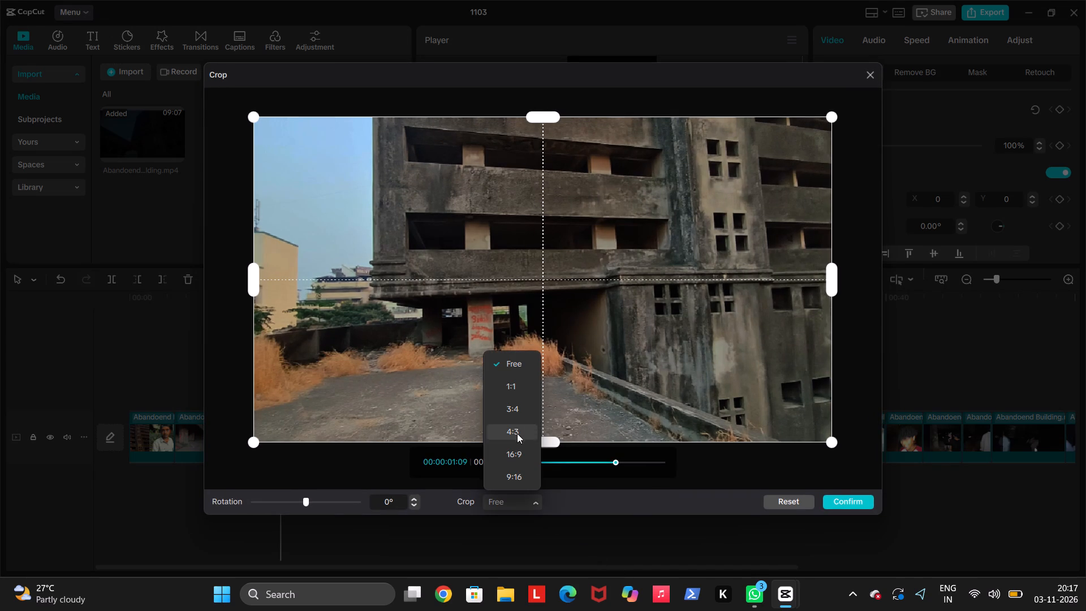
pyautogui.click(516, 411)
pyautogui.moveTo(552, 410); pyautogui.dragTo(518, 415)
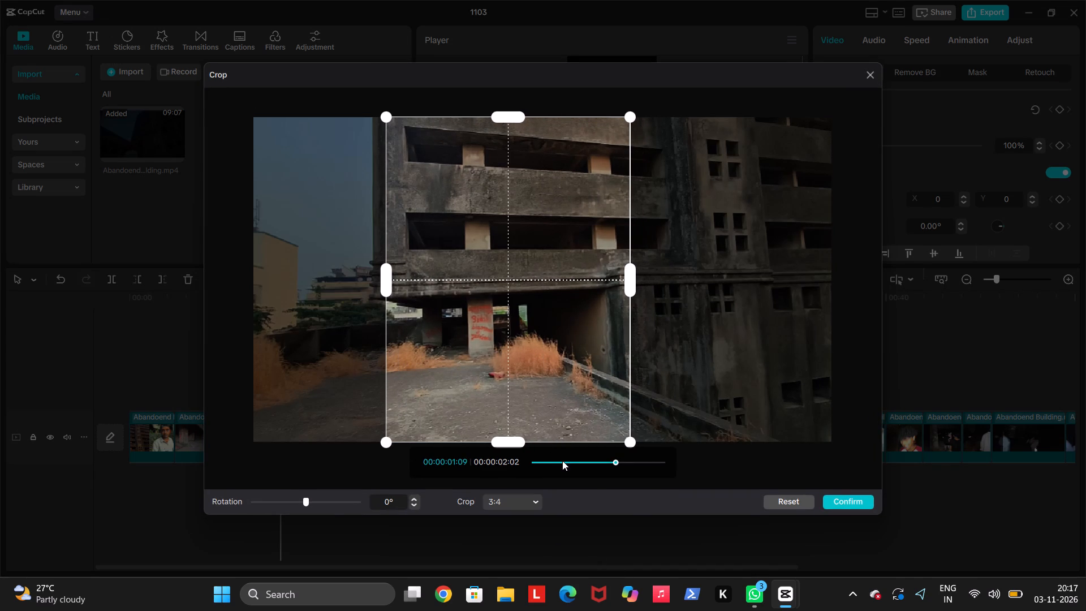
pyautogui.click(562, 461)
pyautogui.moveTo(562, 461); pyautogui.dragTo(650, 466)
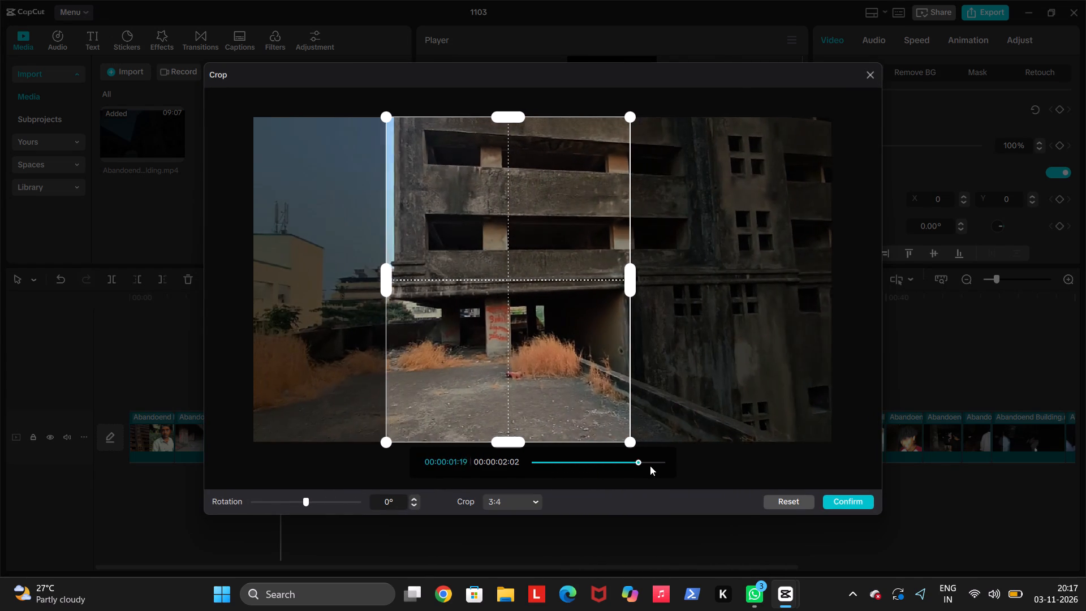
pyautogui.moveTo(650, 466); pyautogui.dragTo(665, 466)
pyautogui.click(846, 504)
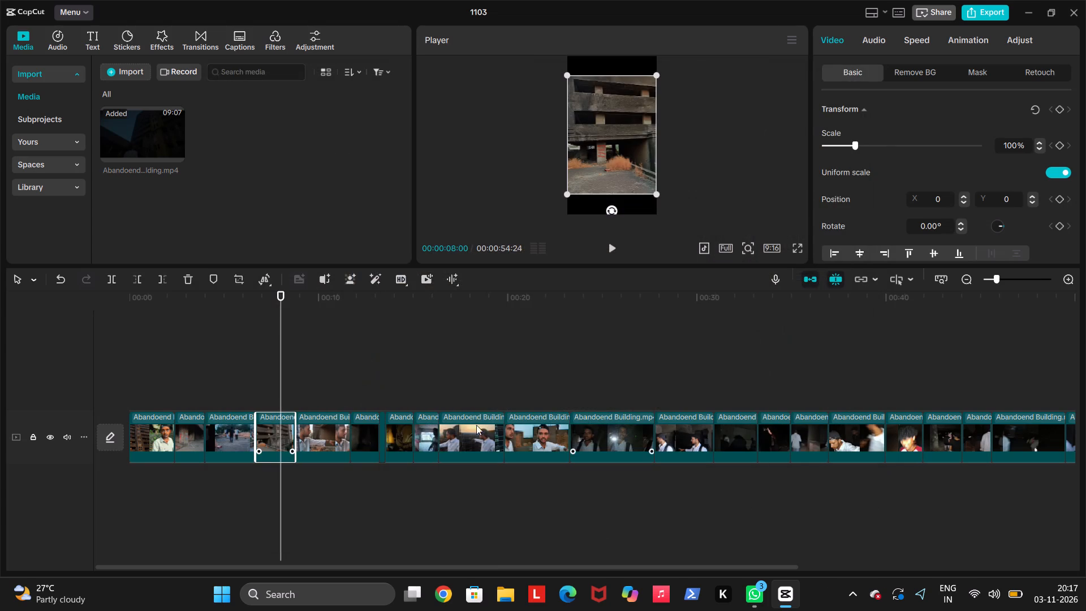
# Crop the fifth clip, of the man pointing at the graffiti, to 3:4 with the frame moved left to keep his face in view.
pyautogui.click(320, 407)
pyautogui.click(318, 425)
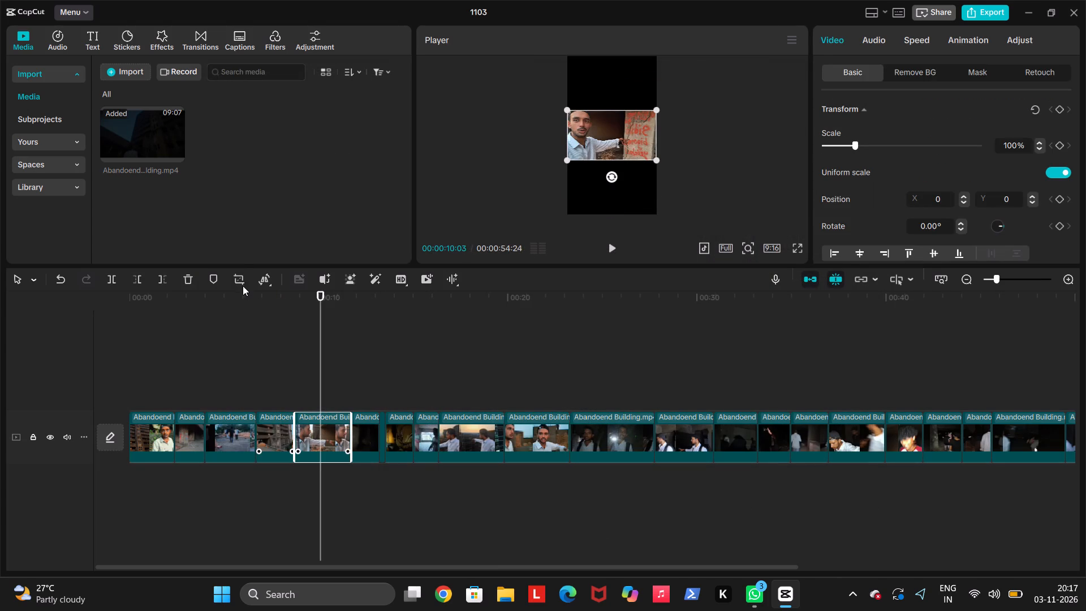
pyautogui.click(240, 282)
pyautogui.click(533, 496)
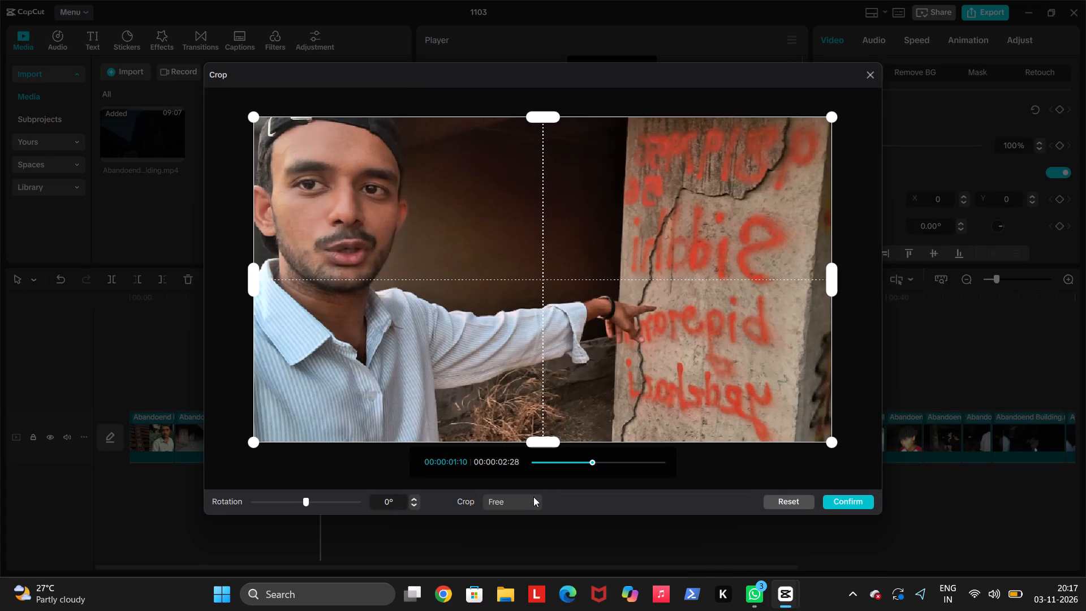
pyautogui.click(512, 401)
pyautogui.moveTo(574, 397); pyautogui.dragTo(422, 398)
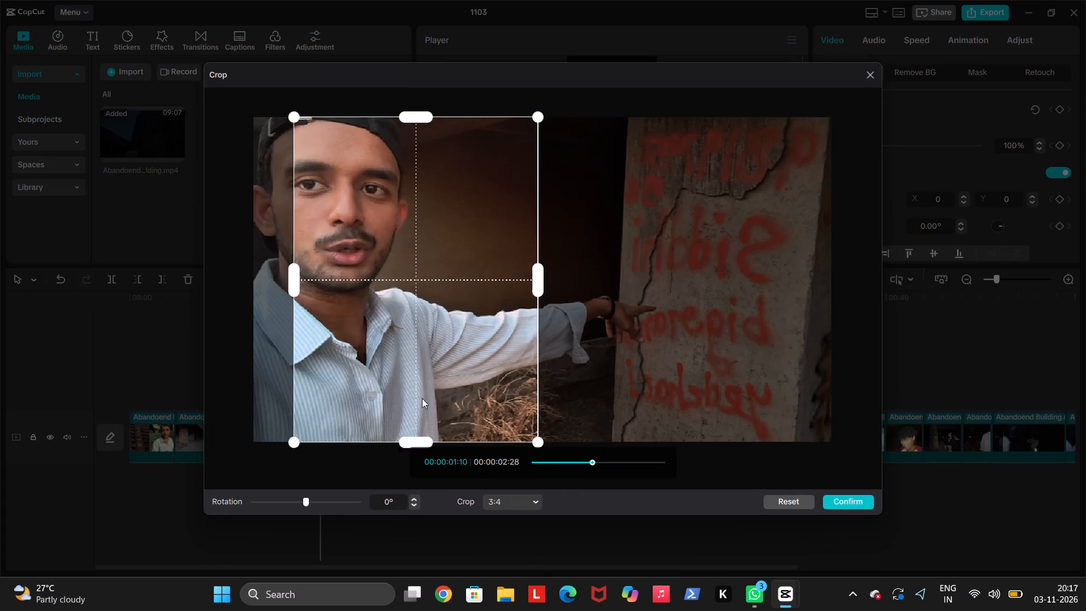
pyautogui.moveTo(422, 398); pyautogui.dragTo(372, 398)
pyautogui.click(551, 462)
pyautogui.moveTo(550, 461); pyautogui.dragTo(531, 461)
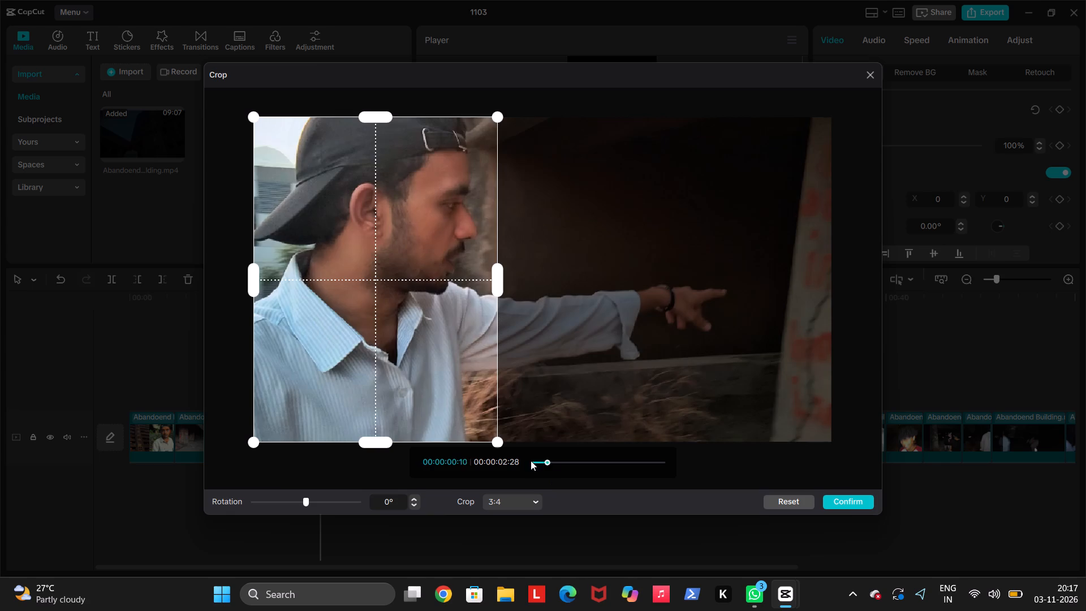
pyautogui.moveTo(531, 461); pyautogui.dragTo(652, 465)
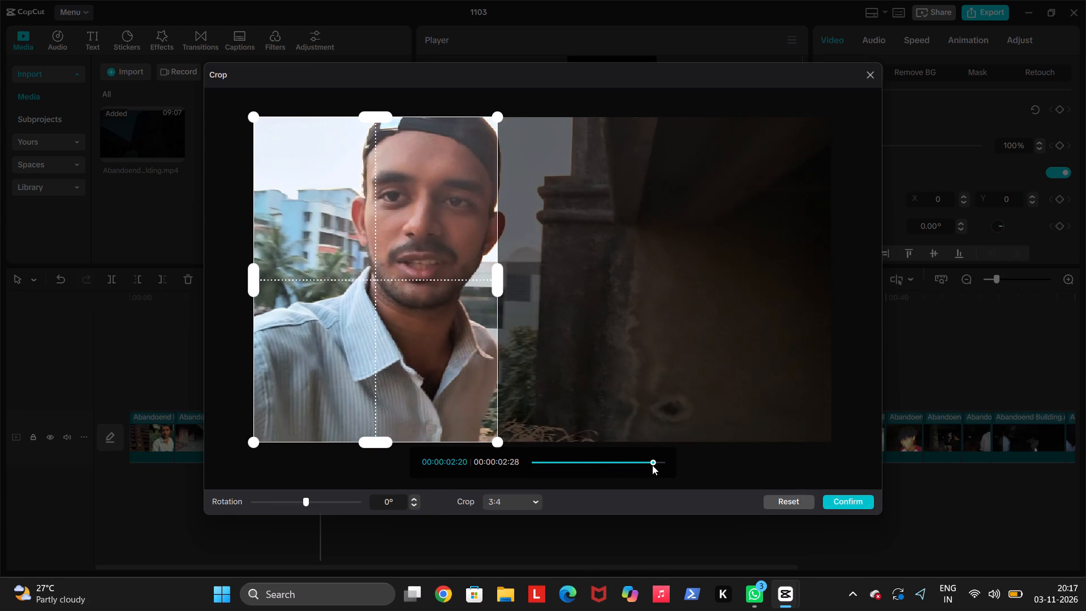
pyautogui.moveTo(476, 375); pyautogui.dragTo(519, 375)
pyautogui.click(544, 462)
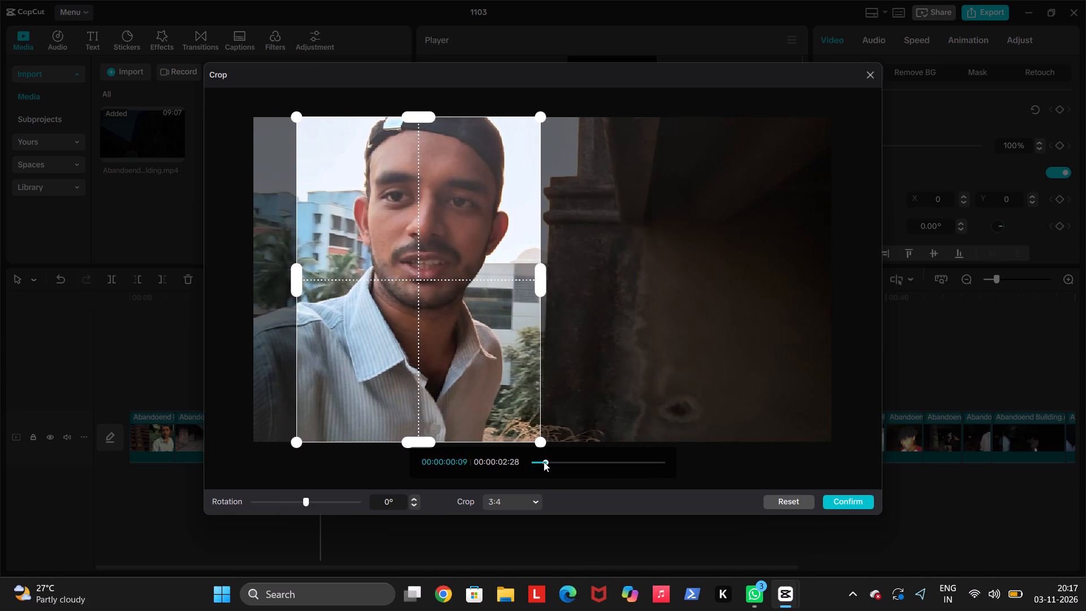
pyautogui.moveTo(544, 462); pyautogui.dragTo(675, 467)
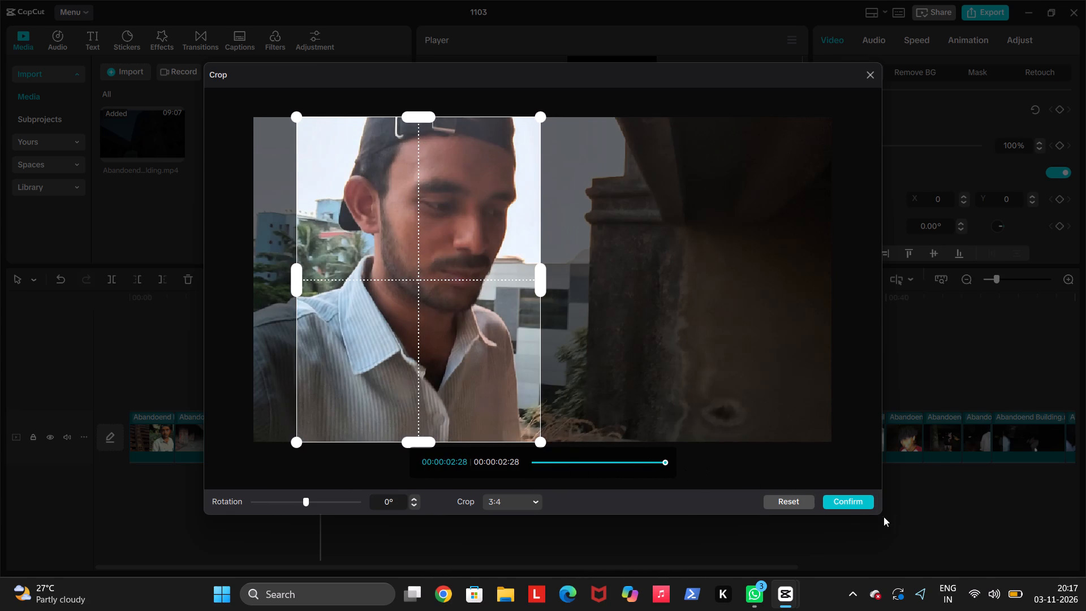
pyautogui.click(857, 504)
# Crop the sixth clip, the dark shot of the man beside the lights, to 3:4 with the frame moved right over him.
pyautogui.click(357, 394)
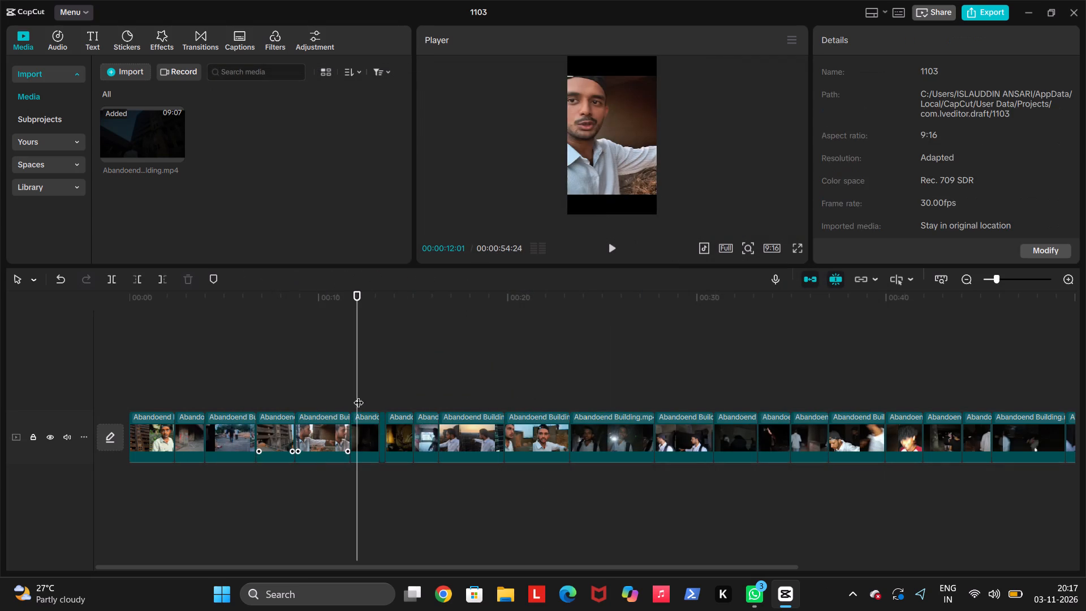
pyautogui.click(364, 415)
pyautogui.click(235, 281)
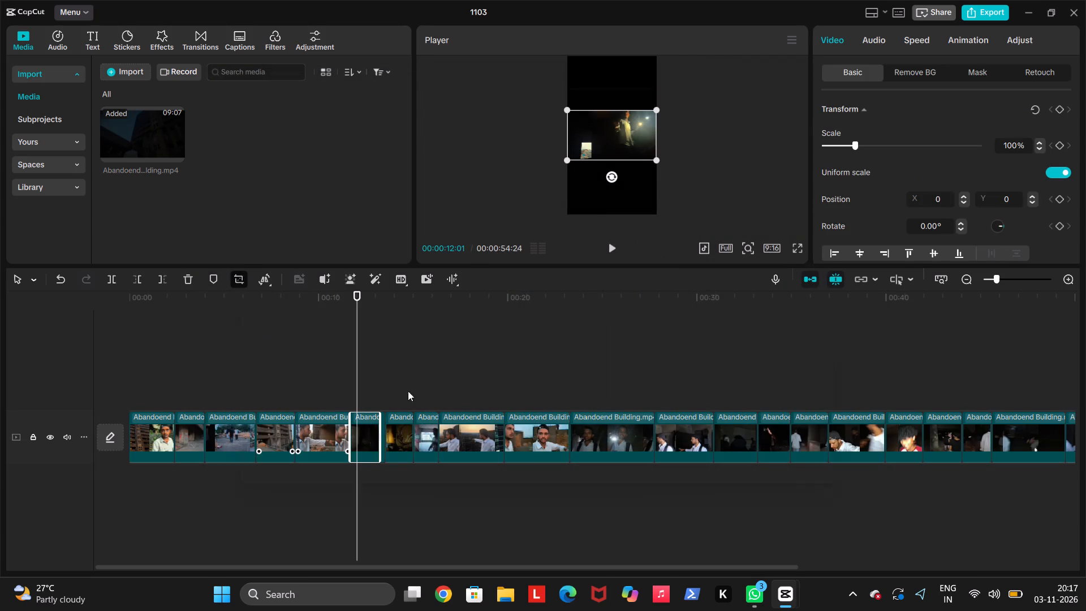
pyautogui.click(515, 498)
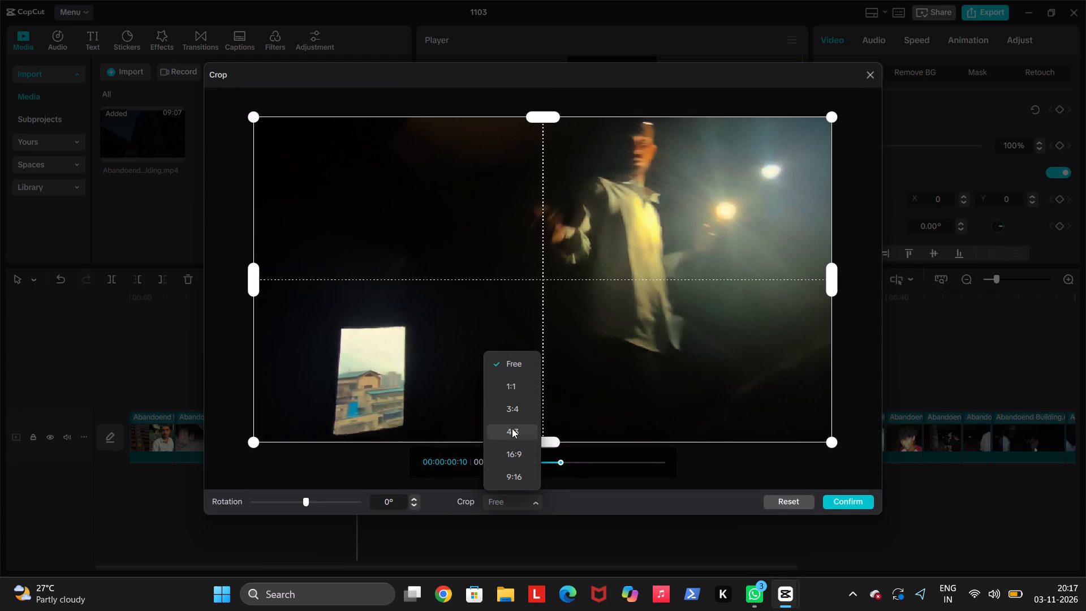
pyautogui.click(513, 410)
pyautogui.moveTo(518, 408); pyautogui.dragTo(609, 394)
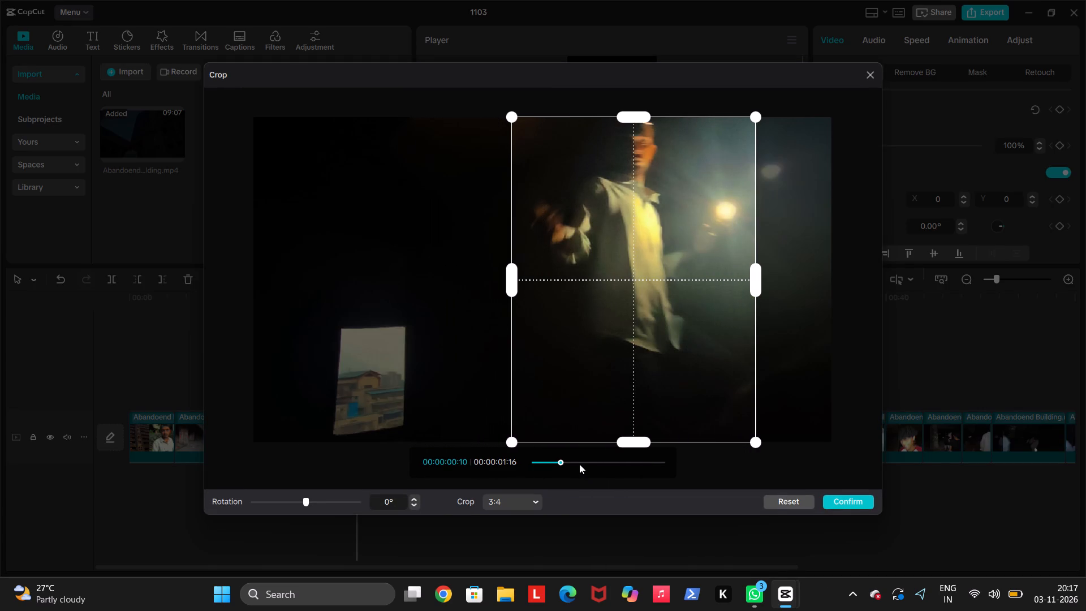
pyautogui.click(578, 463)
pyautogui.moveTo(577, 463); pyautogui.dragTo(745, 462)
pyautogui.moveTo(689, 402); pyautogui.dragTo(693, 402)
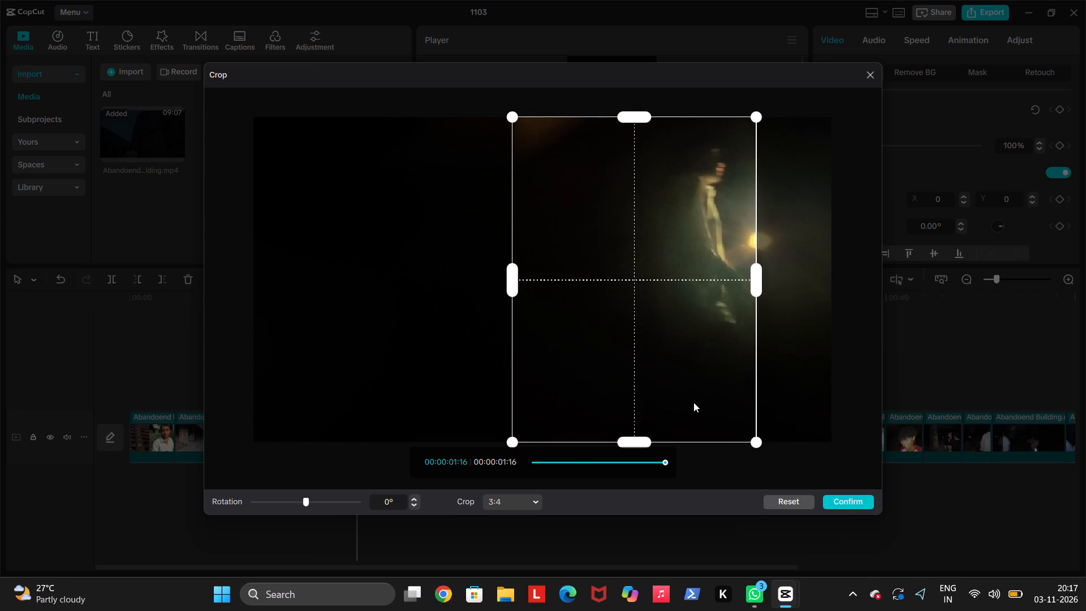
pyautogui.moveTo(693, 402); pyautogui.dragTo(730, 404)
pyautogui.click(851, 502)
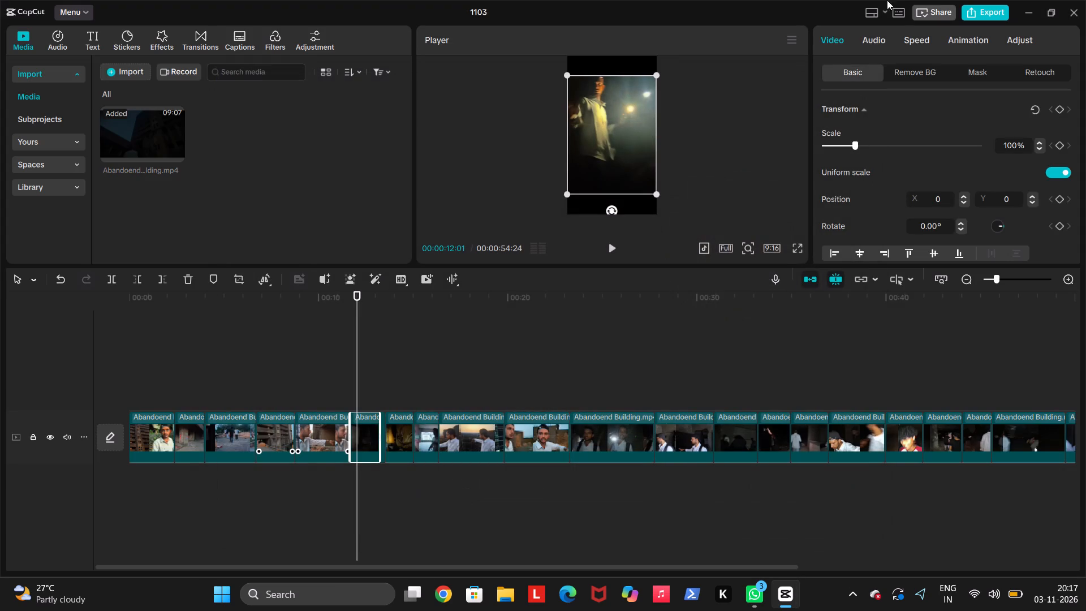
# Crop the very short seventh clip to 3:4 with the frame moved slightly right over the green graffiti and the hands.
pyautogui.click(383, 432)
pyautogui.click(382, 432)
pyautogui.click(382, 432)
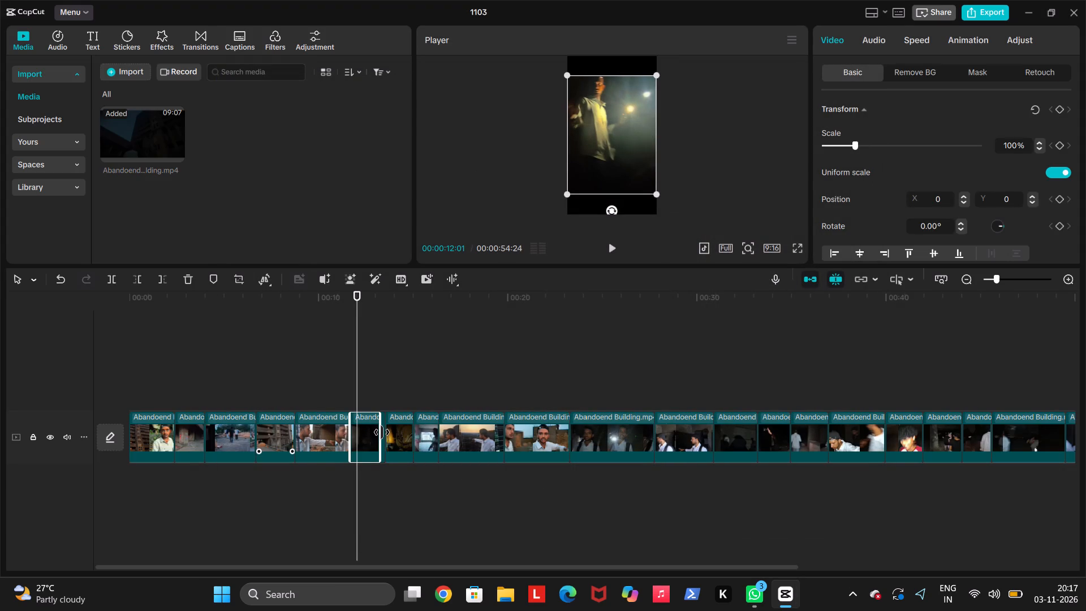
pyautogui.click(410, 433)
pyautogui.click(379, 428)
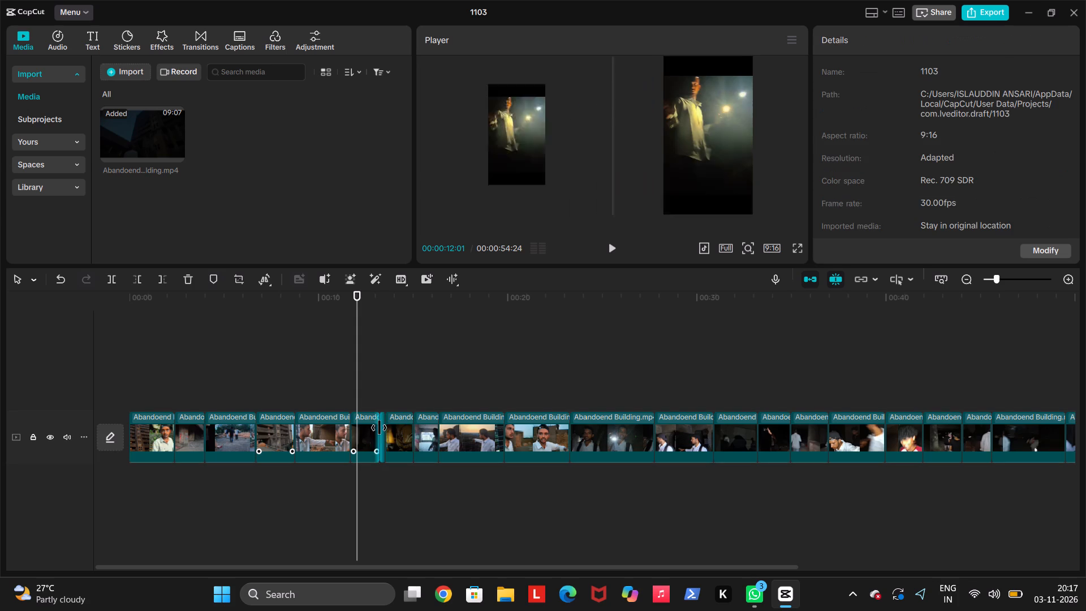
pyautogui.click(383, 428)
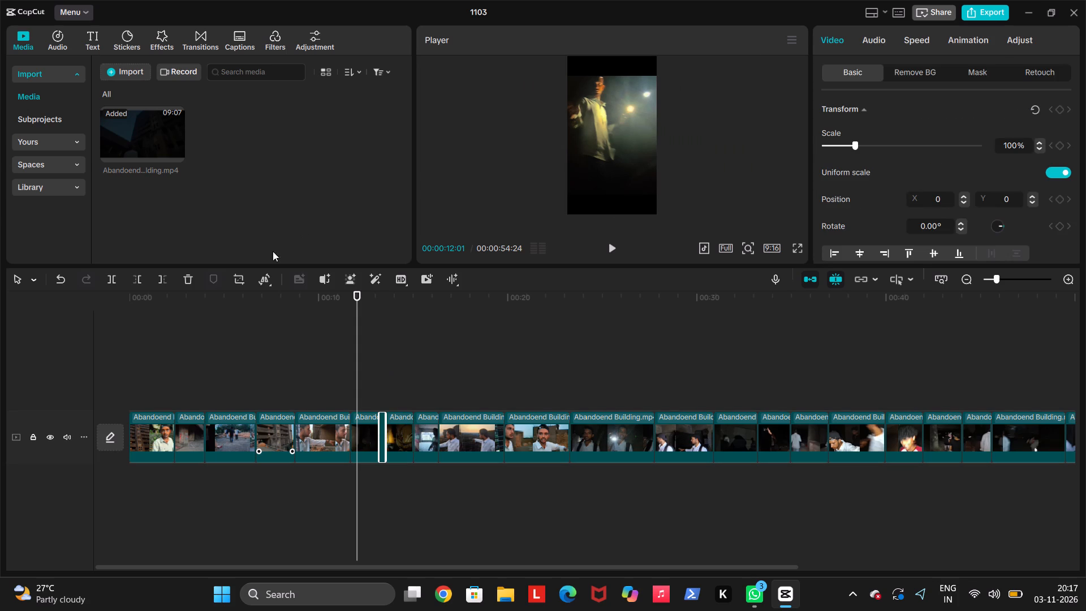
pyautogui.click(233, 284)
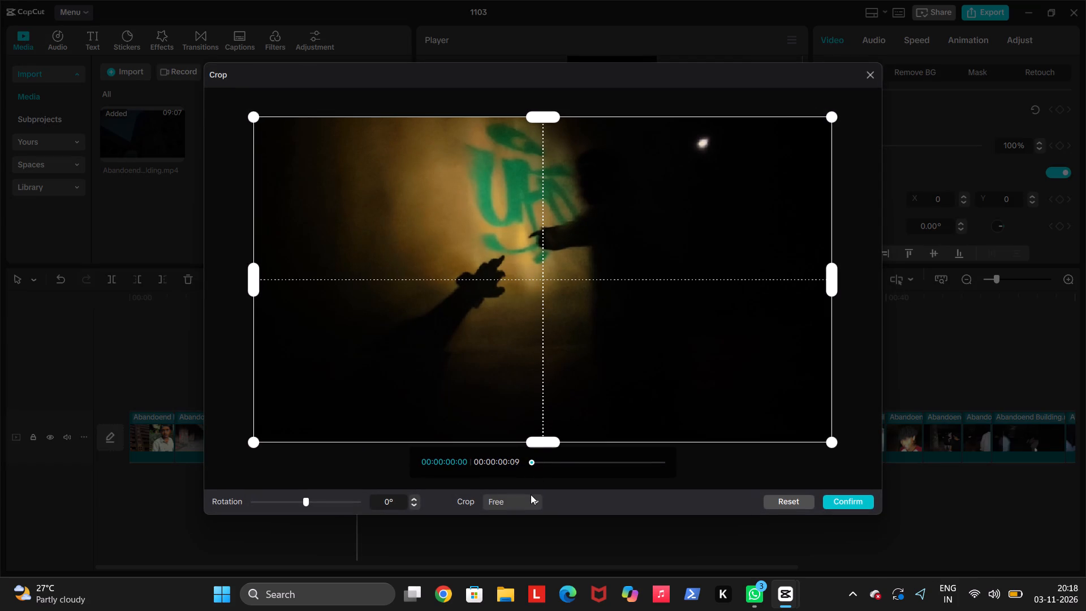
pyautogui.click(531, 494)
pyautogui.click(532, 502)
pyautogui.click(532, 502)
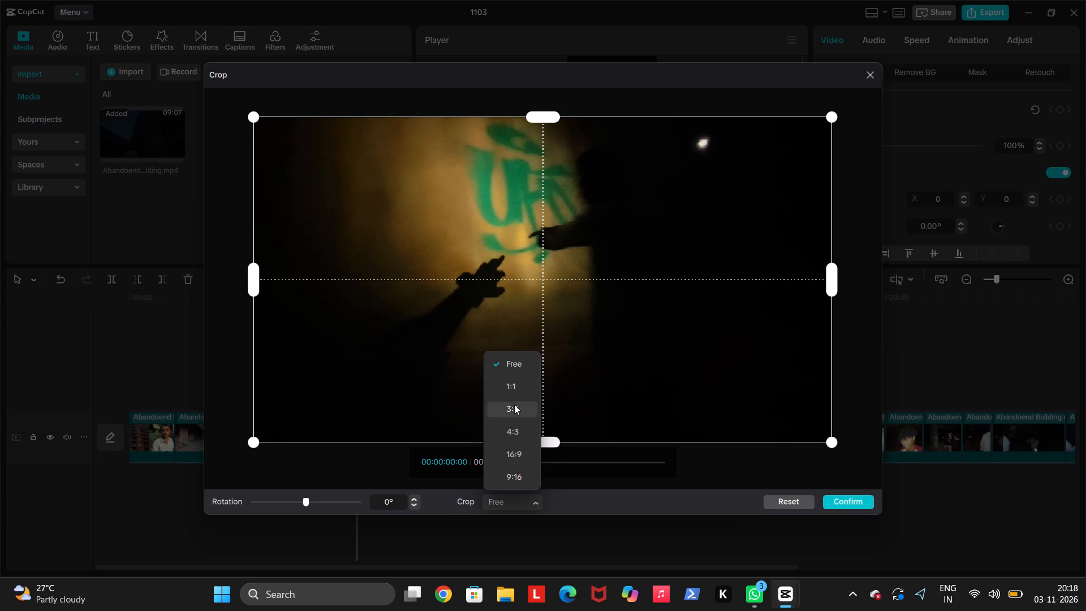
pyautogui.click(514, 407)
pyautogui.moveTo(537, 386); pyautogui.dragTo(555, 386)
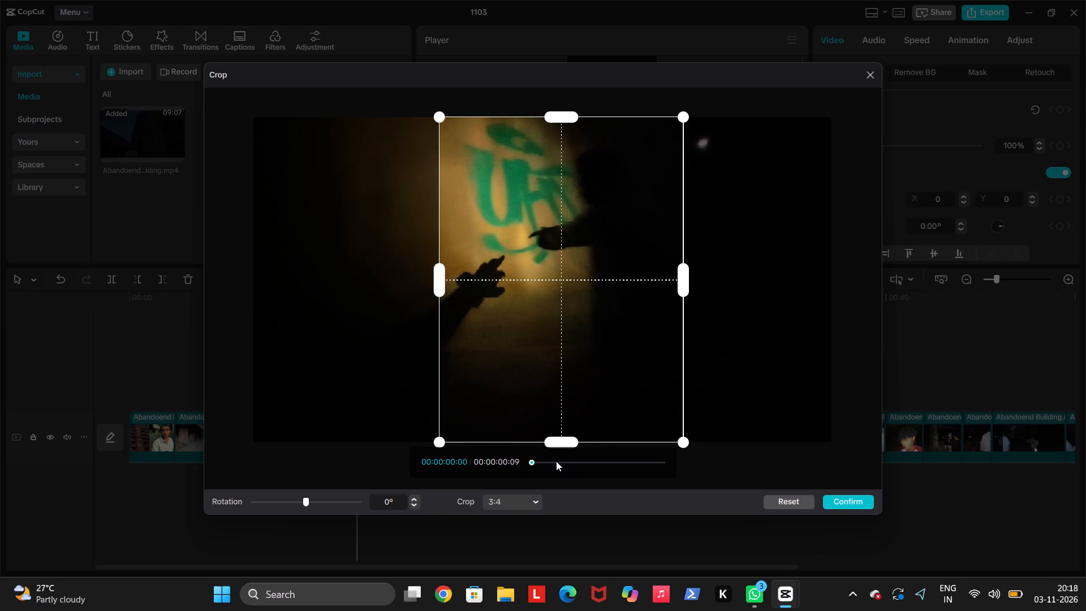
pyautogui.click(556, 461)
pyautogui.moveTo(556, 461); pyautogui.dragTo(753, 461)
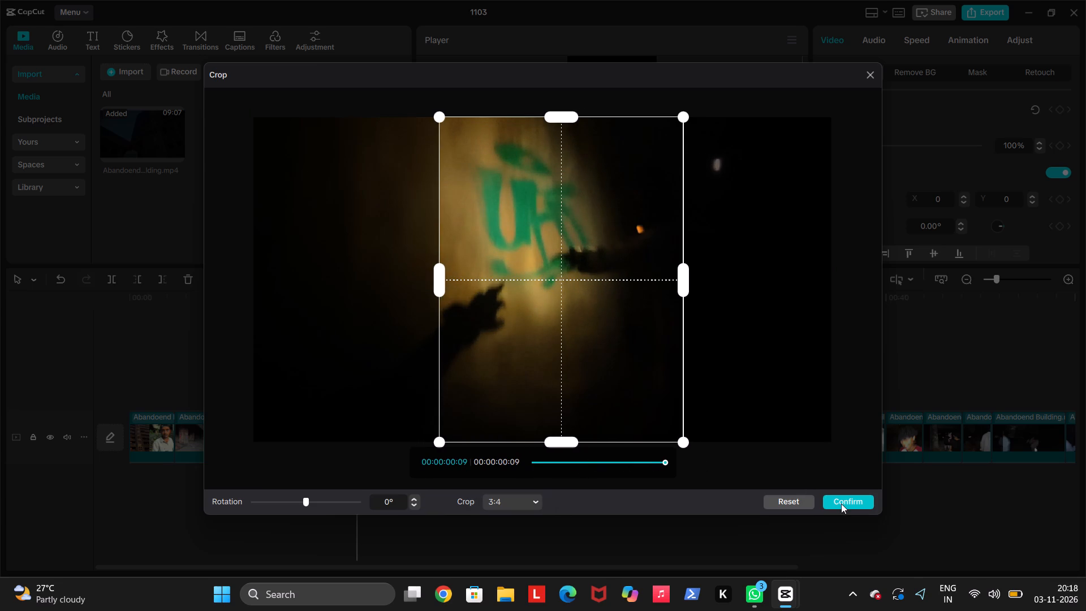
pyautogui.click(841, 504)
# Crop the eighth clip, showing the man in the checked shirt from behind, to 3:4 with the frame moved slightly left.
pyautogui.click(387, 401)
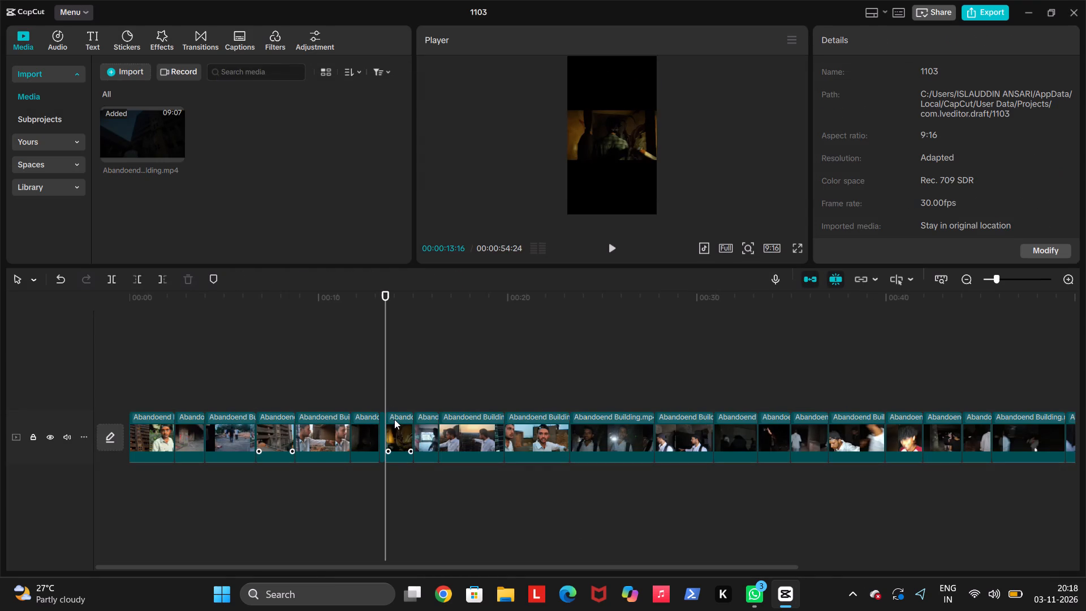
pyautogui.click(394, 420)
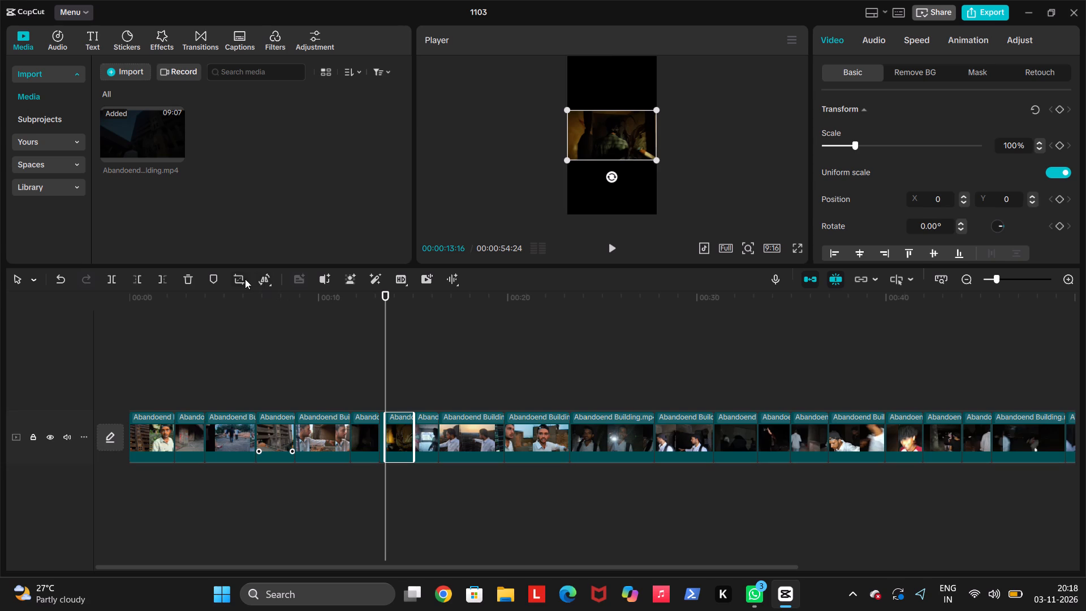
pyautogui.click(241, 278)
pyautogui.click(522, 499)
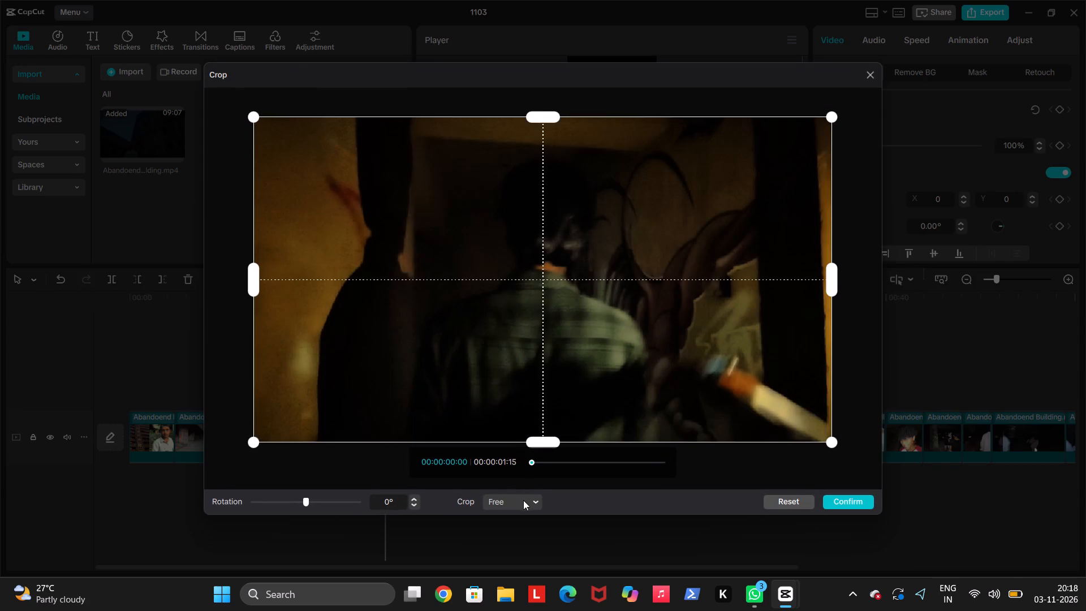
pyautogui.click(513, 405)
pyautogui.moveTo(524, 403); pyautogui.dragTo(502, 402)
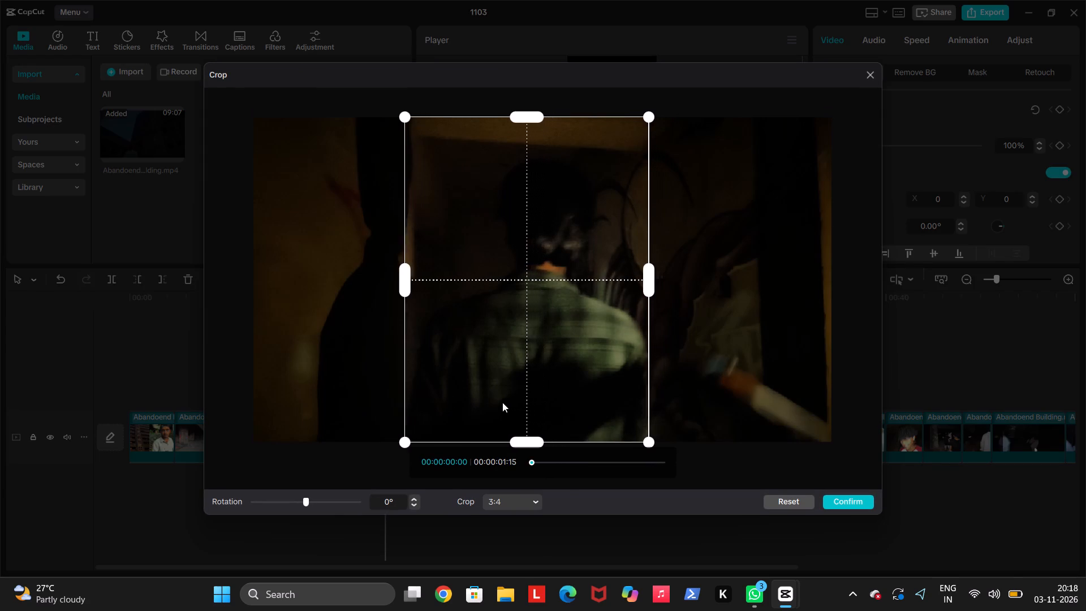
pyautogui.moveTo(502, 402); pyautogui.dragTo(495, 402)
pyautogui.click(541, 463)
pyautogui.moveTo(541, 463); pyautogui.dragTo(628, 462)
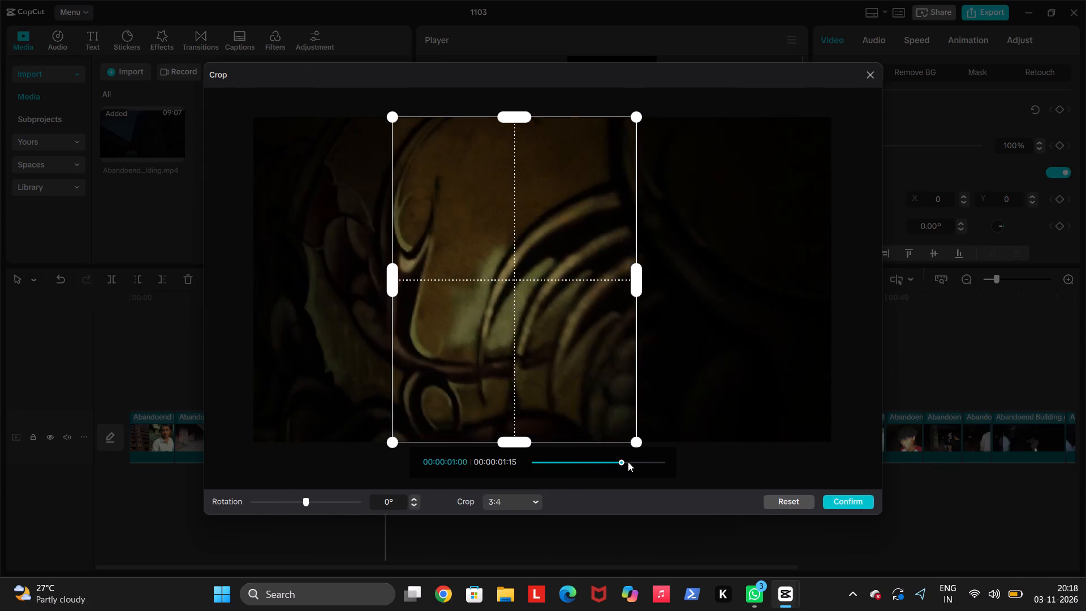
pyautogui.moveTo(628, 462); pyautogui.dragTo(739, 461)
pyautogui.click(839, 502)
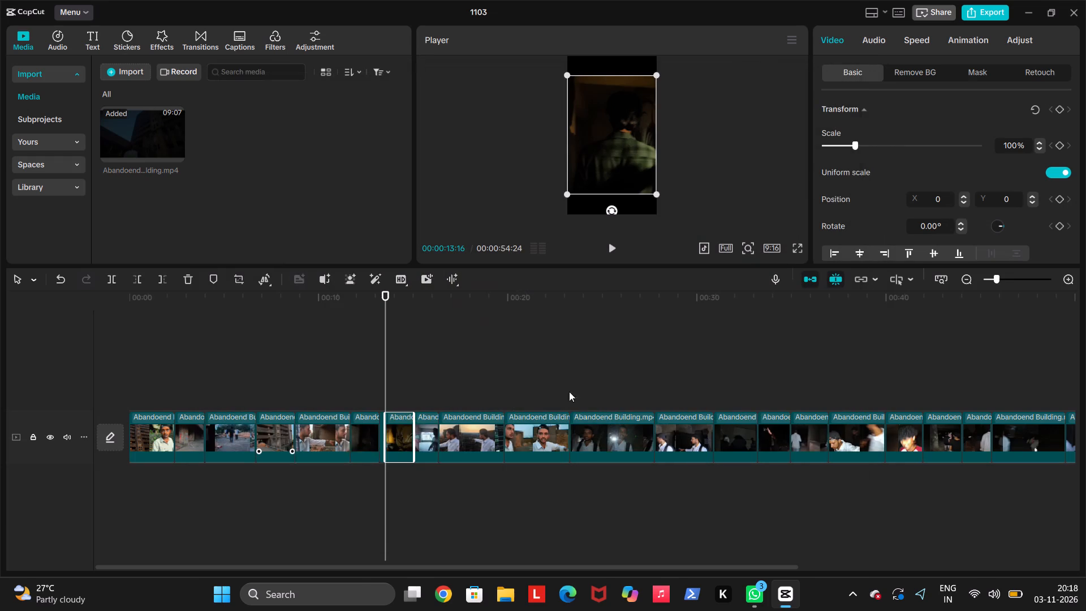
# Crop the ninth clip, of the silhouetted man beside the painted wall, to 3:4 with the frame almost centred on him.
pyautogui.click(424, 403)
pyautogui.click(426, 433)
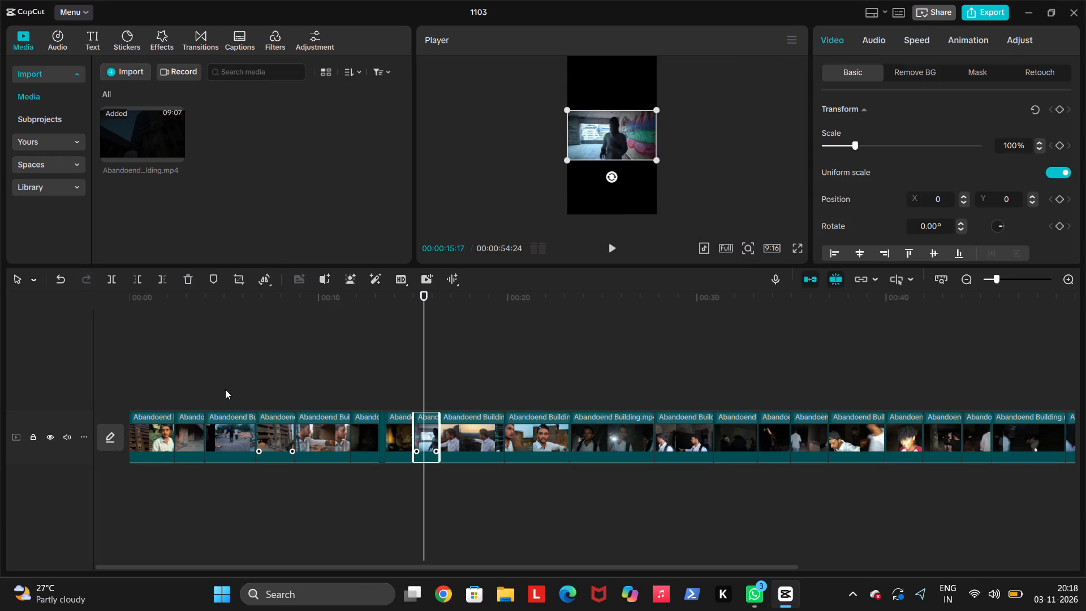
pyautogui.click(238, 279)
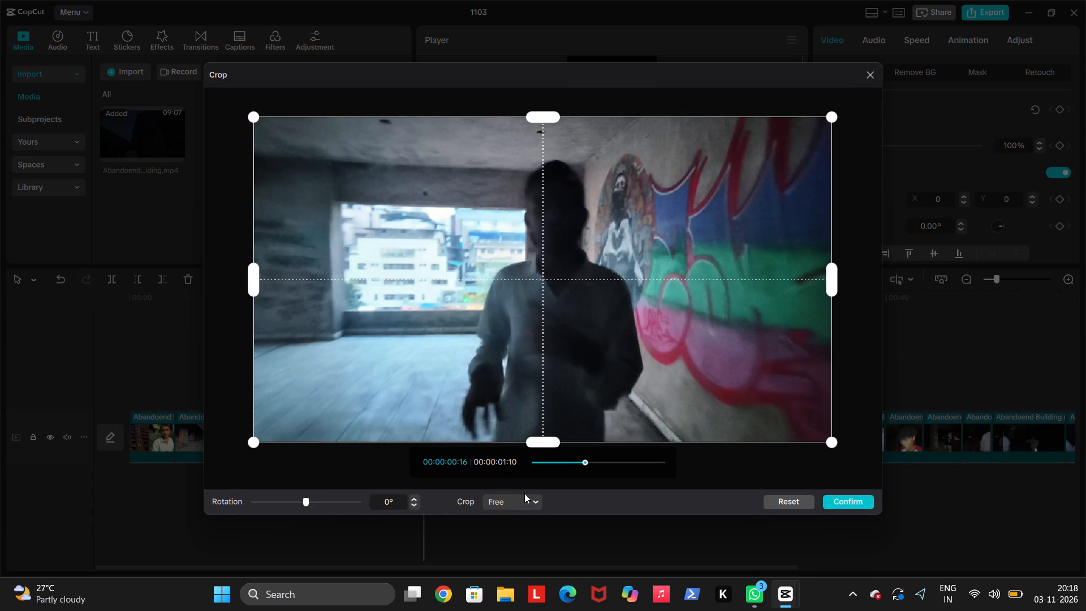
pyautogui.click(524, 498)
pyautogui.click(510, 404)
pyautogui.moveTo(546, 399); pyautogui.dragTo(535, 399)
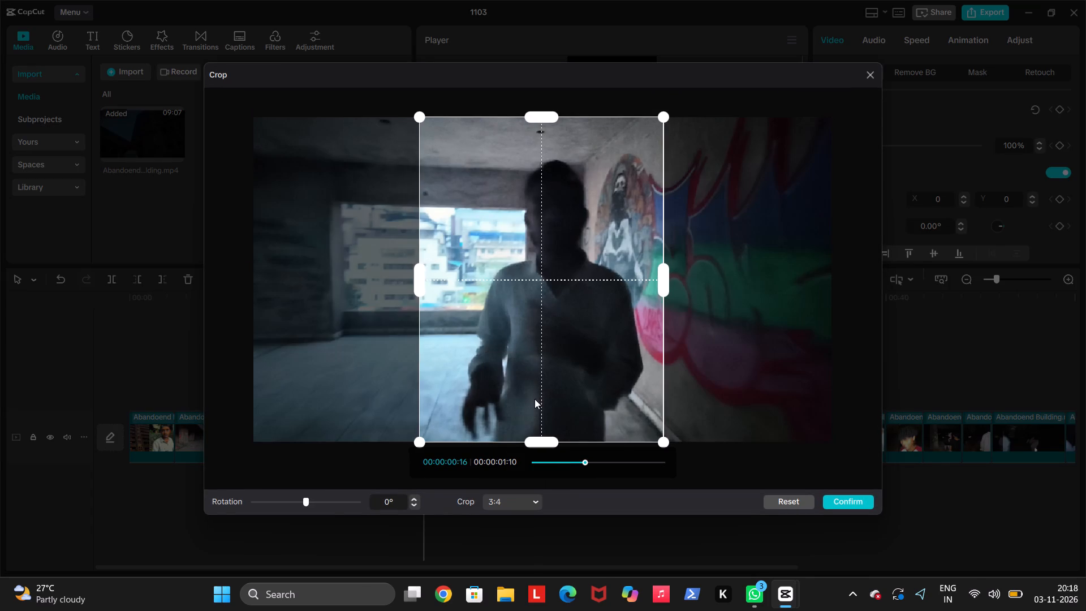
pyautogui.moveTo(535, 399); pyautogui.dragTo(542, 404)
pyautogui.click(549, 466)
pyautogui.click(546, 461)
pyautogui.moveTo(546, 460); pyautogui.dragTo(795, 470)
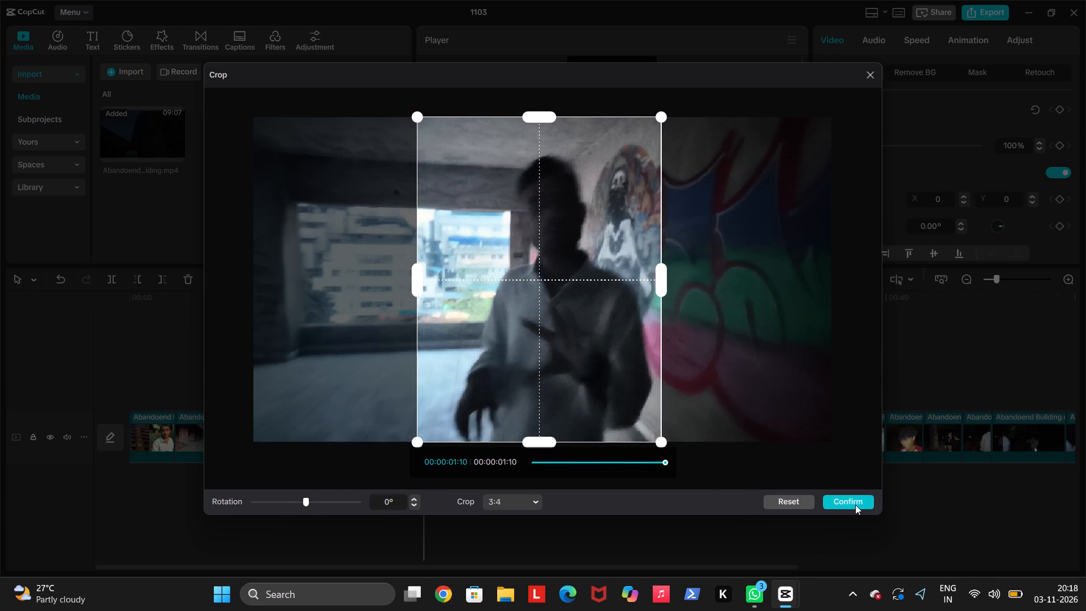
pyautogui.click(855, 505)
# Crop the tenth clip, of the man pointing from the rooftop at sunset, to 3:4 with the frame slightly right of centre.
pyautogui.click(469, 391)
pyautogui.click(476, 429)
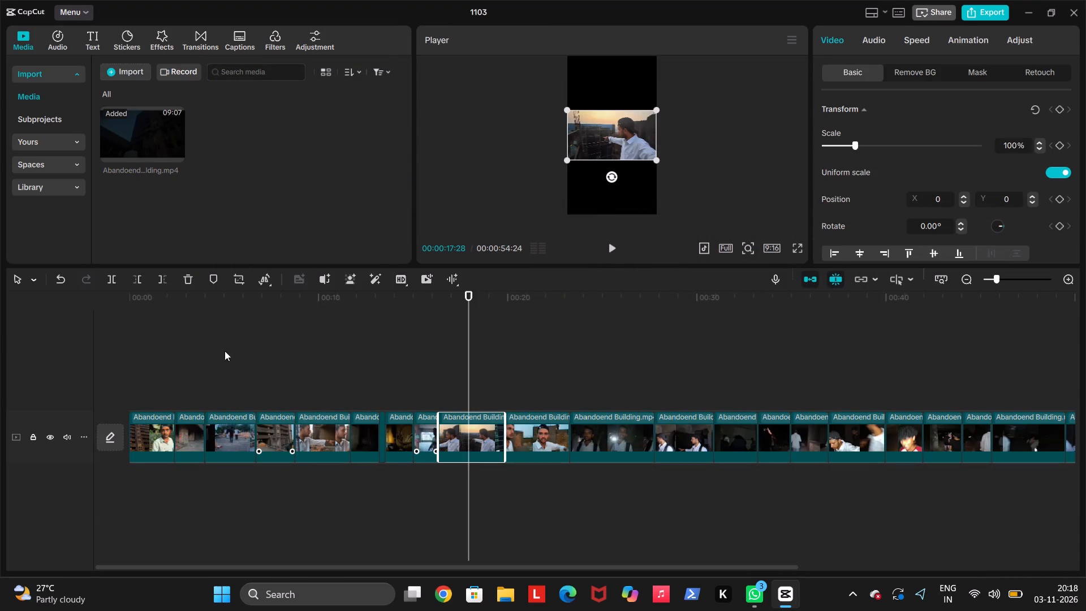
pyautogui.click(235, 285)
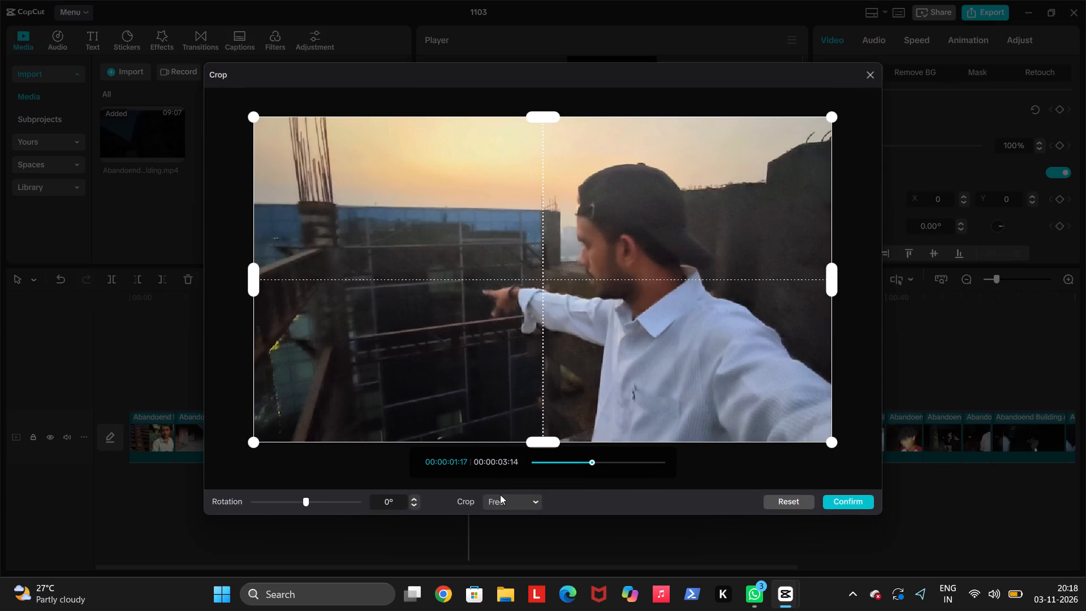
pyautogui.click(502, 496)
pyautogui.click(508, 415)
pyautogui.moveTo(533, 402); pyautogui.dragTo(580, 405)
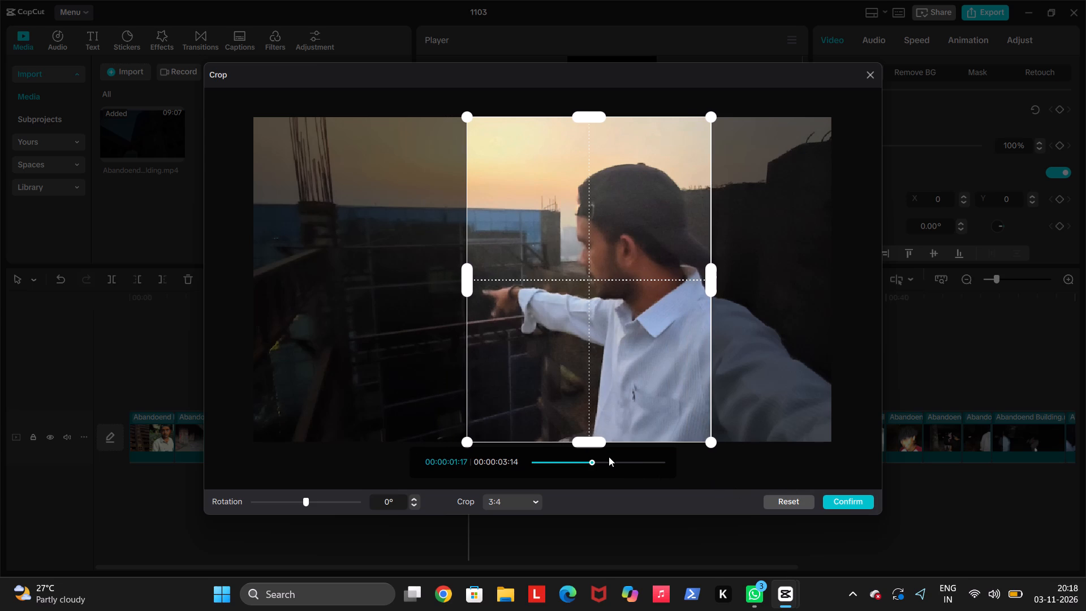
pyautogui.doubleClick(611, 459)
pyautogui.click(613, 459)
pyautogui.click(619, 464)
pyautogui.moveTo(619, 464); pyautogui.dragTo(642, 464)
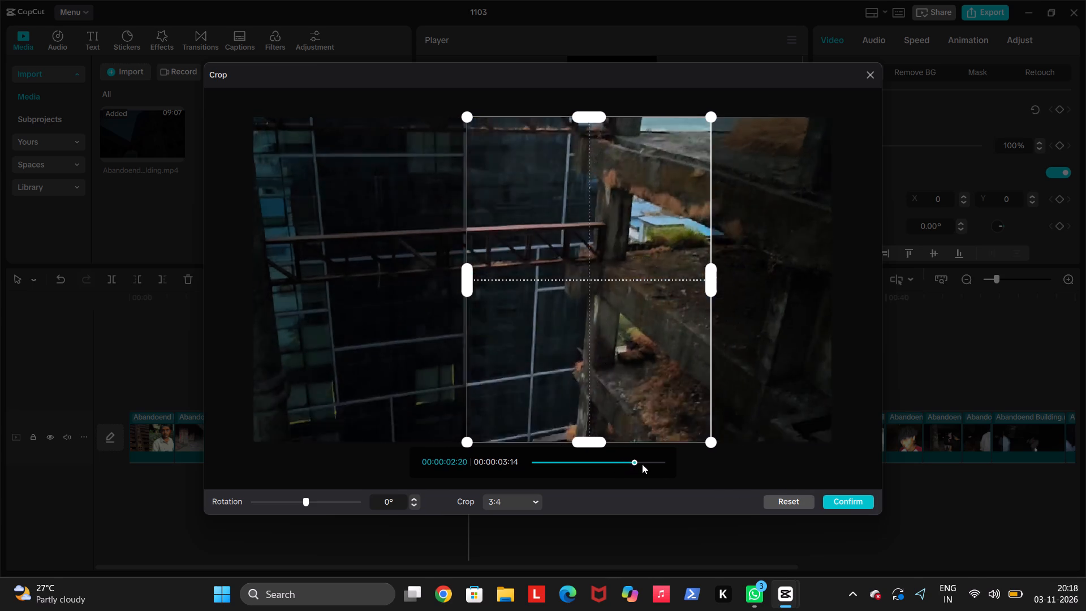
pyautogui.moveTo(642, 464); pyautogui.dragTo(534, 465)
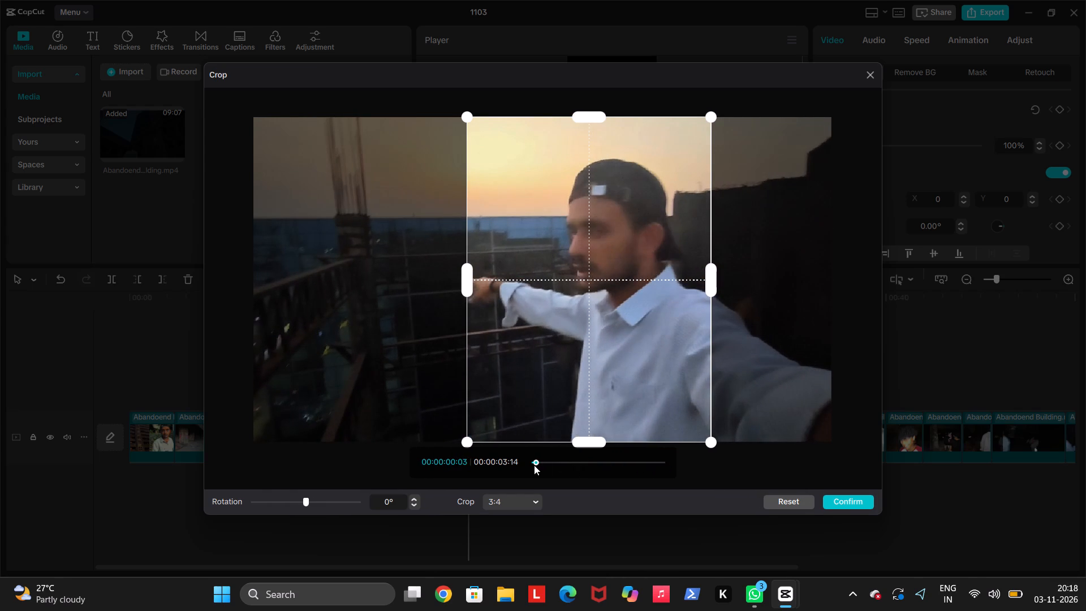
pyautogui.moveTo(602, 414); pyautogui.dragTo(580, 419)
pyautogui.click(841, 499)
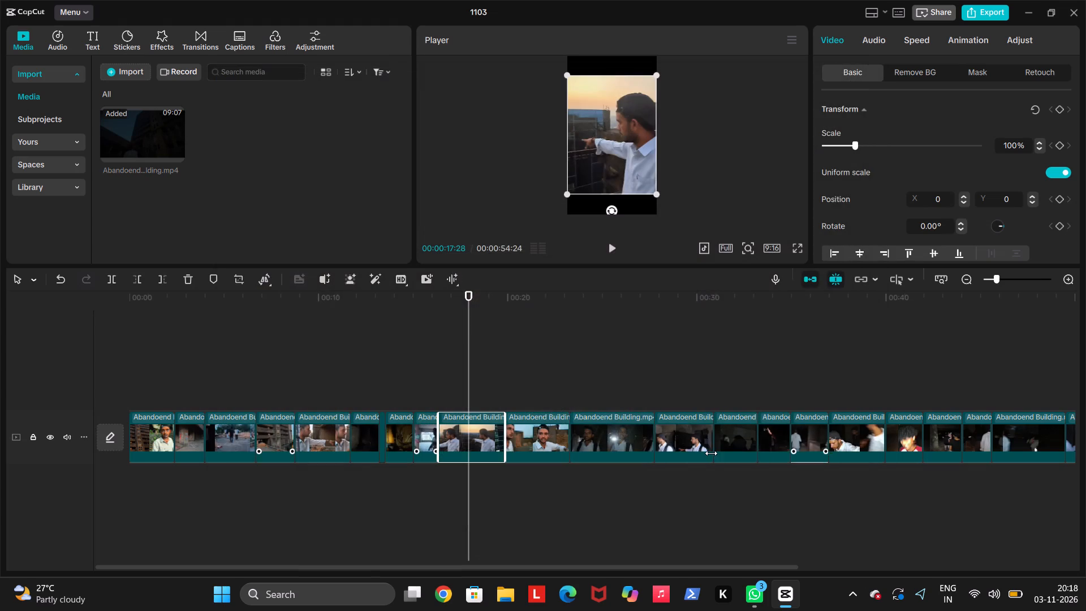
# Crop the eleventh clip, of the man in the black cap facing the camera, to 3:4 with the frame moved left over his face.
pyautogui.click(533, 399)
pyautogui.click(533, 429)
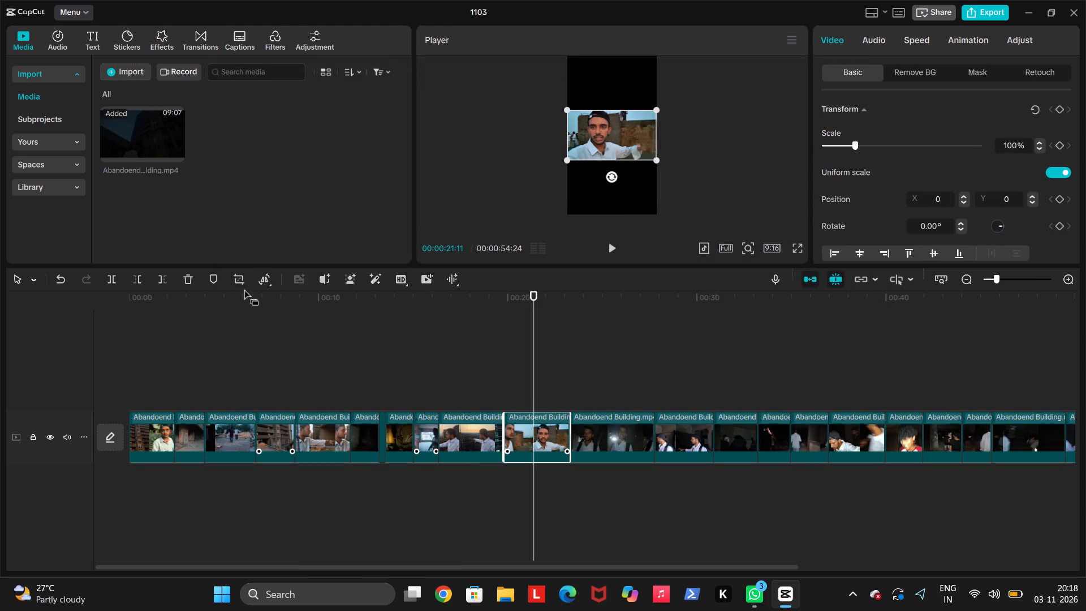
pyautogui.click(241, 287)
pyautogui.click(532, 500)
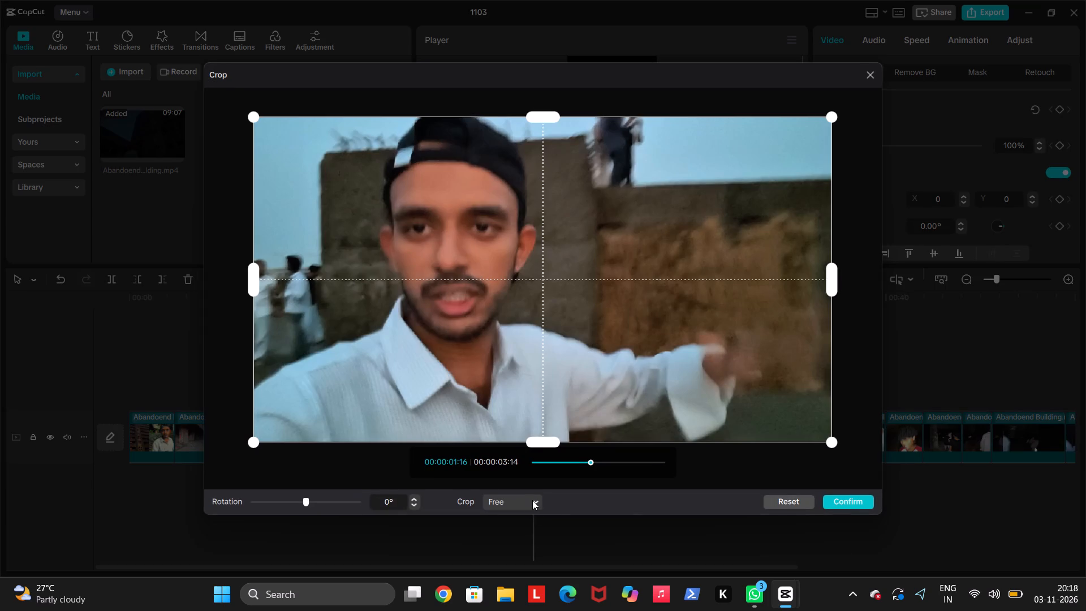
pyautogui.click(519, 406)
pyautogui.moveTo(528, 406); pyautogui.dragTo(512, 412)
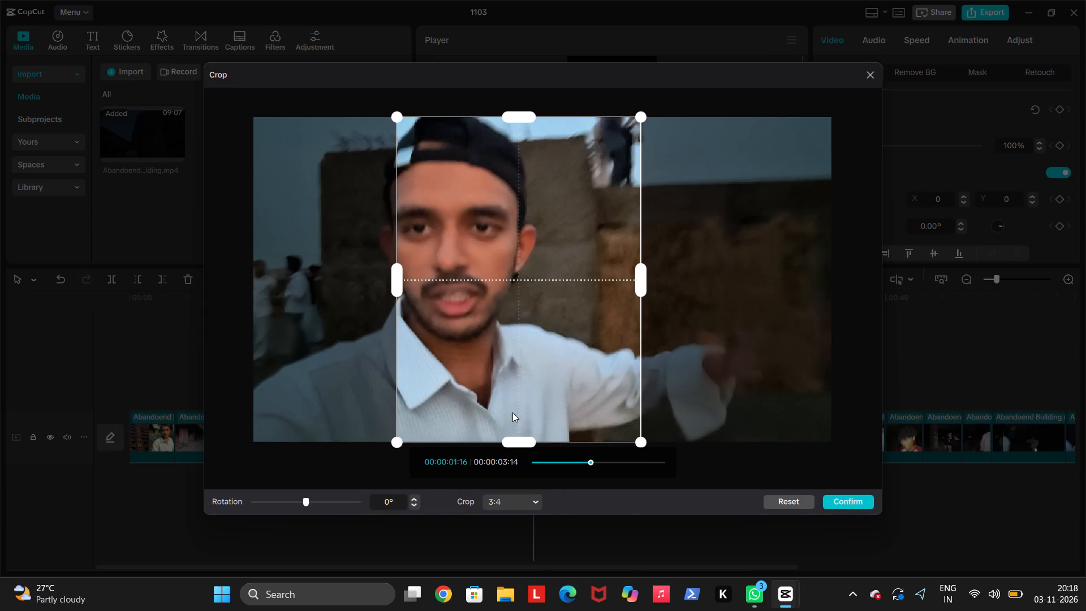
pyautogui.moveTo(512, 412); pyautogui.dragTo(505, 407)
pyautogui.click(550, 462)
pyautogui.moveTo(550, 462); pyautogui.dragTo(678, 465)
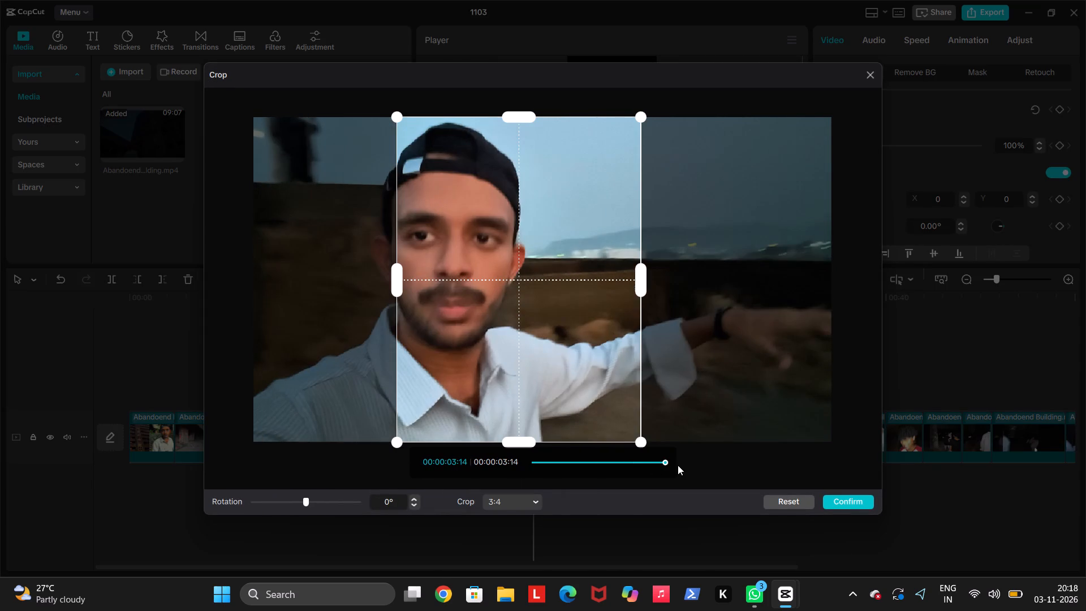
pyautogui.moveTo(678, 465); pyautogui.dragTo(700, 467)
pyautogui.click(856, 502)
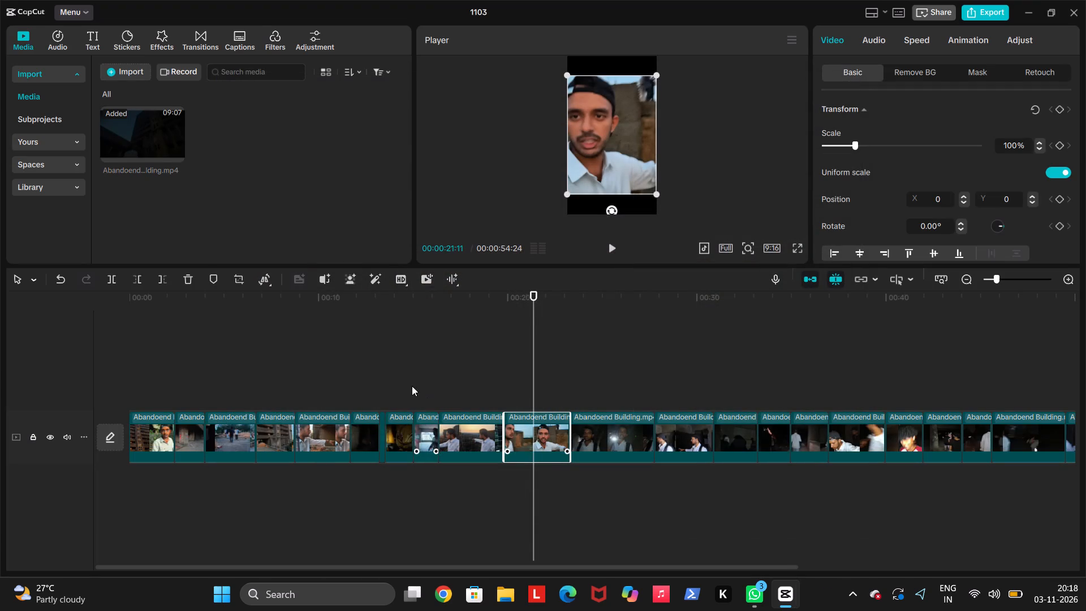
# Crop the twelfth clip, the night shot of the man with backpack straps, to 3:4 with the frame moved slightly left.
pyautogui.click(568, 399)
pyautogui.click(587, 431)
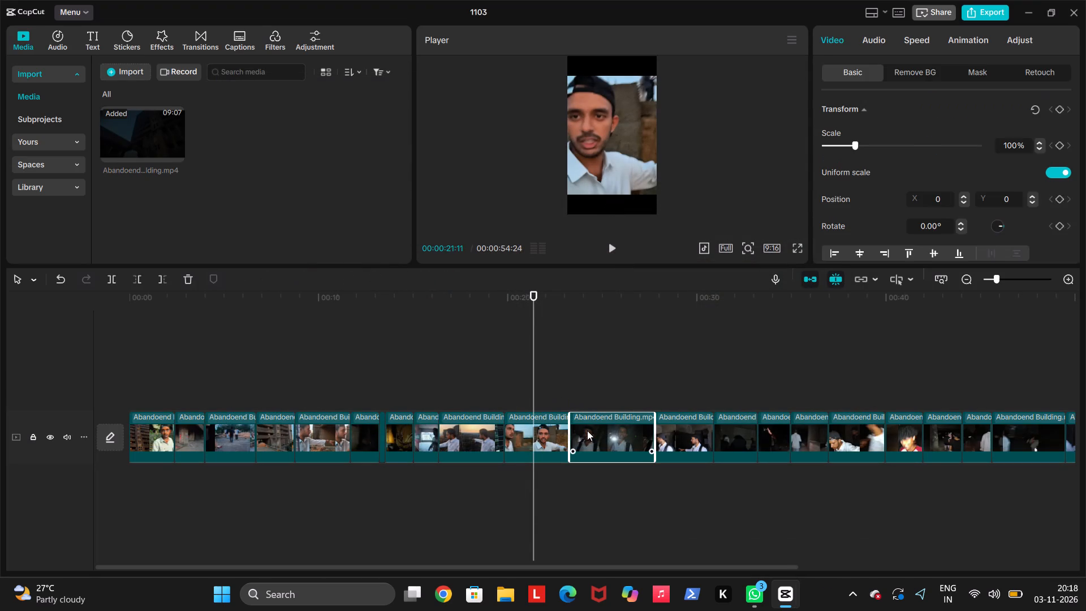
pyautogui.click(232, 281)
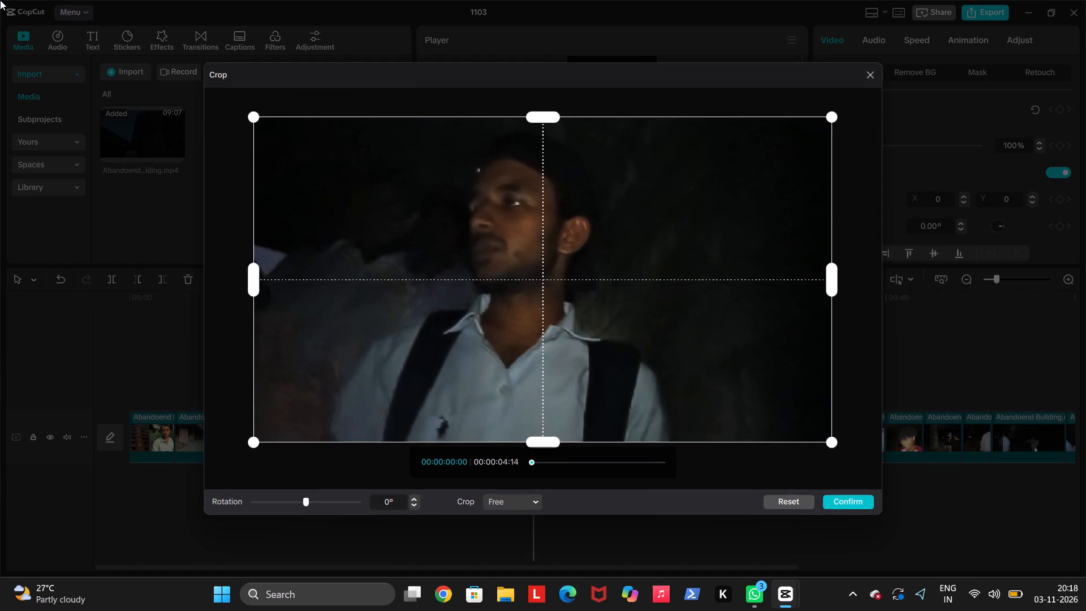
pyautogui.click(515, 497)
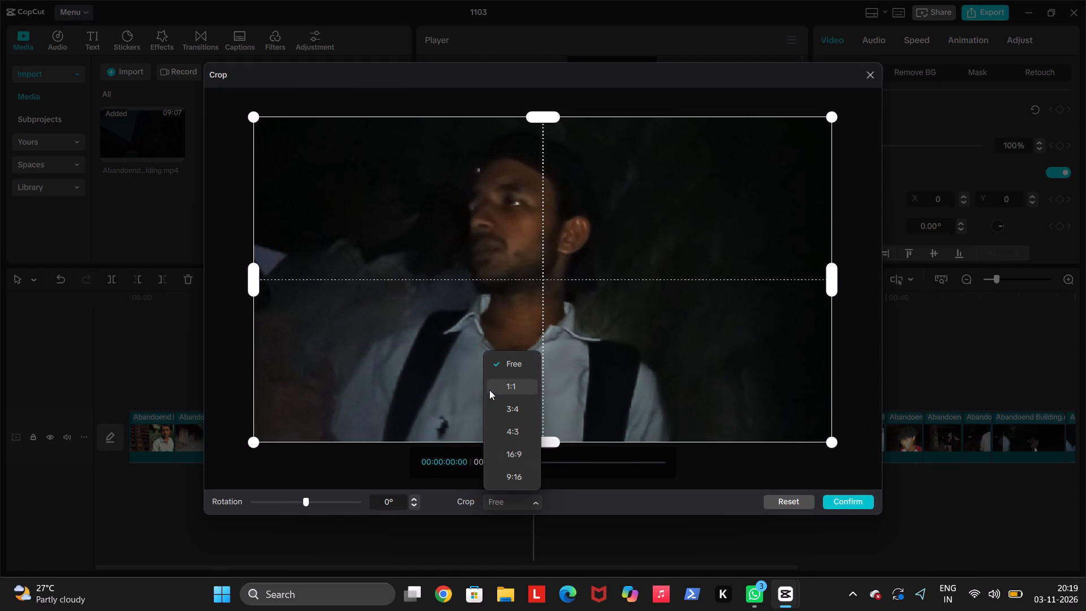
pyautogui.click(510, 406)
pyautogui.moveTo(542, 389); pyautogui.dragTo(521, 386)
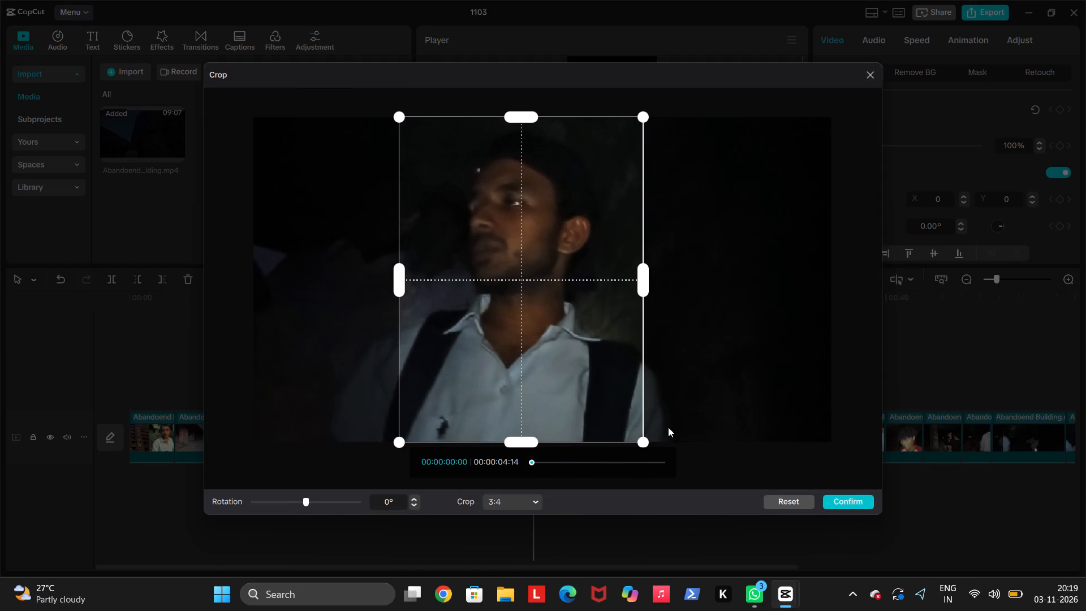
pyautogui.click(557, 460)
pyautogui.moveTo(557, 460); pyautogui.dragTo(728, 476)
pyautogui.click(848, 502)
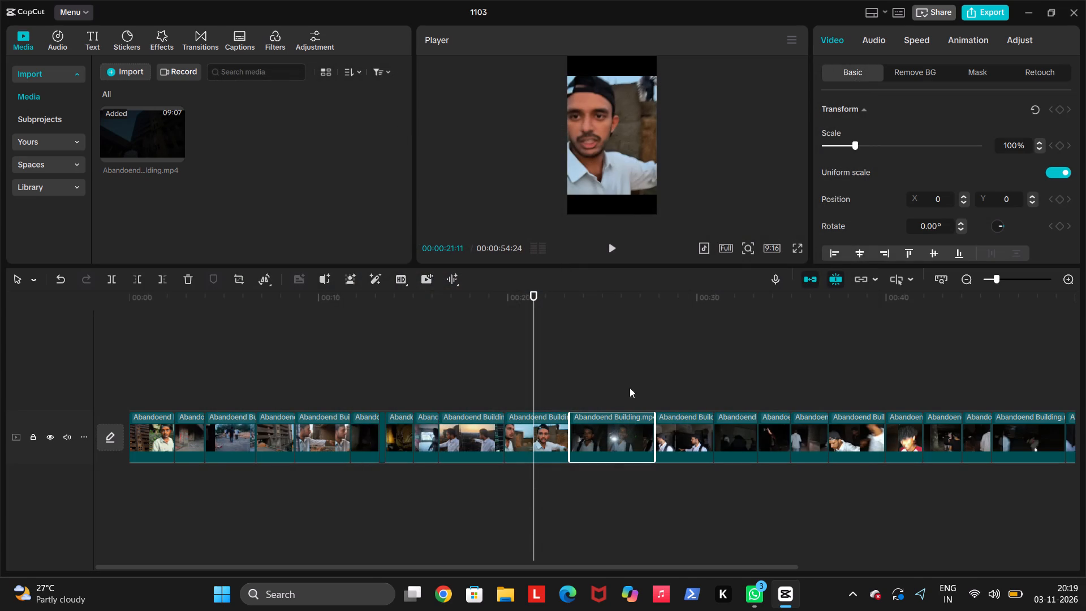
# Recheck the twelfth clip's crop ratio and framing on the man with backpack straps.
pyautogui.click(439, 389)
pyautogui.moveTo(439, 389); pyautogui.dragTo(536, 401)
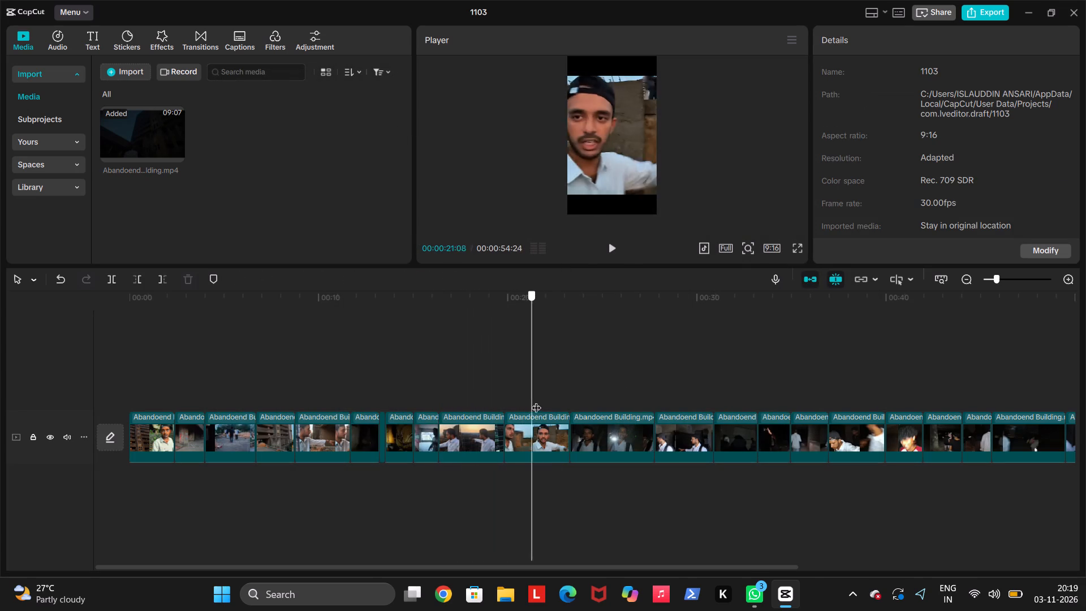
pyautogui.moveTo(536, 401); pyautogui.dragTo(587, 408)
pyautogui.click(590, 424)
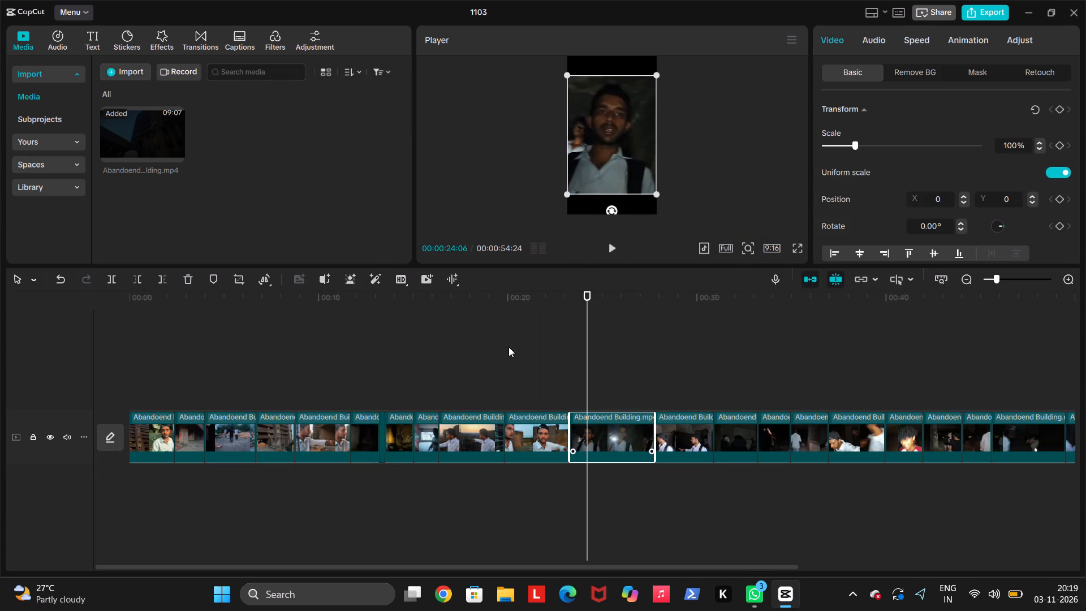
pyautogui.click(236, 278)
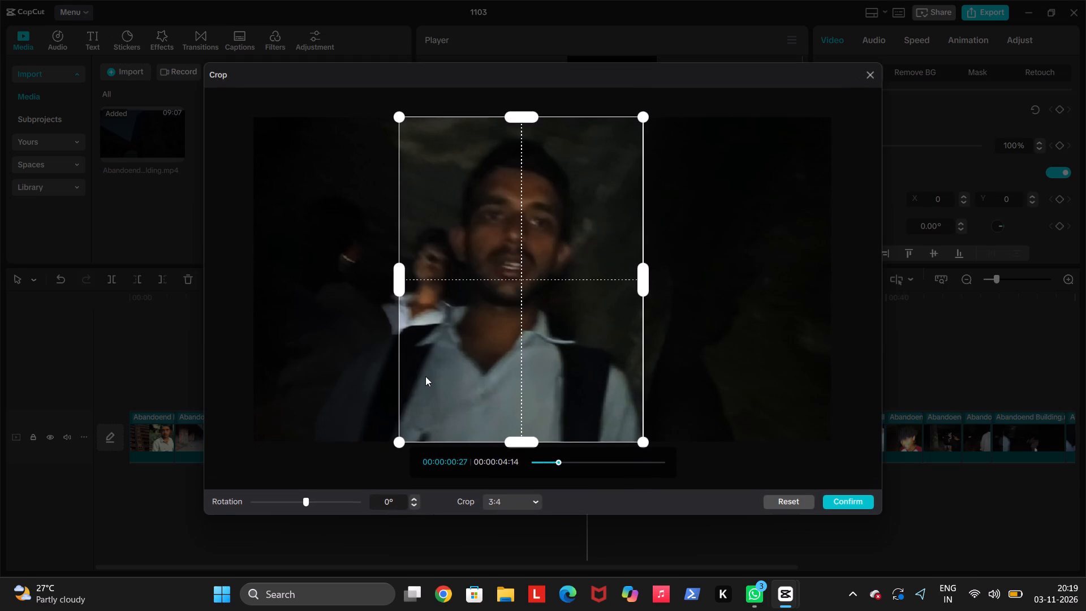
pyautogui.click(527, 502)
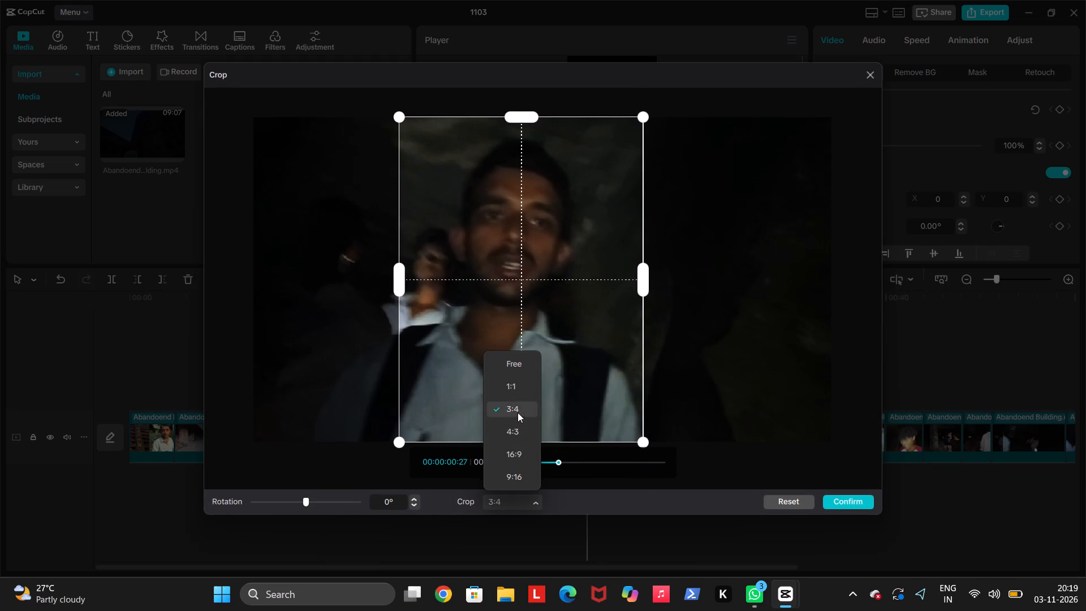
pyautogui.click(852, 500)
# Crop the thirteenth clip, of the man in the dark cap seen in profile, to 3:4 with the frame slightly left of centre.
pyautogui.click(678, 393)
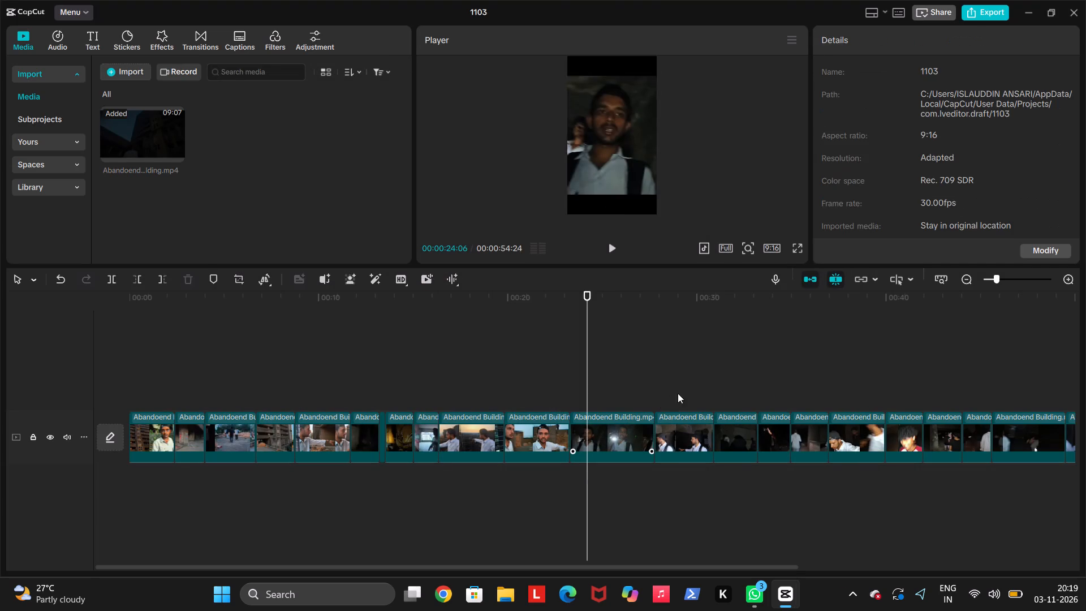
pyautogui.click(676, 432)
pyautogui.click(238, 279)
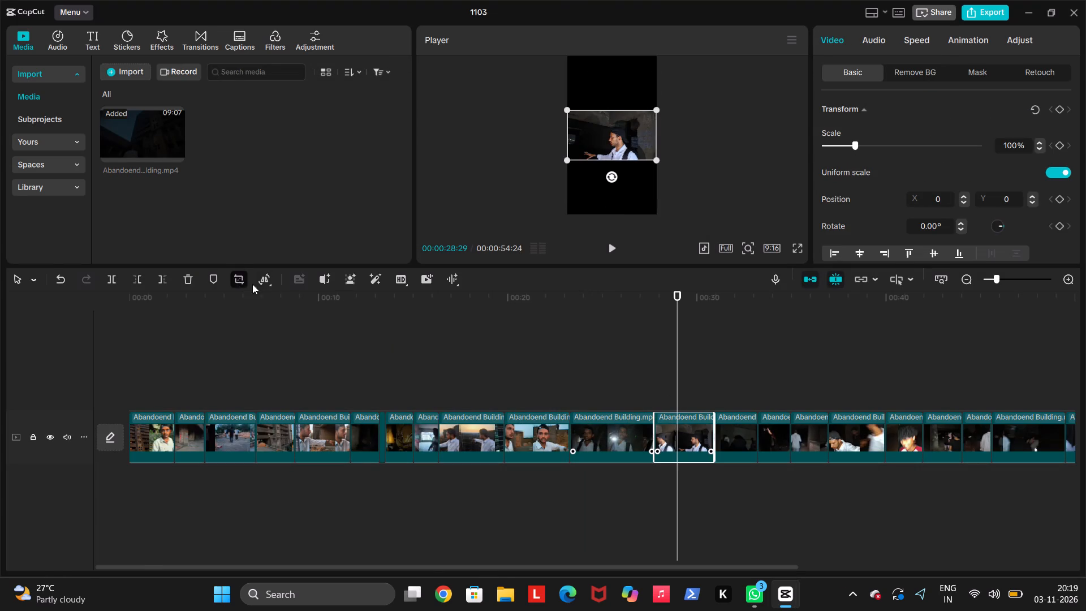
pyautogui.click(537, 497)
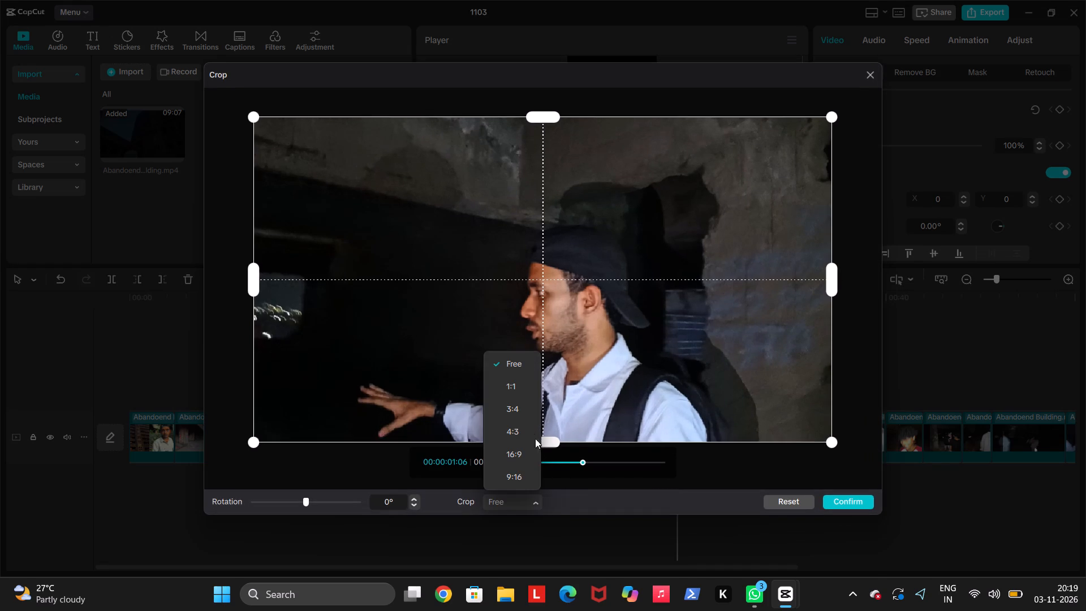
pyautogui.click(522, 402)
pyautogui.moveTo(564, 398); pyautogui.dragTo(559, 399)
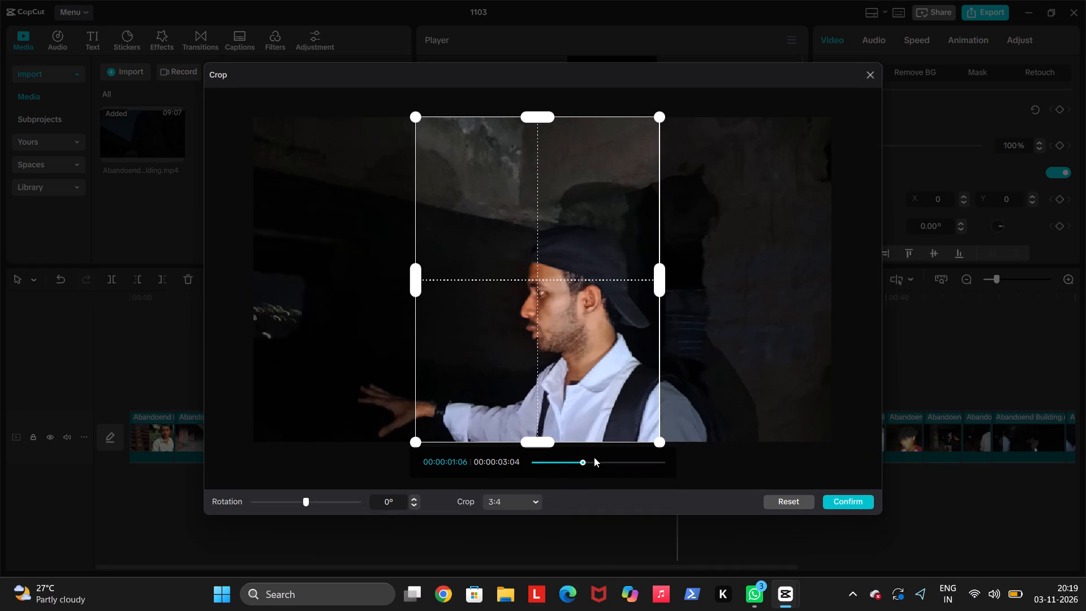
pyautogui.click(588, 461)
pyautogui.moveTo(588, 461); pyautogui.dragTo(531, 462)
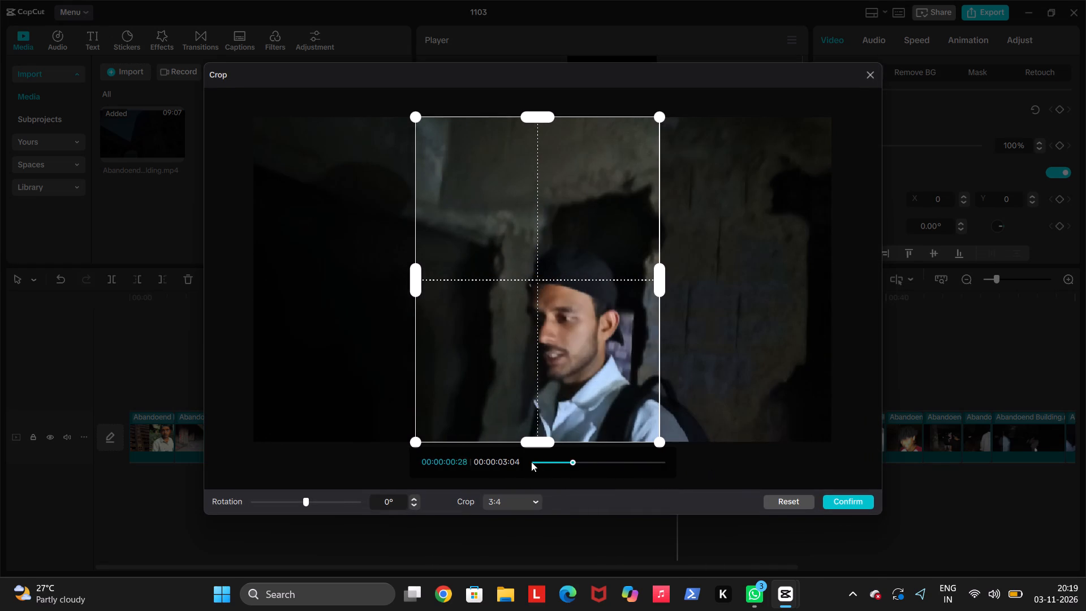
pyautogui.moveTo(531, 462); pyautogui.dragTo(509, 459)
pyautogui.click(857, 505)
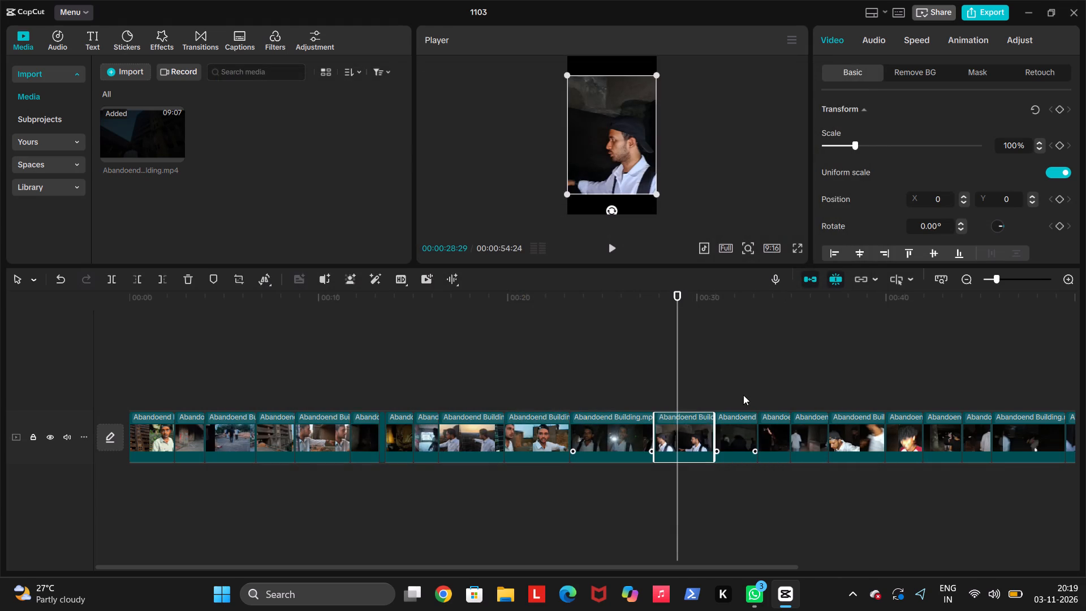
# Crop the fourteenth clip, the nearly black night shot, to 3:4 with the frame almost centred.
pyautogui.click(744, 395)
pyautogui.click(734, 431)
pyautogui.click(239, 277)
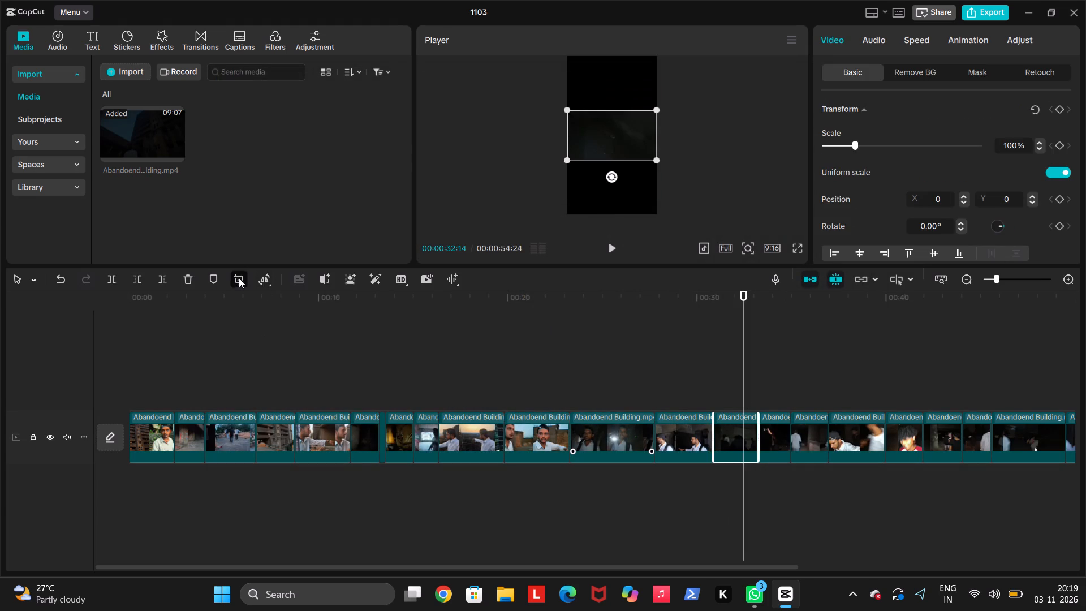
pyautogui.click(517, 501)
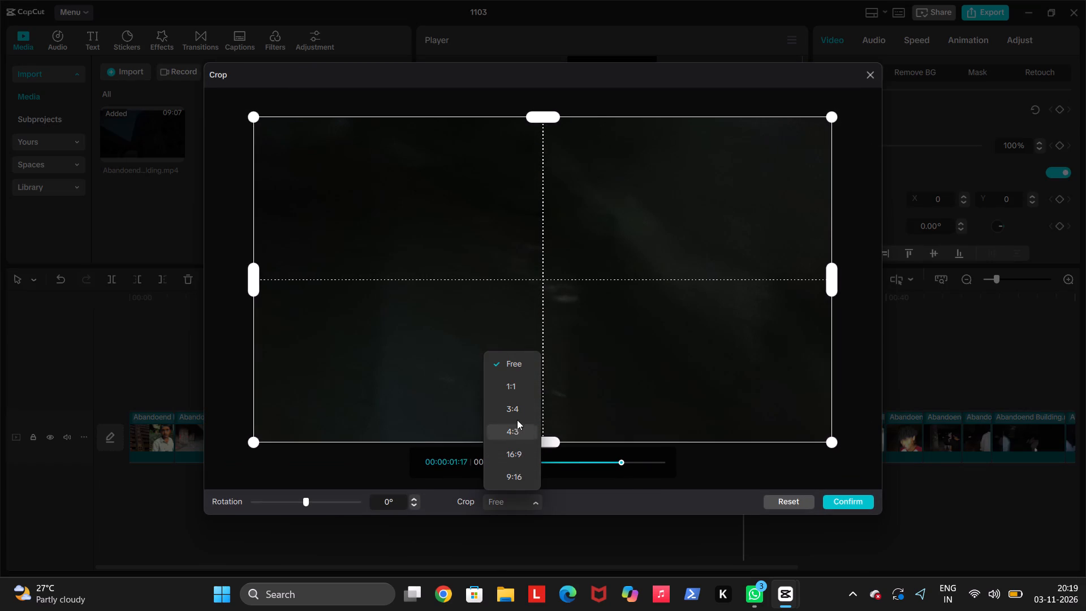
pyautogui.click(516, 406)
pyautogui.click(526, 407)
pyautogui.click(561, 460)
pyautogui.moveTo(561, 460); pyautogui.dragTo(545, 461)
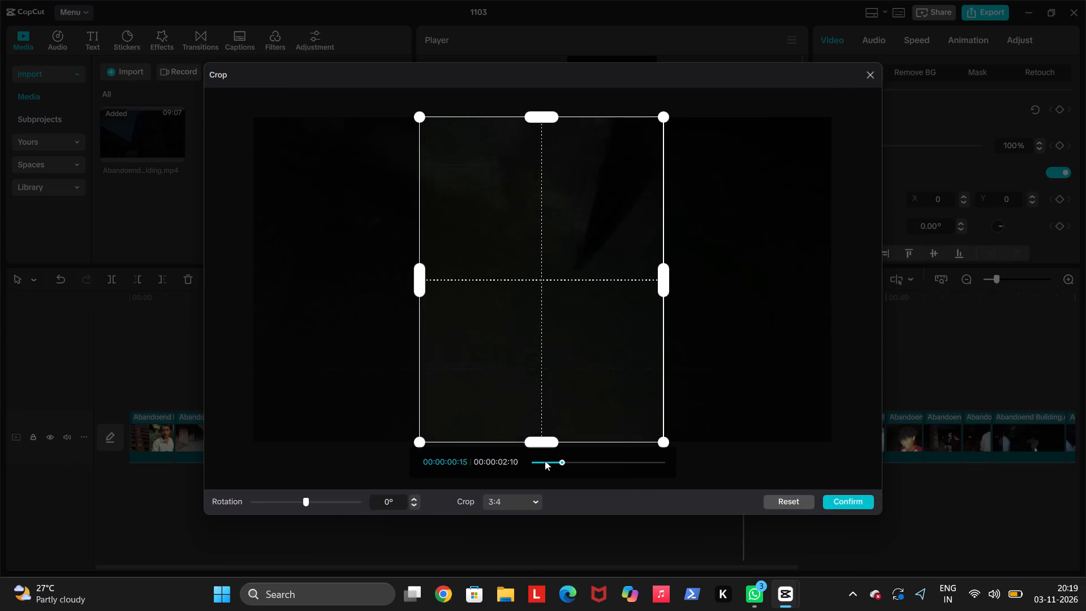
pyautogui.moveTo(545, 461); pyautogui.dragTo(772, 470)
pyautogui.click(854, 501)
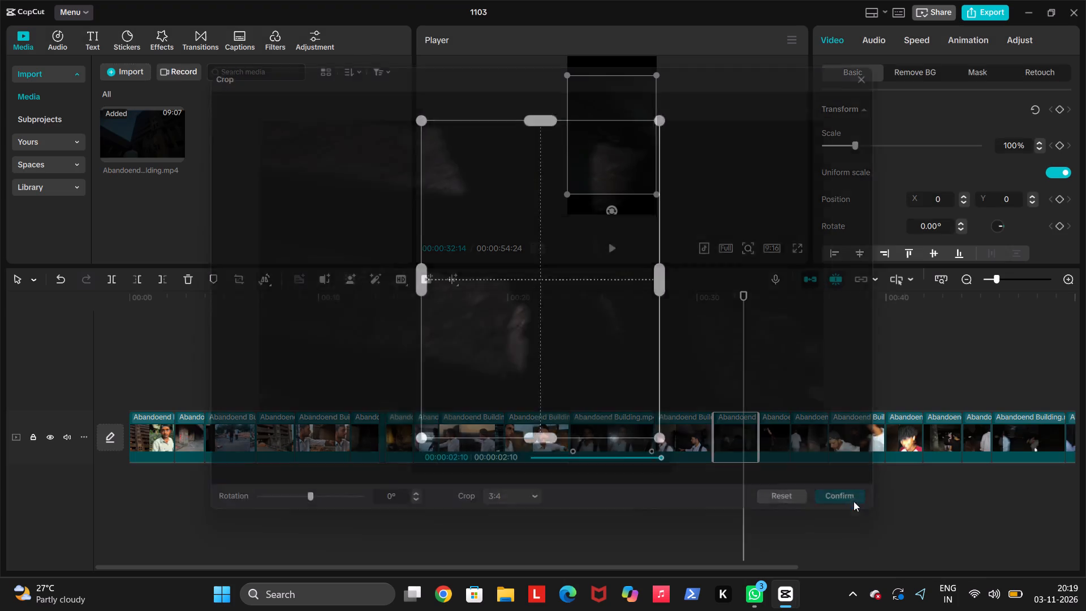
# Crop the fifteenth clip, with the boy in the red-sleeved shirt holding a light, to 3:4 with the frame slightly left of centre.
pyautogui.click(784, 383)
pyautogui.click(779, 421)
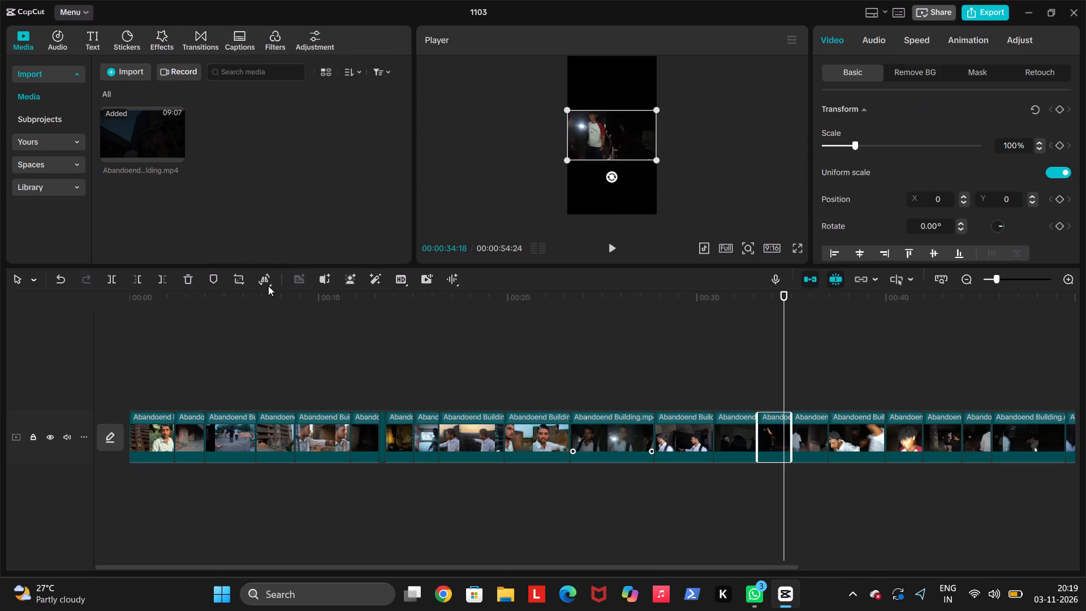
pyautogui.click(242, 277)
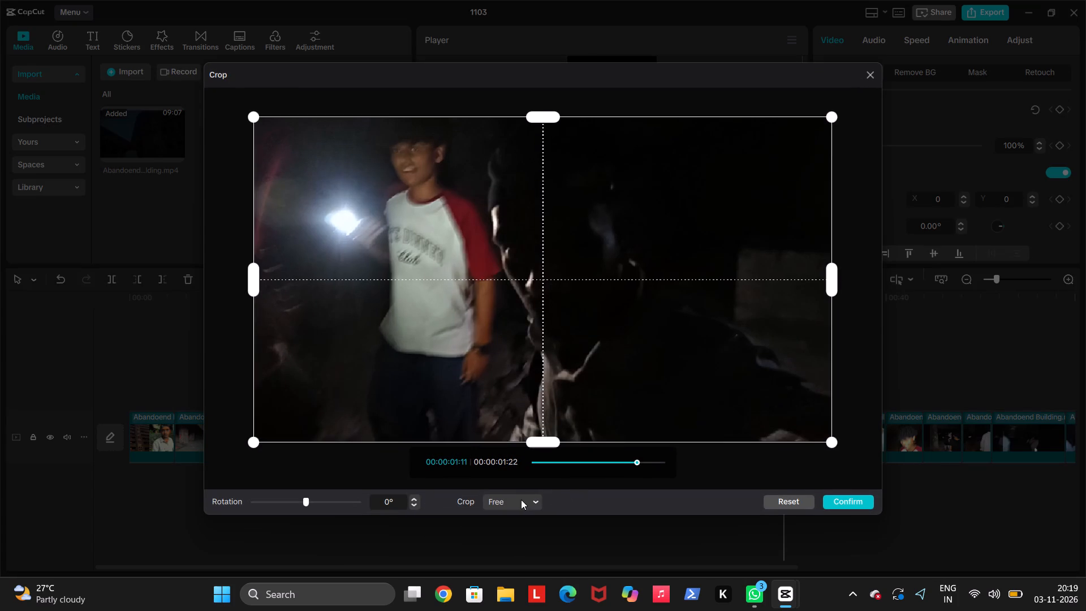
pyautogui.click(521, 500)
pyautogui.click(514, 413)
pyautogui.moveTo(559, 404); pyautogui.dragTo(514, 404)
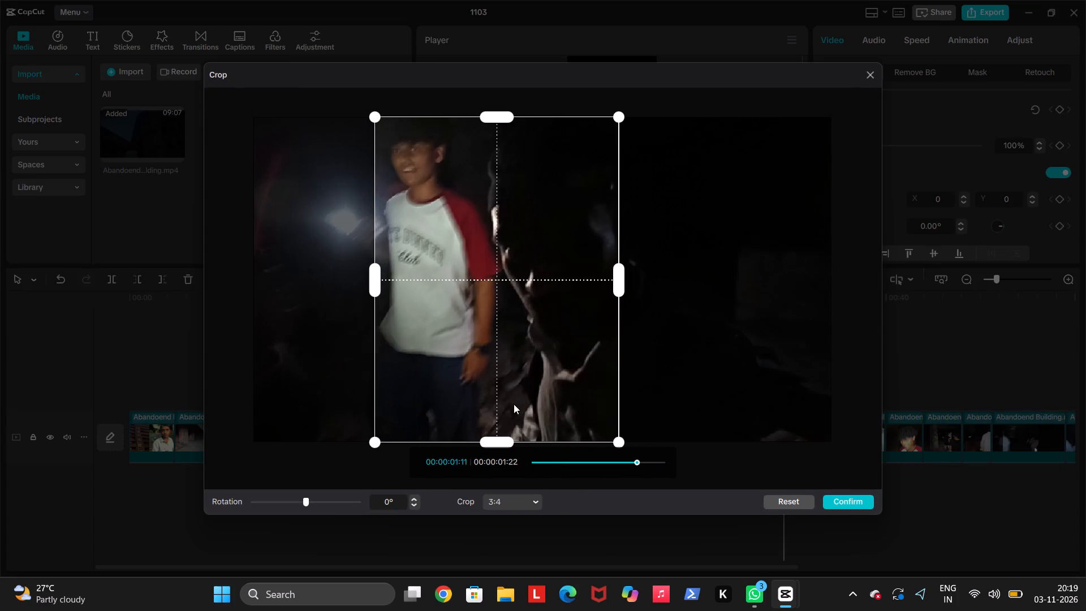
pyautogui.moveTo(514, 404); pyautogui.dragTo(510, 404)
pyautogui.click(567, 464)
pyautogui.moveTo(567, 464); pyautogui.dragTo(544, 465)
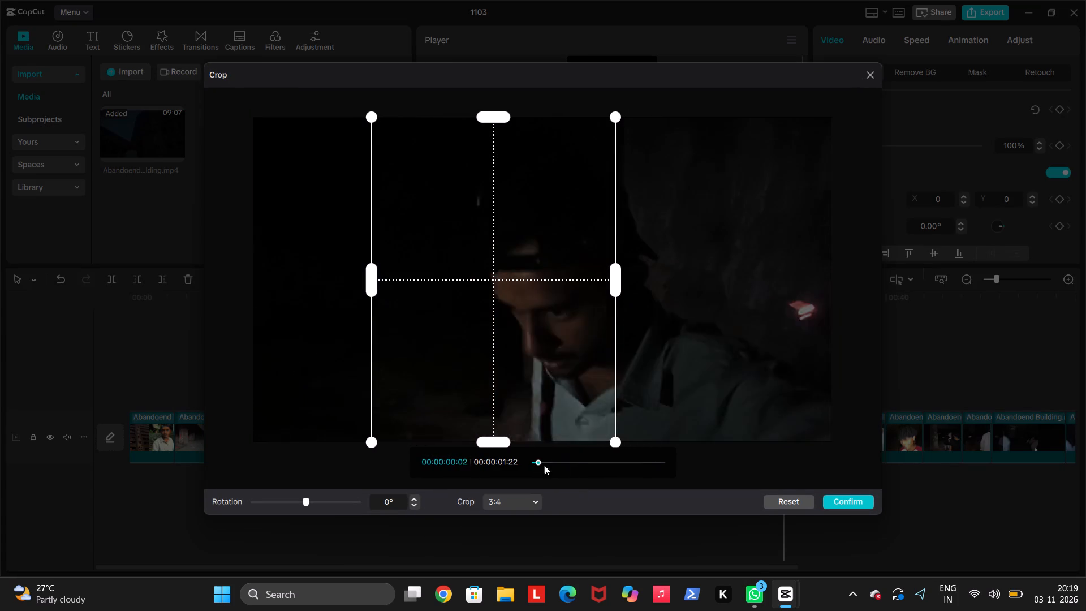
pyautogui.moveTo(544, 465); pyautogui.dragTo(582, 466)
pyautogui.moveTo(574, 421); pyautogui.dragTo(610, 420)
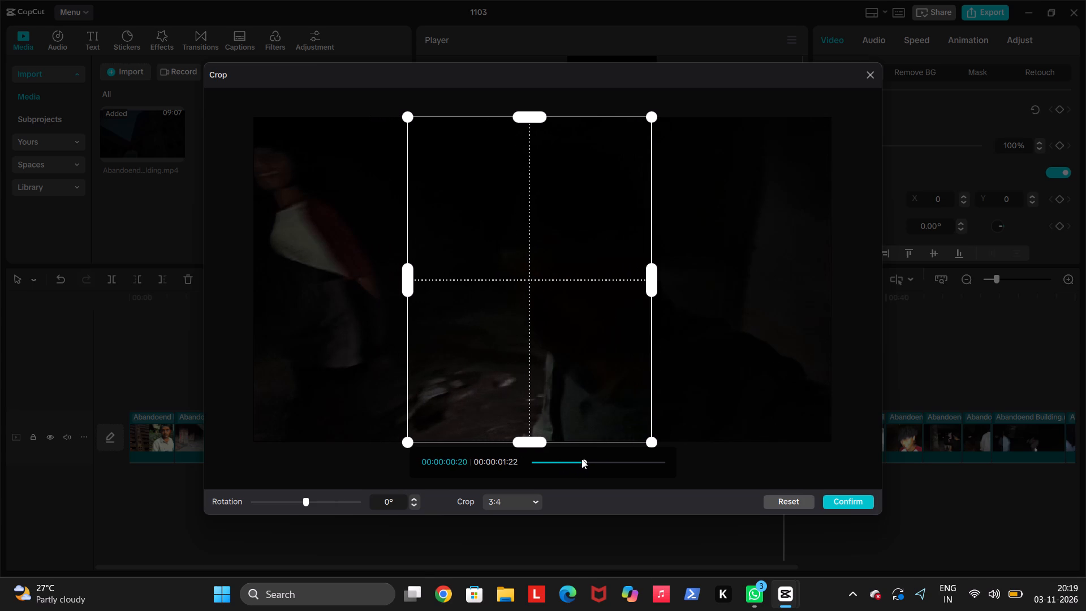
pyautogui.moveTo(581, 459); pyautogui.dragTo(604, 464)
pyautogui.click(584, 464)
pyautogui.moveTo(588, 464); pyautogui.dragTo(708, 464)
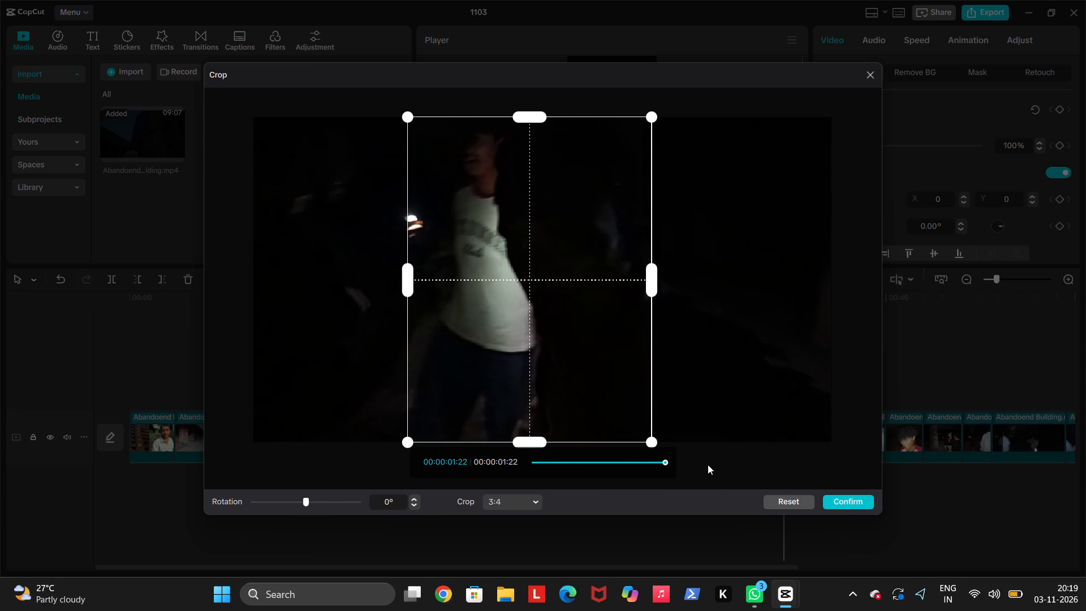
pyautogui.moveTo(708, 464); pyautogui.dragTo(716, 464)
pyautogui.click(835, 505)
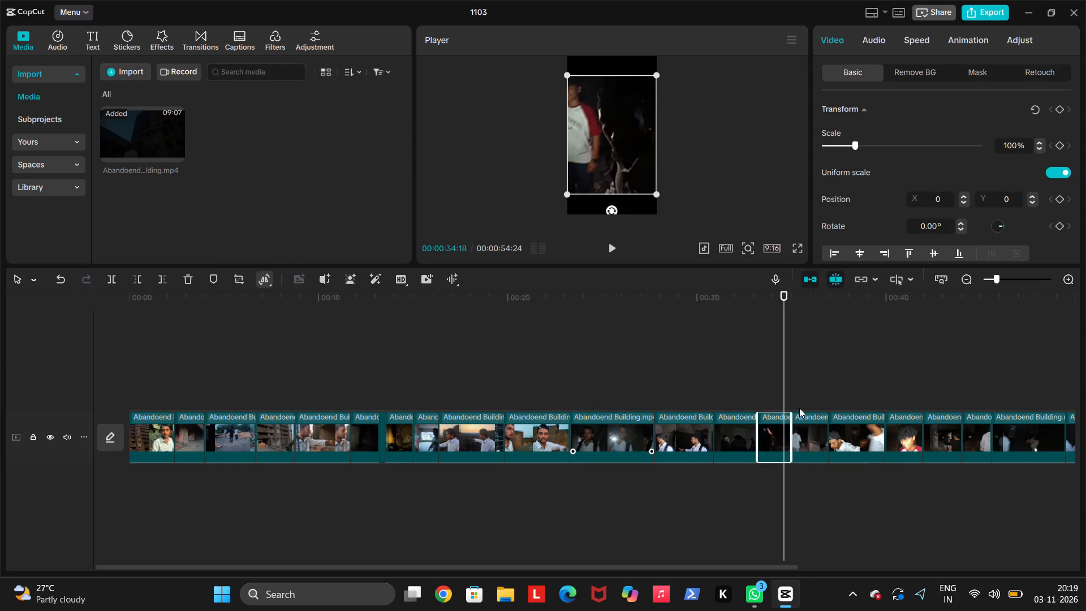
# Crop the sixteenth clip, of the man in the light shirt walking away, to 3:4 with the frame moved left over him.
pyautogui.click(801, 403)
pyautogui.click(801, 429)
pyautogui.click(236, 282)
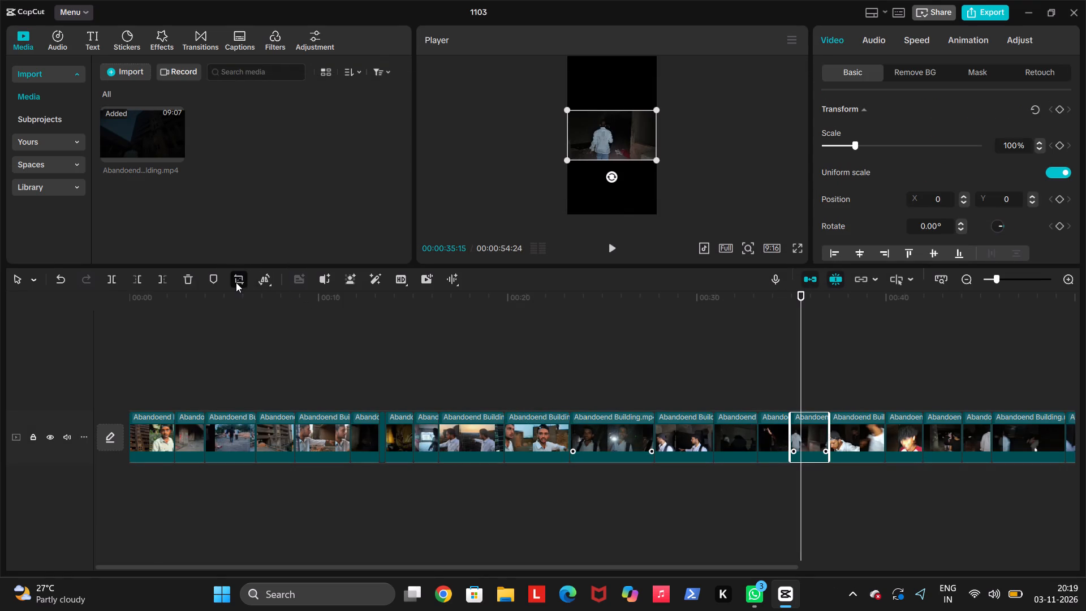
pyautogui.click(528, 501)
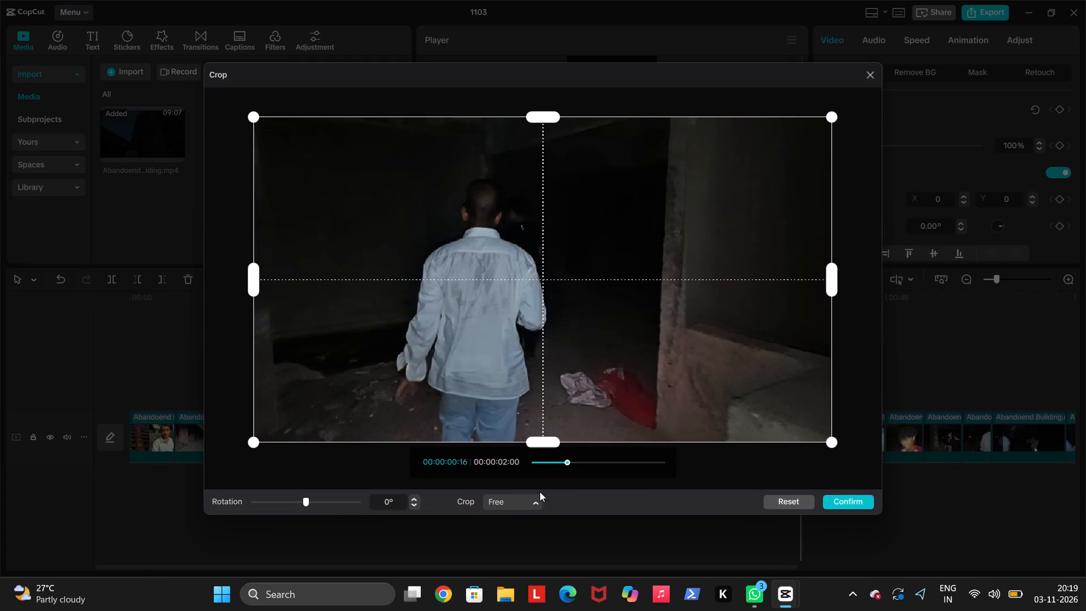
pyautogui.click(528, 401)
pyautogui.moveTo(561, 389); pyautogui.dragTo(525, 391)
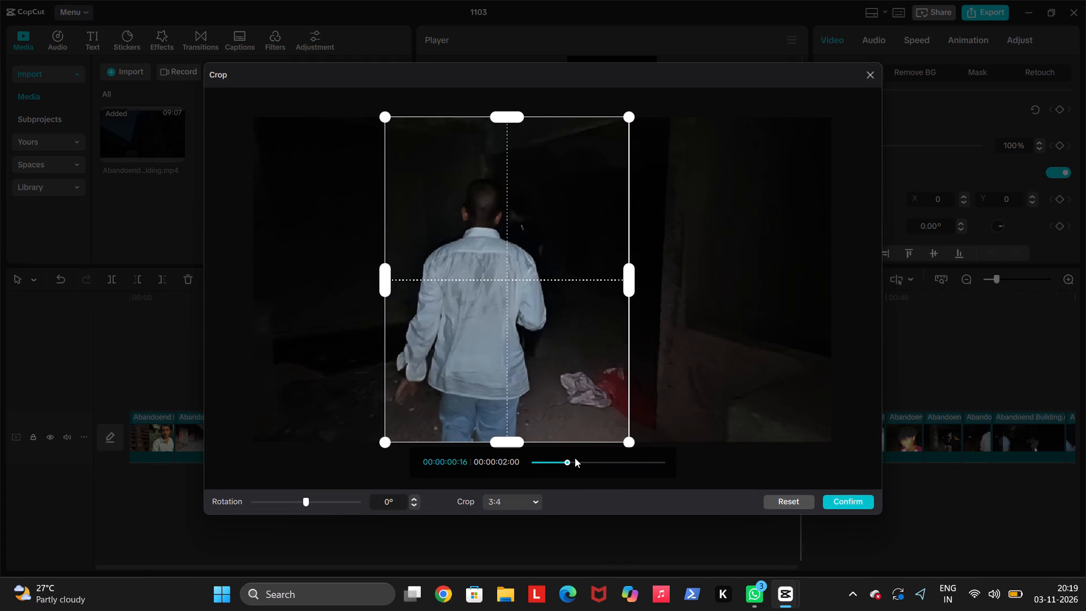
pyautogui.click(571, 462)
pyautogui.moveTo(571, 462); pyautogui.dragTo(704, 463)
pyautogui.click(855, 500)
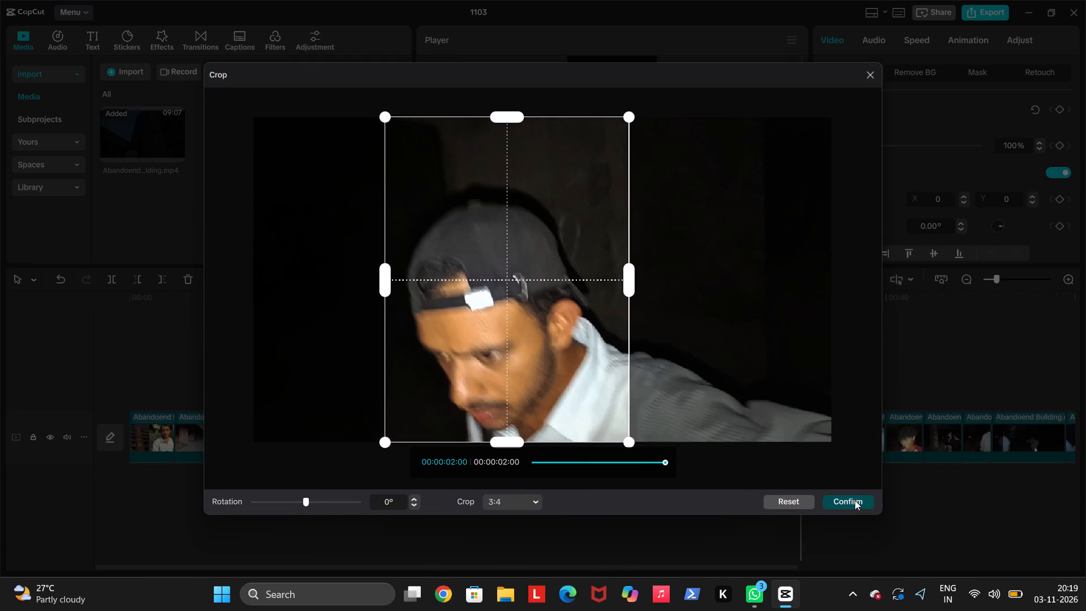
# Crop the seventeenth clip, of the man in the backward cap and white shirt, to 3:4 with the frame moved slightly left.
pyautogui.click(853, 401)
pyautogui.click(857, 434)
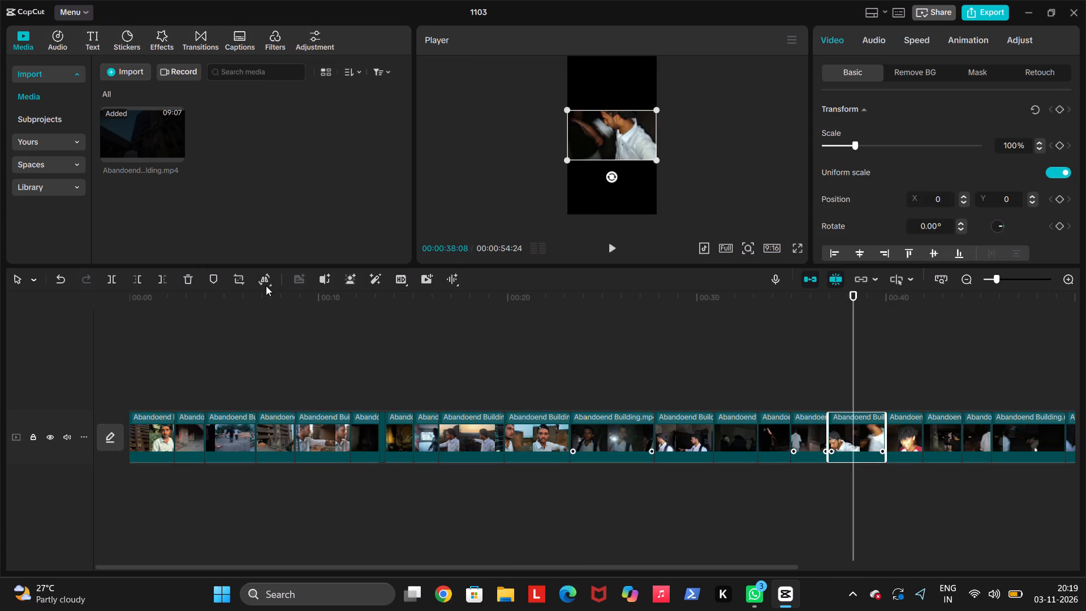
pyautogui.click(243, 279)
pyautogui.click(516, 500)
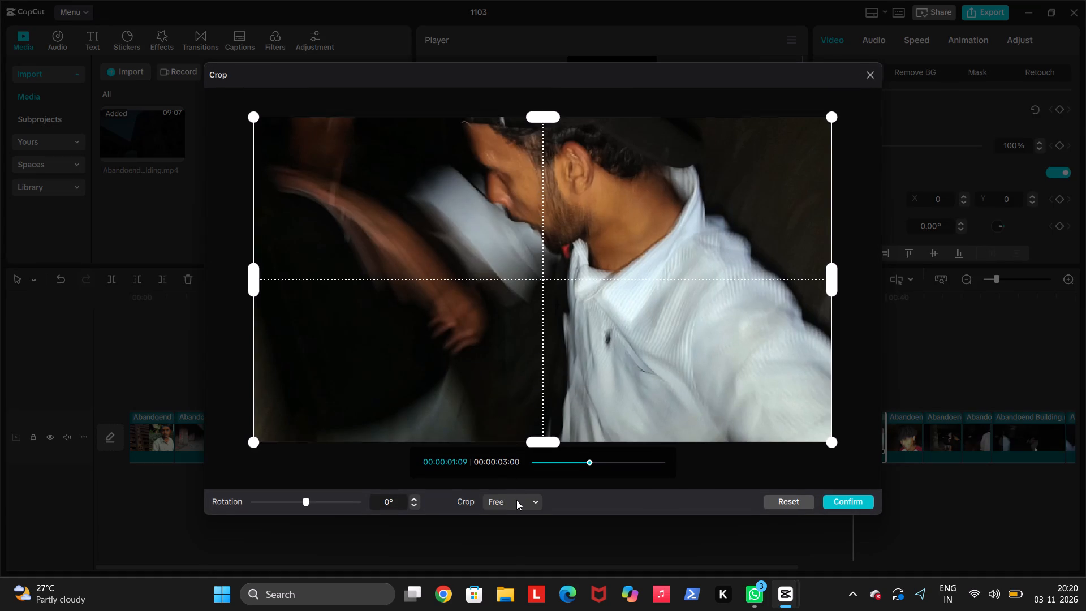
pyautogui.click(520, 409)
pyautogui.click(537, 407)
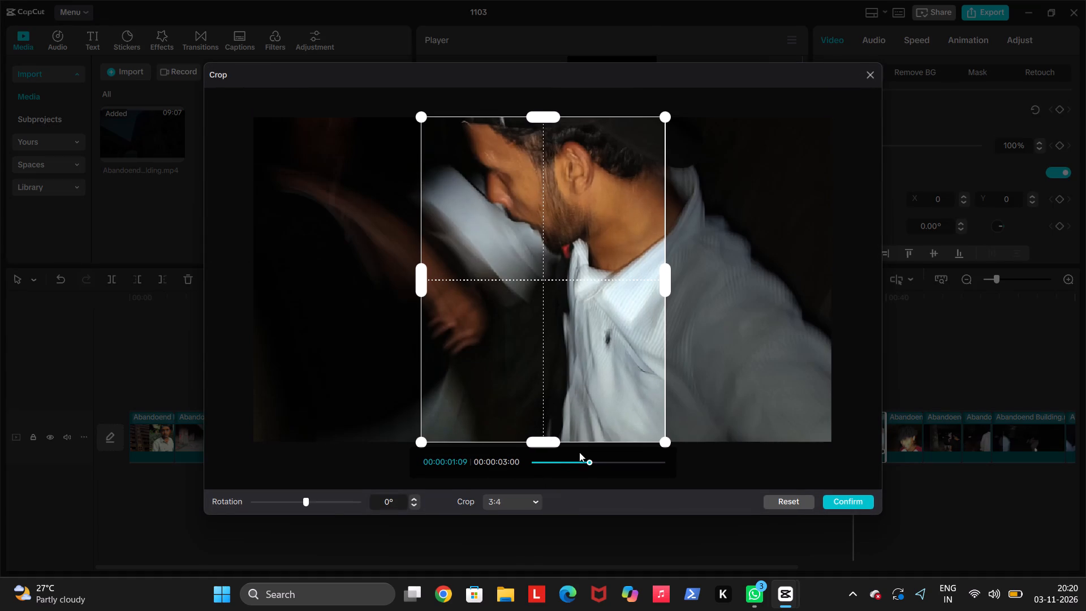
pyautogui.click(576, 466)
pyautogui.moveTo(571, 461); pyautogui.dragTo(554, 459)
pyautogui.moveTo(549, 458); pyautogui.dragTo(537, 459)
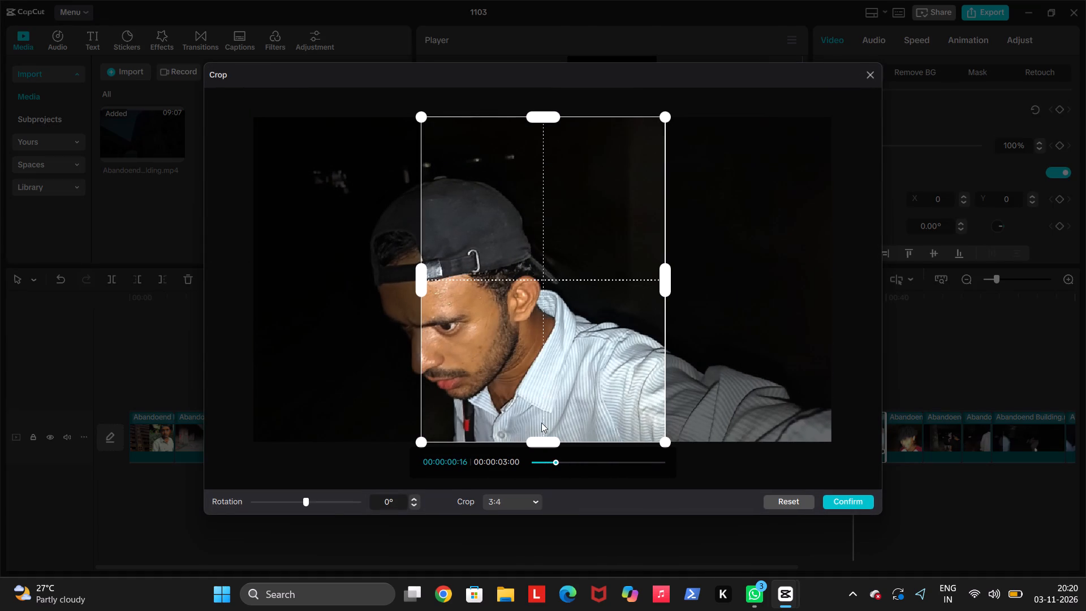
pyautogui.moveTo(541, 422); pyautogui.dragTo(515, 422)
pyautogui.click(549, 463)
pyautogui.moveTo(549, 463); pyautogui.dragTo(561, 467)
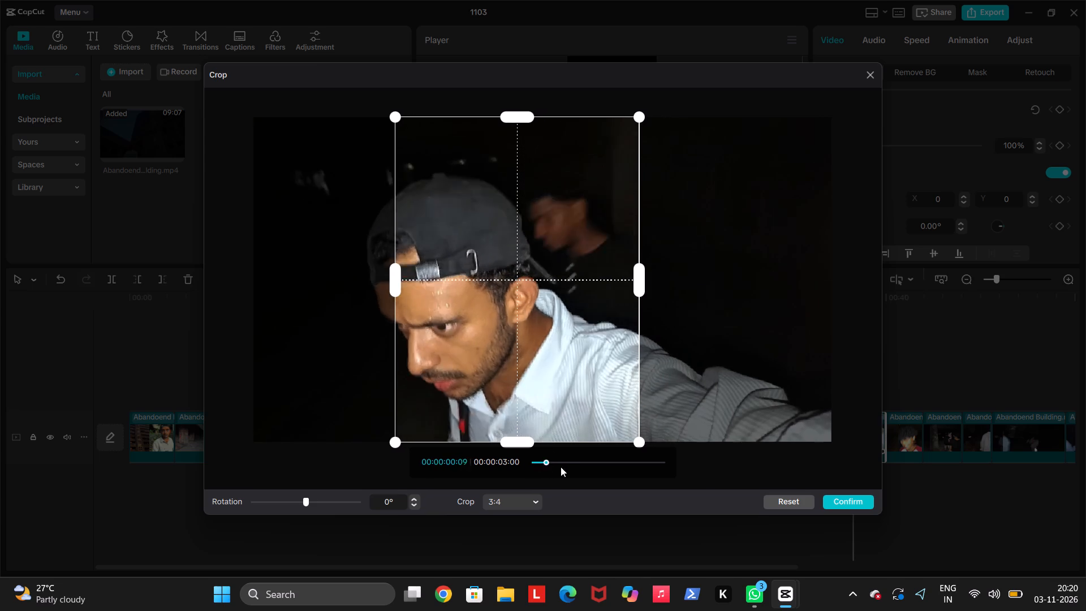
pyautogui.moveTo(561, 467); pyautogui.dragTo(674, 472)
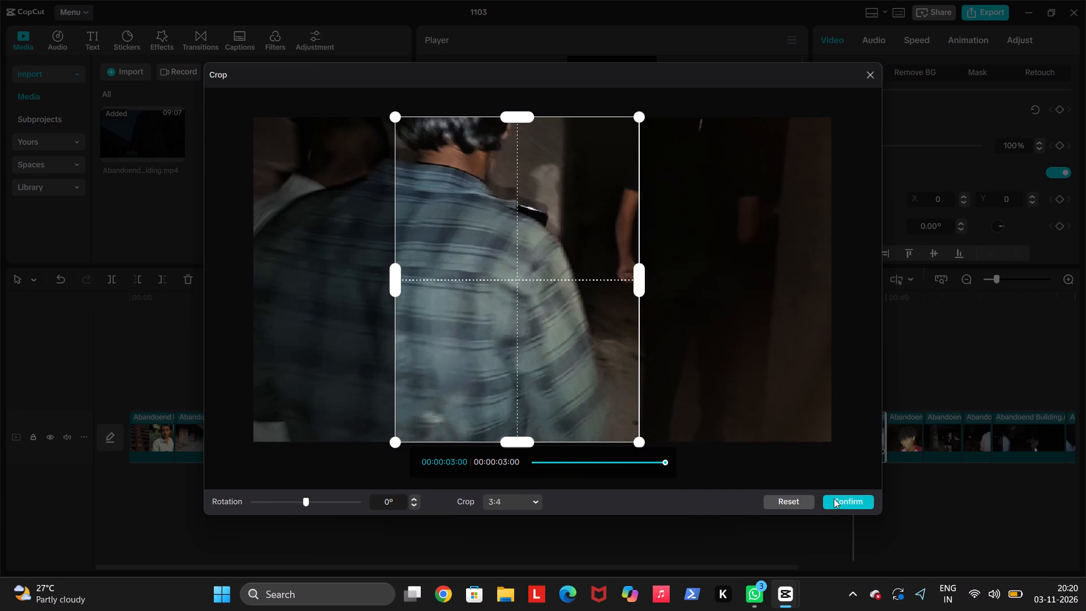
pyautogui.click(834, 498)
# Crop the eighteenth clip, of the smiling boy in the red-sleeved shirt, to 3:4 with the frame moved slightly left of centre.
pyautogui.click(907, 395)
pyautogui.click(913, 422)
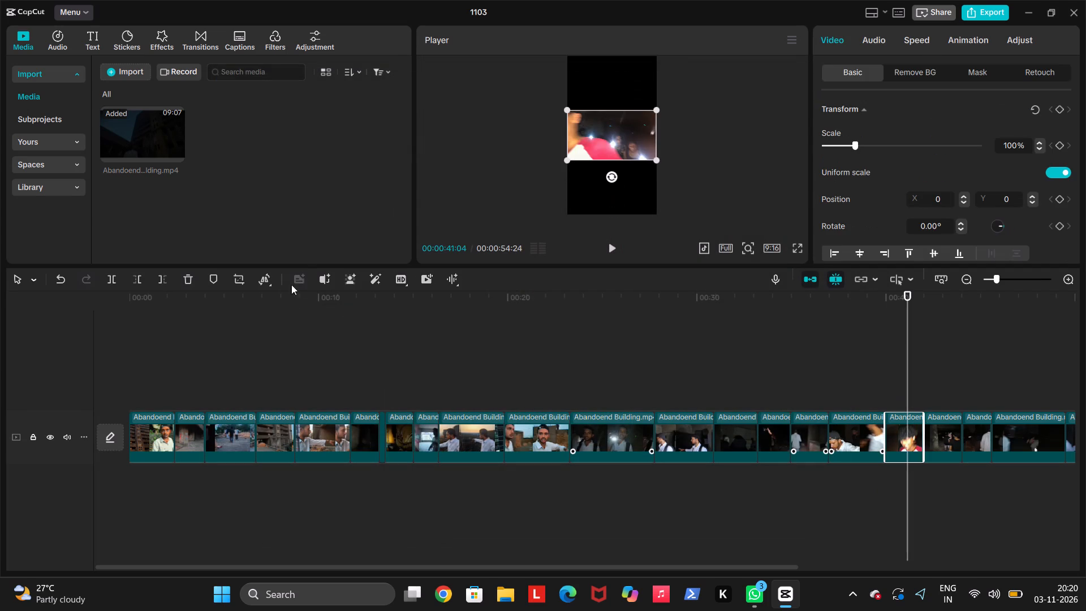
pyautogui.click(242, 282)
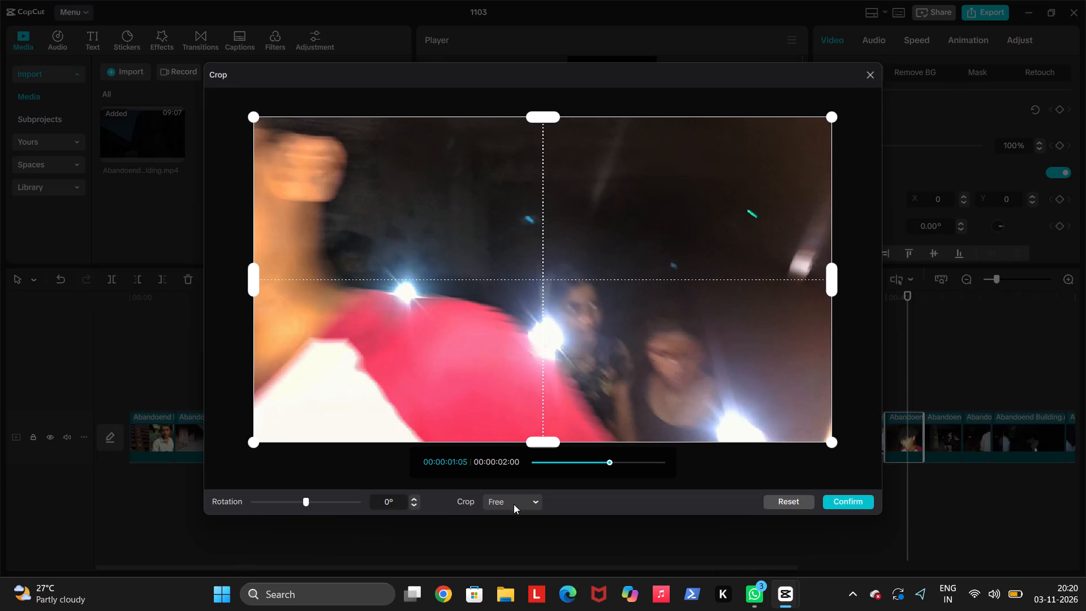
pyautogui.click(514, 501)
pyautogui.click(521, 414)
pyautogui.click(534, 415)
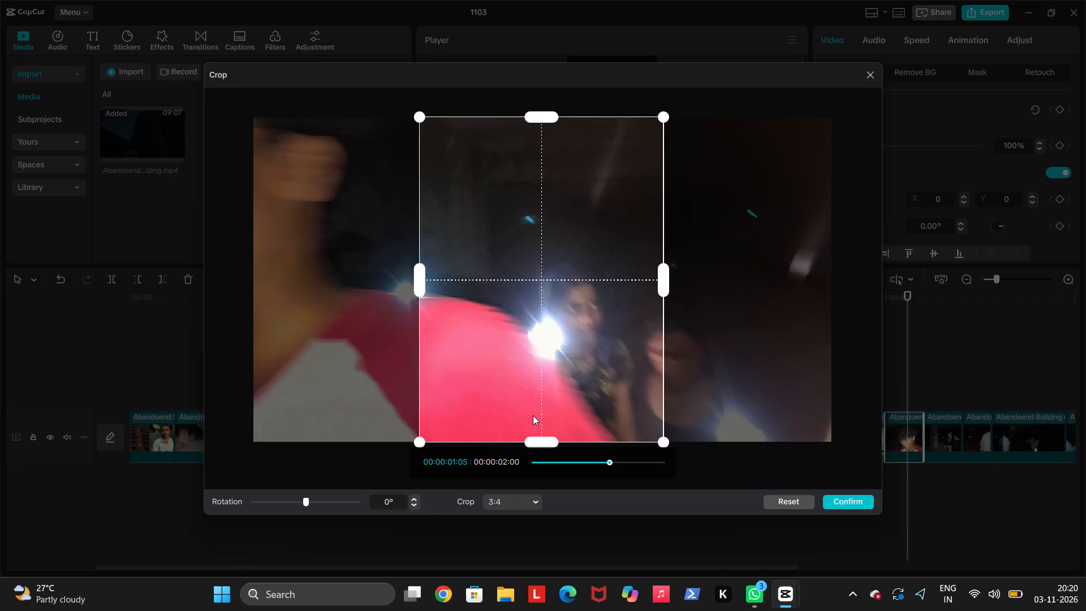
pyautogui.click(560, 462)
pyautogui.moveTo(560, 462); pyautogui.dragTo(532, 461)
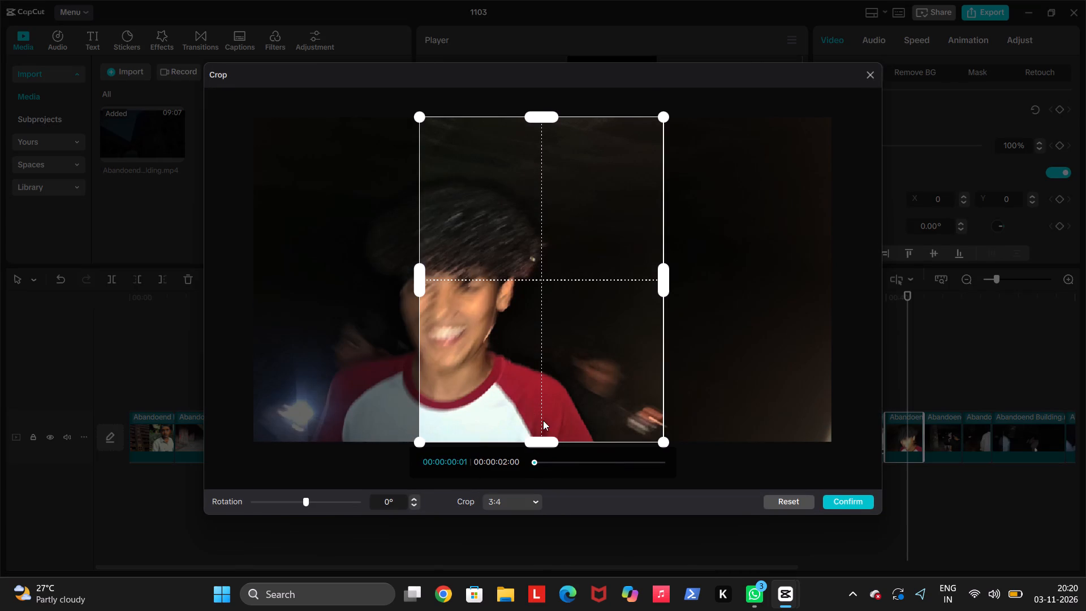
pyautogui.moveTo(543, 420); pyautogui.dragTo(522, 420)
pyautogui.moveTo(542, 459); pyautogui.dragTo(550, 461)
pyautogui.click(550, 461)
pyautogui.moveTo(551, 461); pyautogui.dragTo(729, 457)
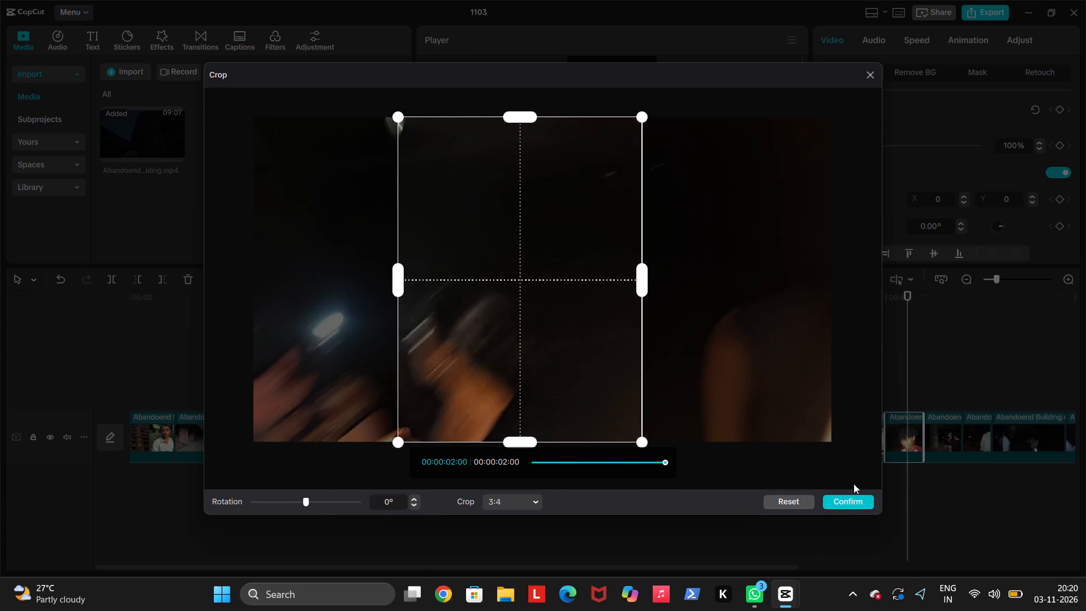
pyautogui.click(859, 501)
# Crop the nineteenth clip, of the group walking through the dark building, to 3:4 with the frame moved right over the person in the black T-shirt.
pyautogui.click(953, 393)
pyautogui.click(946, 421)
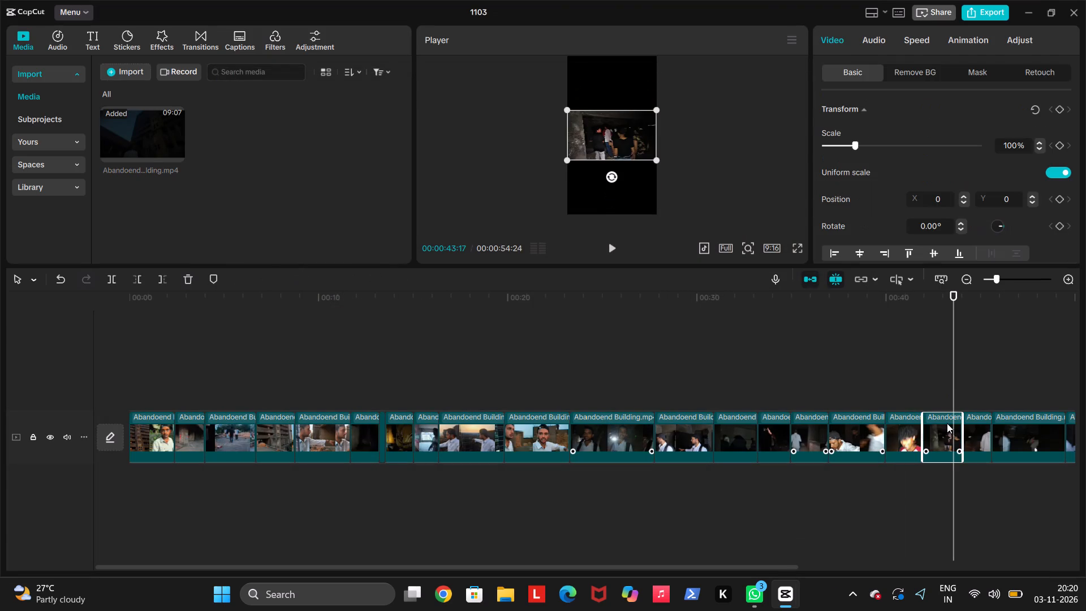
pyautogui.click(237, 282)
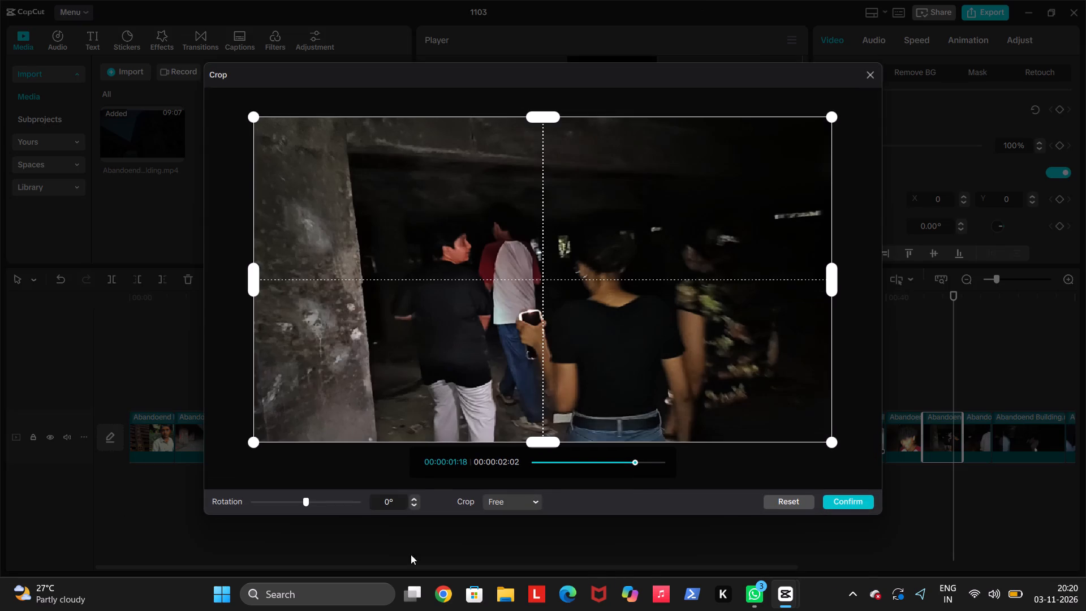
pyautogui.click(534, 499)
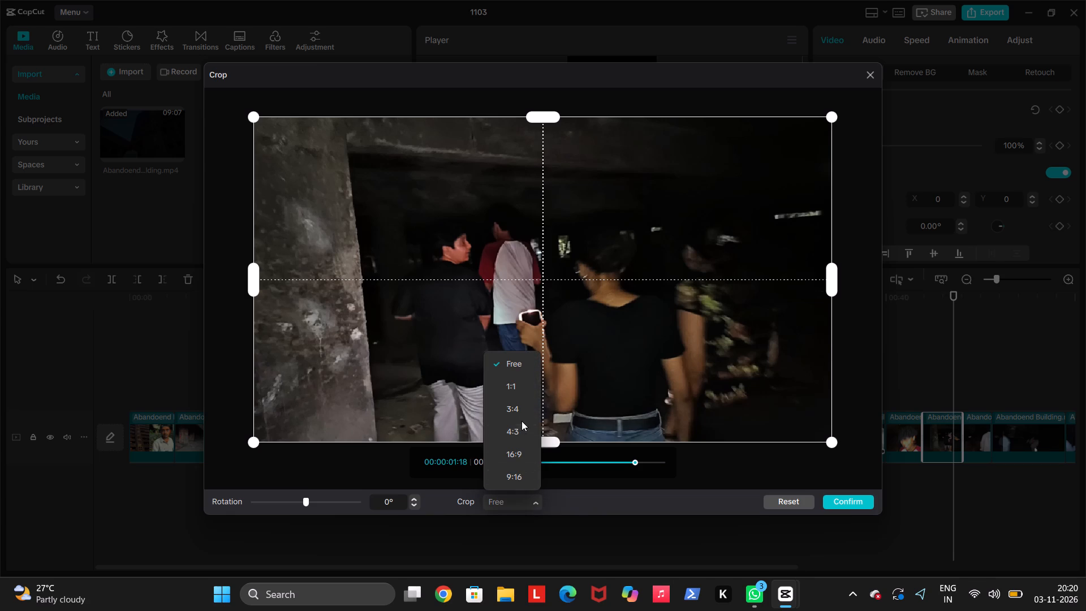
pyautogui.click(523, 409)
pyautogui.moveTo(604, 396); pyautogui.dragTo(646, 395)
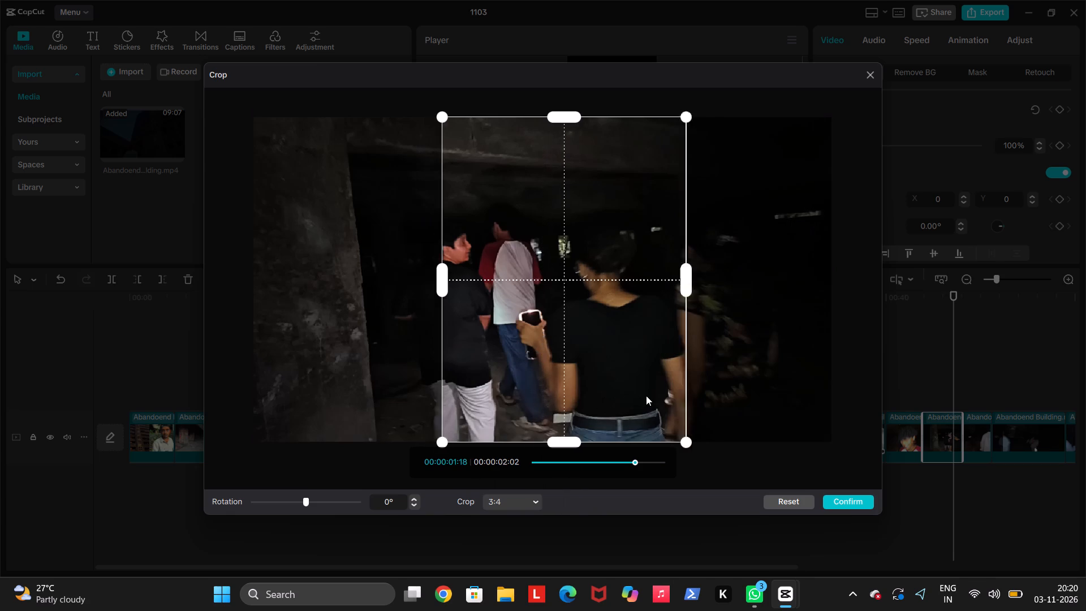
pyautogui.moveTo(646, 395); pyautogui.dragTo(658, 396)
pyautogui.moveTo(697, 400); pyautogui.dragTo(705, 401)
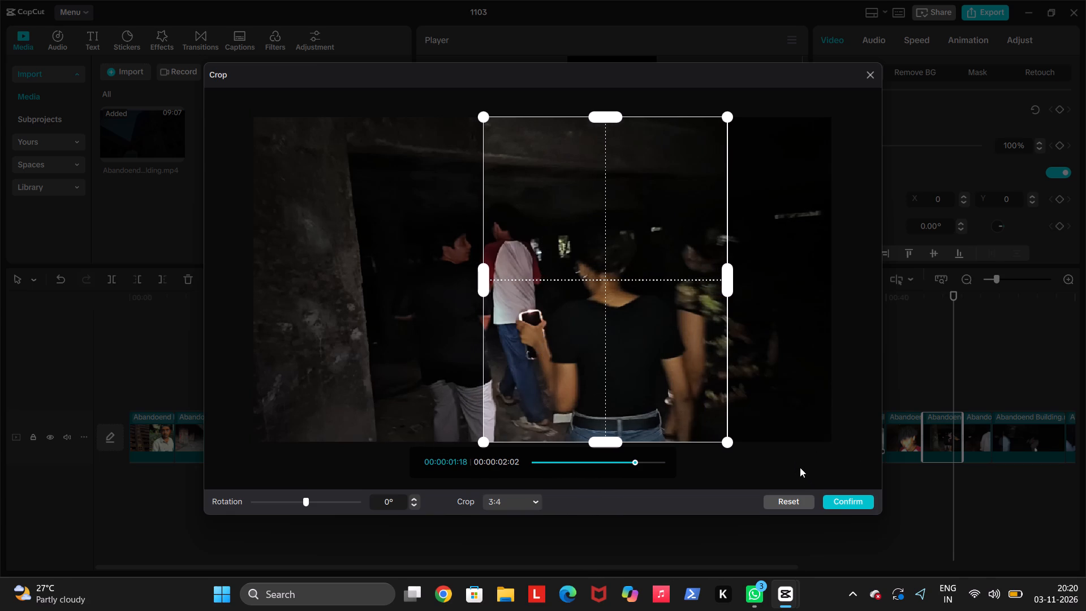
pyautogui.click(839, 499)
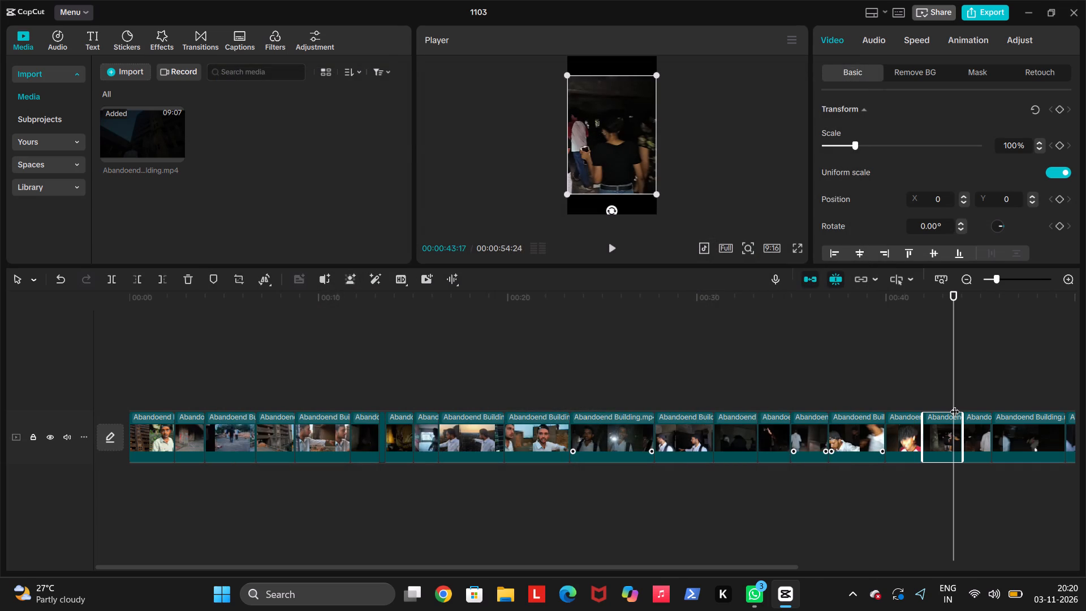
# Crop the twentieth clip, of the man in the light striped shirt seen from behind, to 3:4 with the frame moved slightly right of centre.
pyautogui.hscroll(-1, 955, 405)
pyautogui.click(590, 403)
pyautogui.hscroll(-1, 590, 403)
pyautogui.click(591, 419)
pyautogui.hscroll(-2, 251, 273)
pyautogui.click(240, 281)
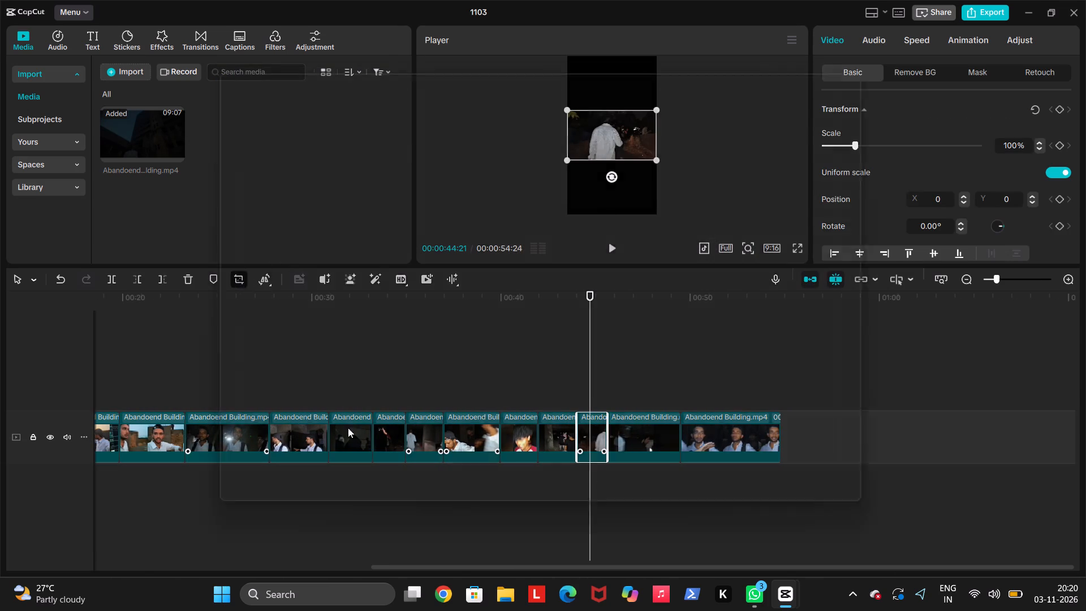
pyautogui.click(522, 501)
pyautogui.hscroll(-1, 522, 501)
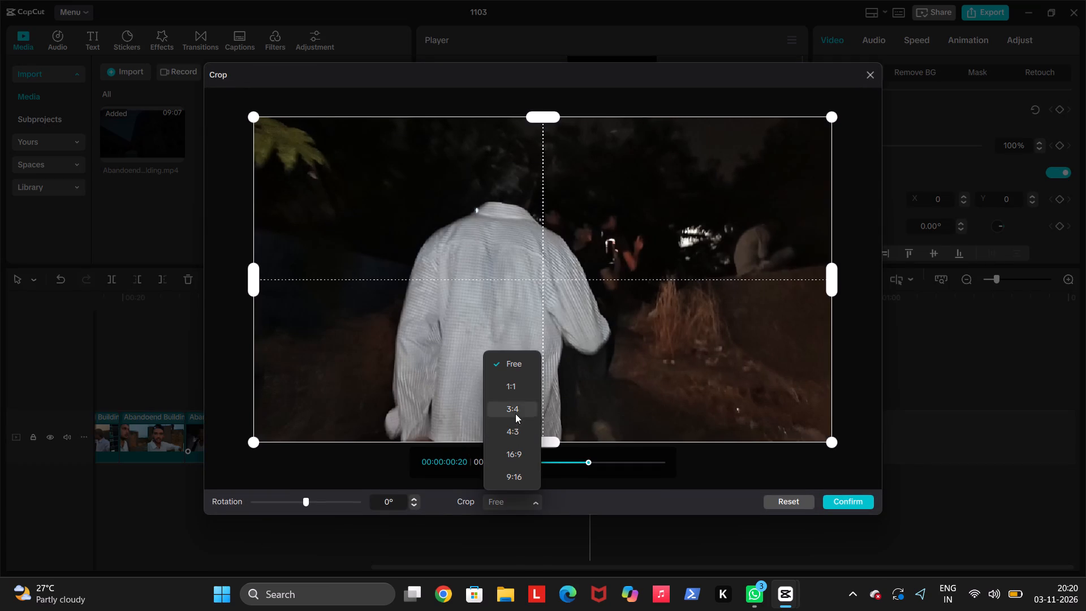
pyautogui.click(515, 414)
pyautogui.click(577, 403)
pyautogui.moveTo(583, 402); pyautogui.dragTo(620, 407)
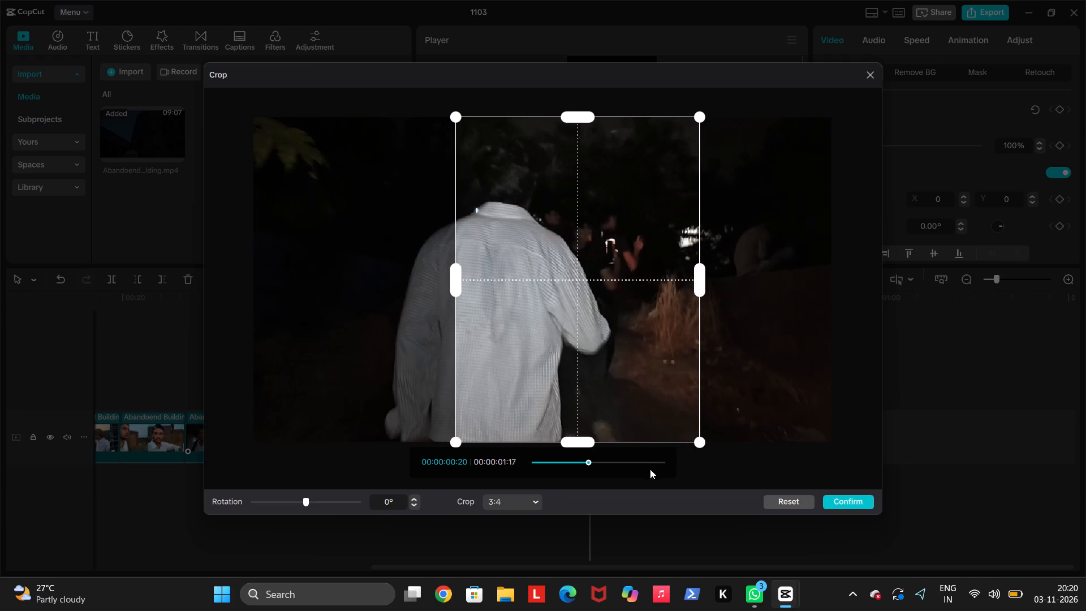
pyautogui.hscroll(-1, 601, 474)
pyautogui.moveTo(587, 461); pyautogui.dragTo(537, 461)
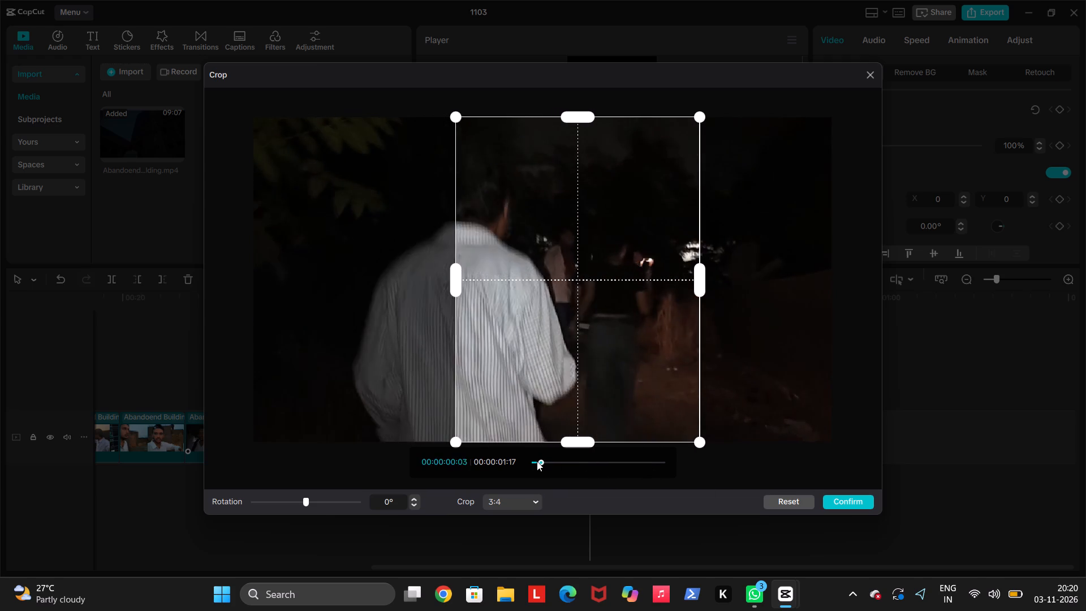
pyautogui.moveTo(537, 461); pyautogui.dragTo(674, 466)
pyautogui.click(837, 505)
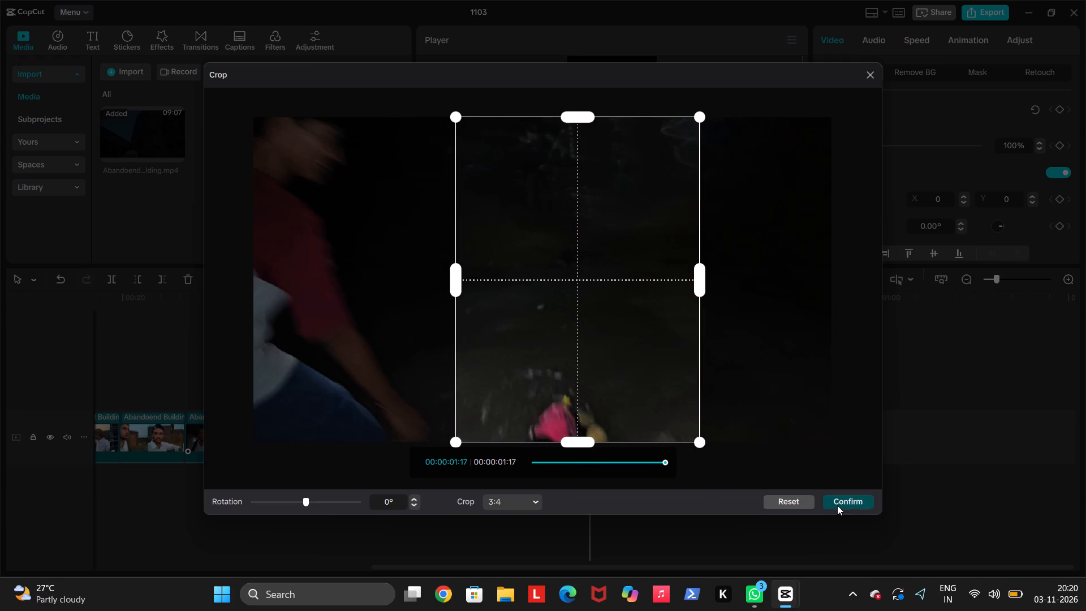
# Crop the twenty-first clip, the dark blurred night shot before the final clip, to 3:4 with the frame moved slightly left.
pyautogui.click(658, 408)
pyautogui.click(653, 437)
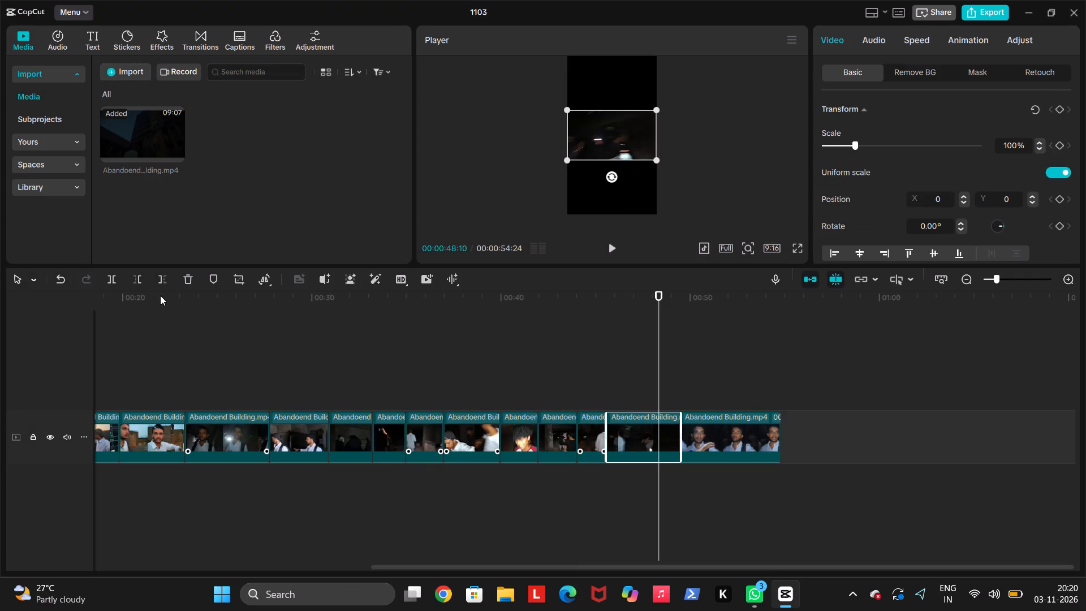
pyautogui.click(247, 284)
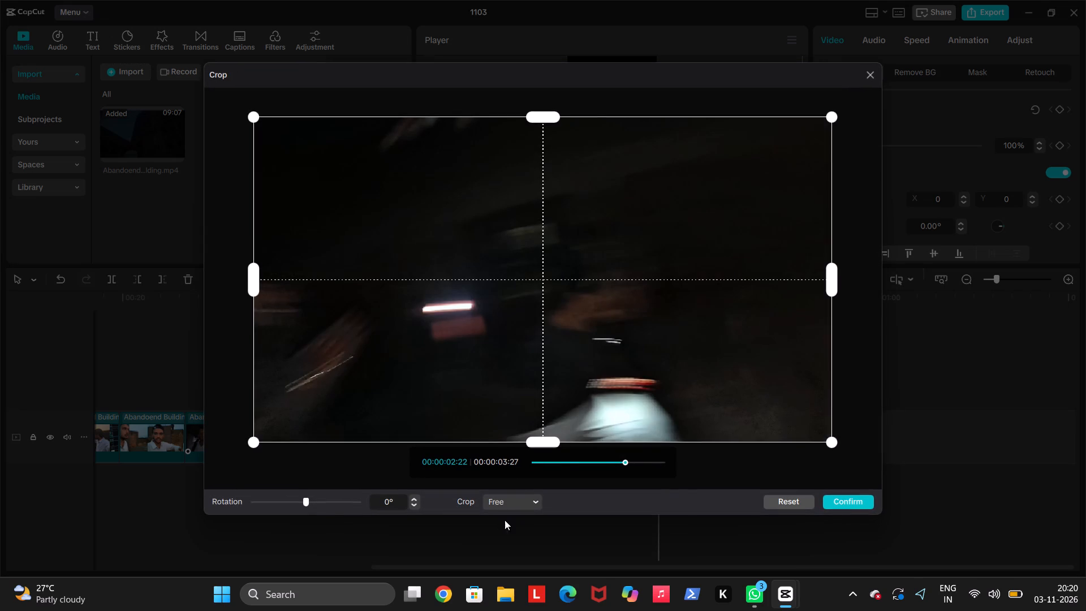
pyautogui.click(531, 498)
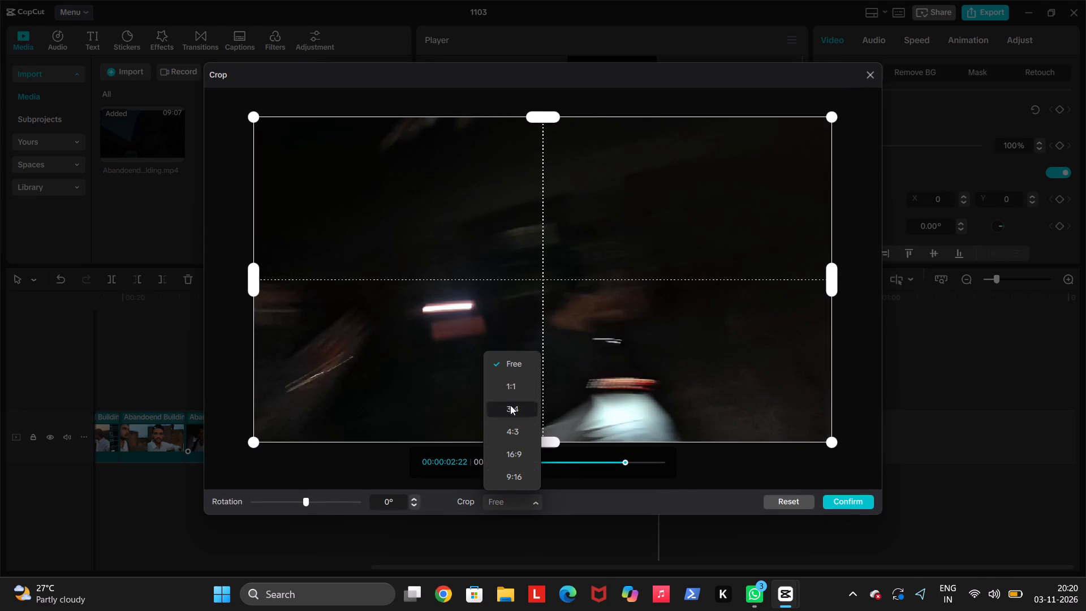
pyautogui.click(510, 405)
pyautogui.moveTo(550, 414); pyautogui.dragTo(535, 413)
pyautogui.click(562, 461)
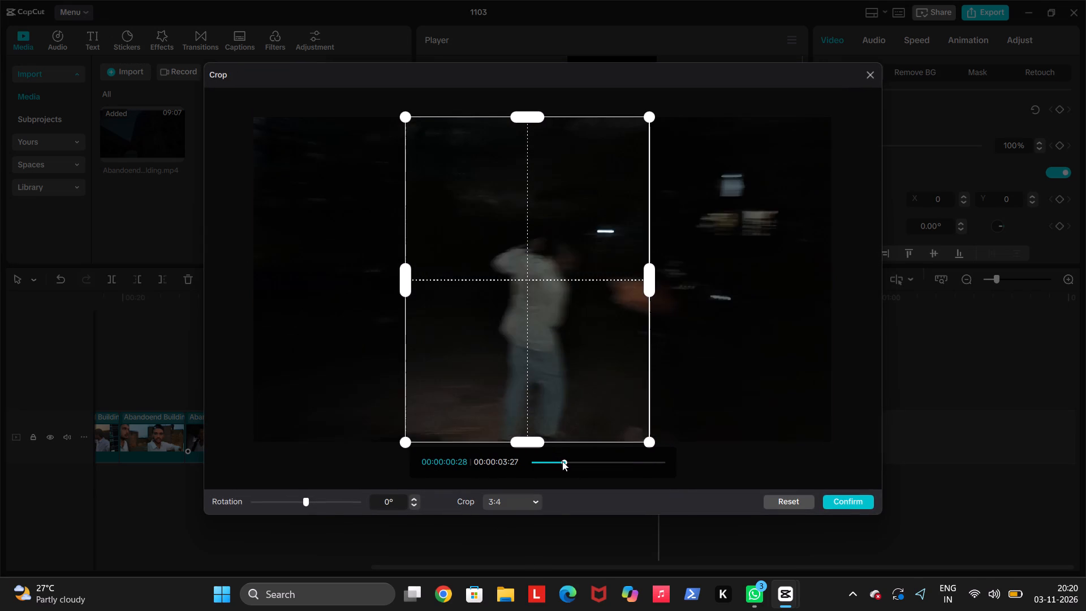
pyautogui.moveTo(562, 461); pyautogui.dragTo(657, 475)
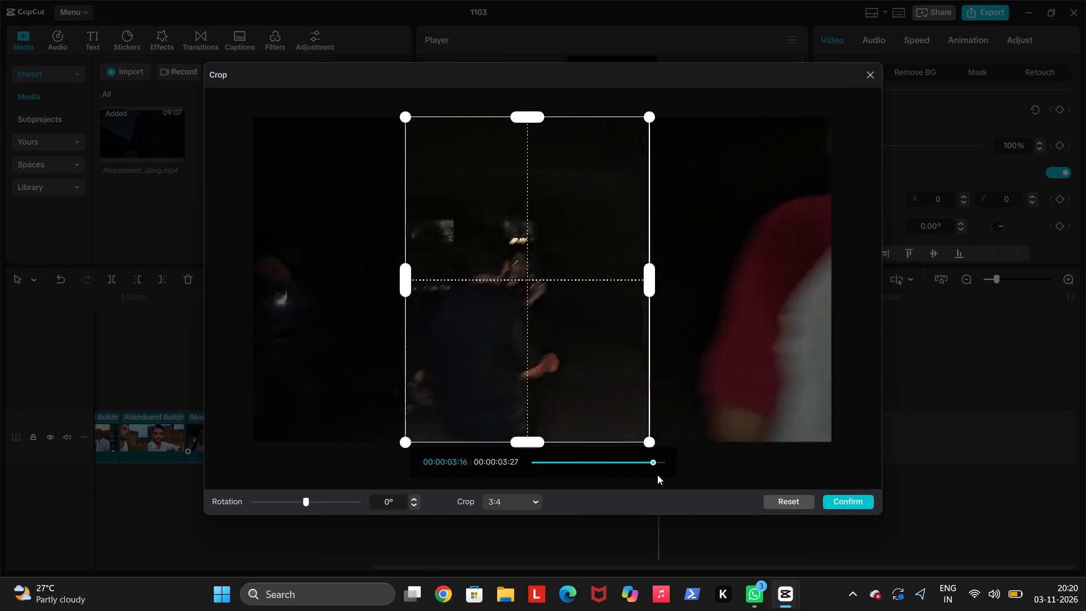
pyautogui.moveTo(657, 475); pyautogui.dragTo(661, 475)
pyautogui.doubleClick(849, 501)
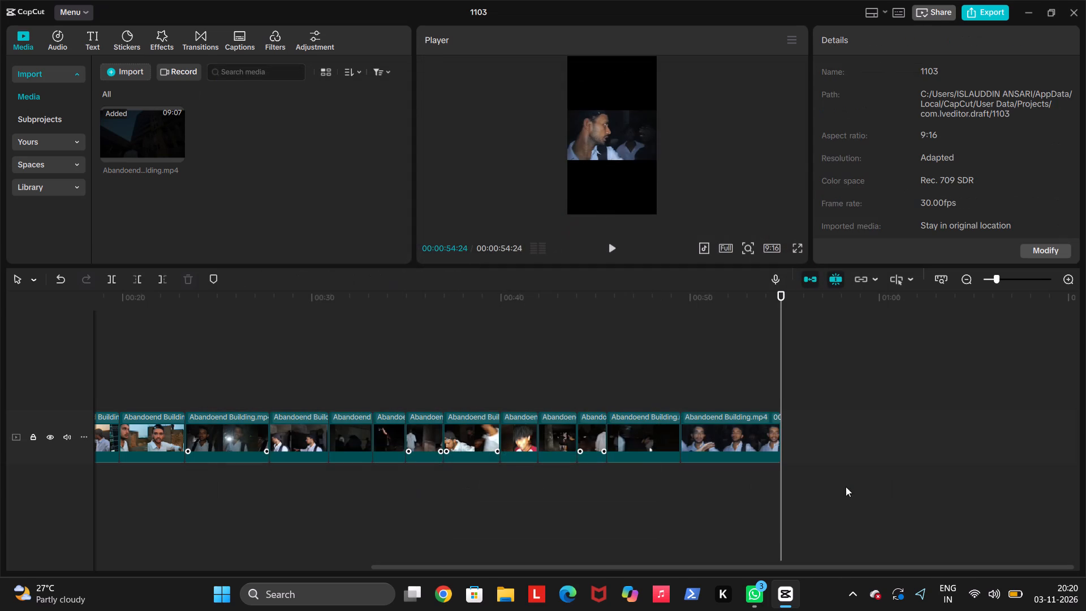
# Crop the last clip, the night close-up of the man in the cap and light shirt, to 3:4 with the frame moved slightly left.
pyautogui.click(726, 399)
pyautogui.click(723, 425)
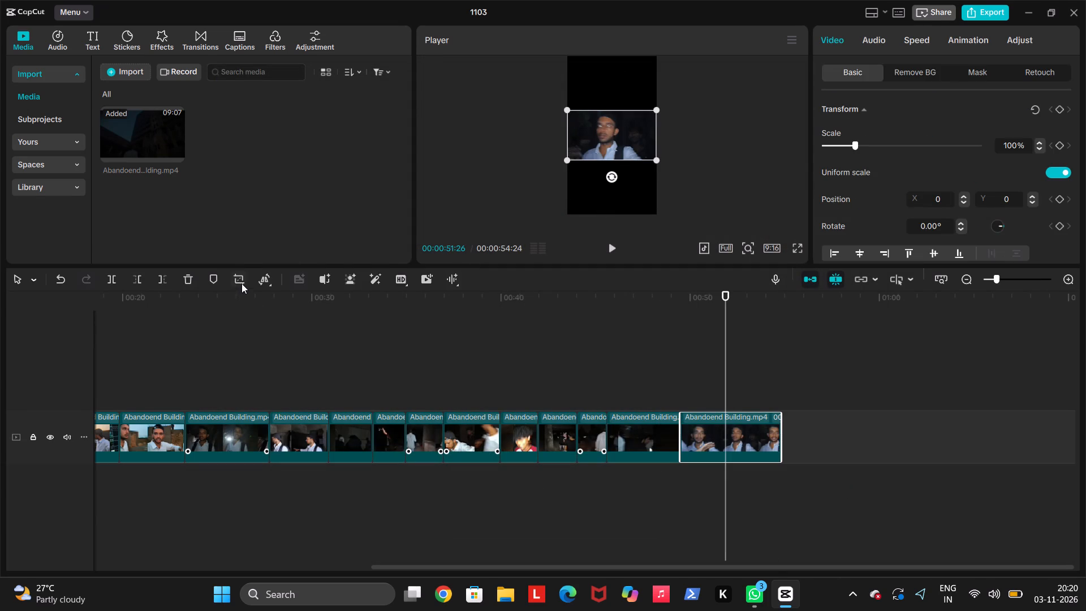
pyautogui.click(242, 283)
pyautogui.click(511, 505)
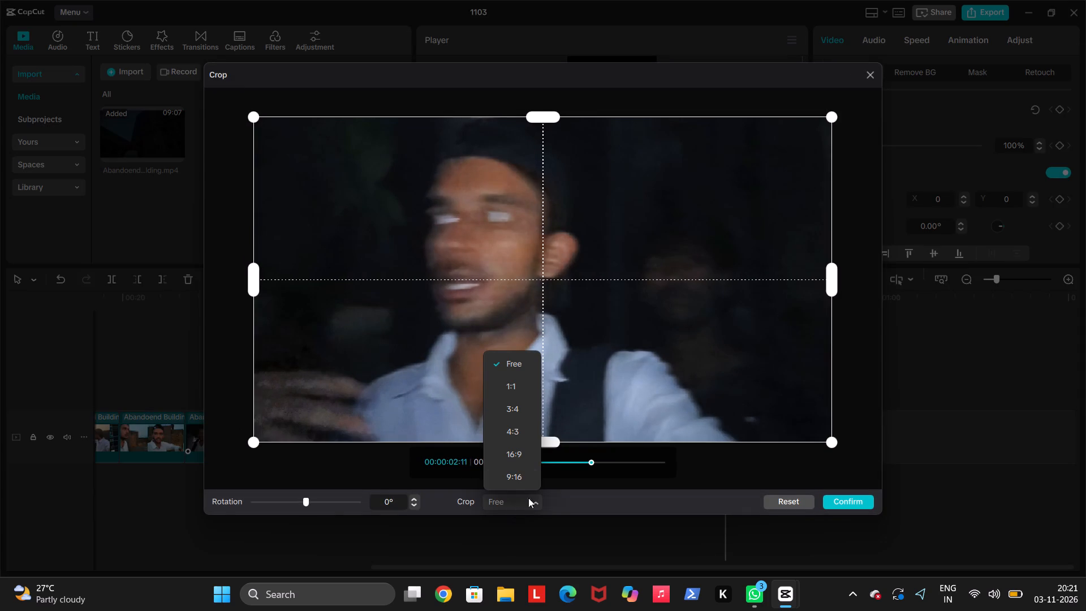
pyautogui.click(512, 416)
pyautogui.moveTo(551, 405); pyautogui.dragTo(533, 405)
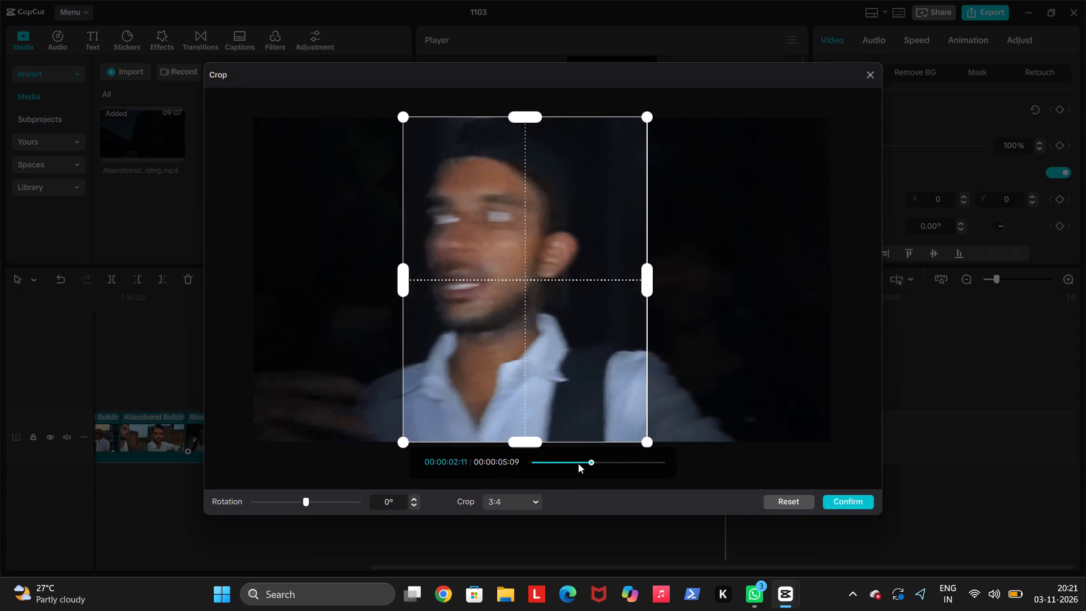
pyautogui.click(571, 464)
pyautogui.moveTo(571, 464); pyautogui.dragTo(652, 463)
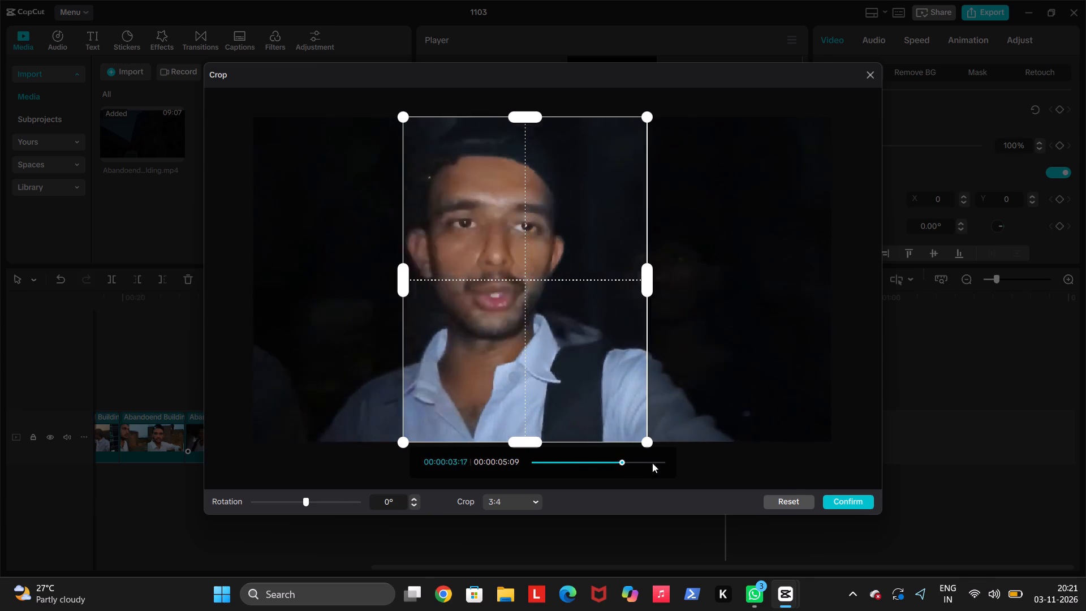
pyautogui.moveTo(652, 463); pyautogui.dragTo(742, 463)
pyautogui.click(843, 507)
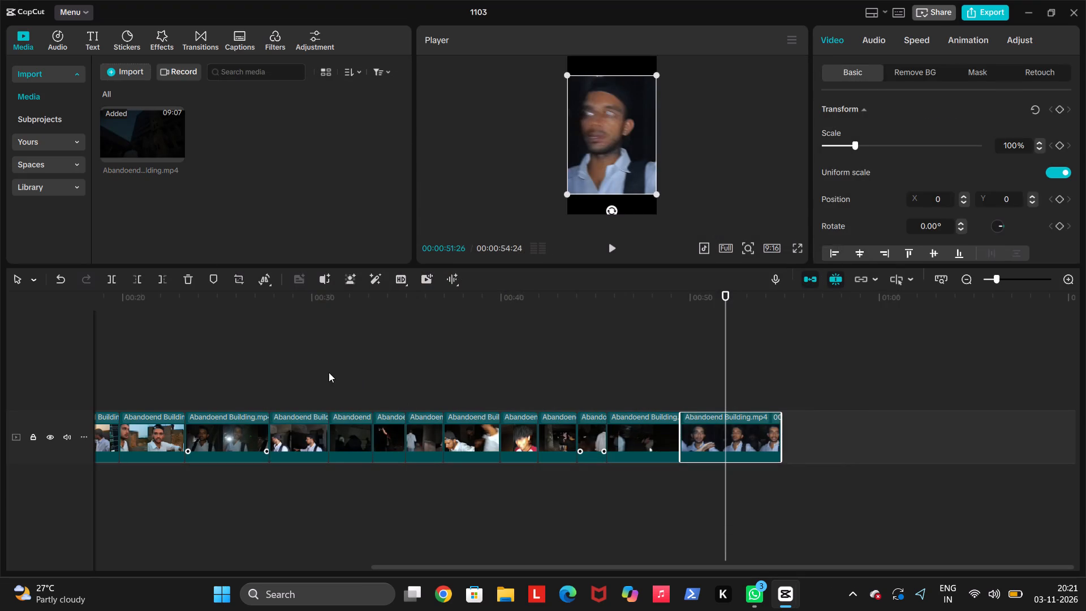
# Return the playhead to the start of the timeline.
pyautogui.click(329, 372)
pyautogui.moveTo(329, 372); pyautogui.dragTo(0, 384)
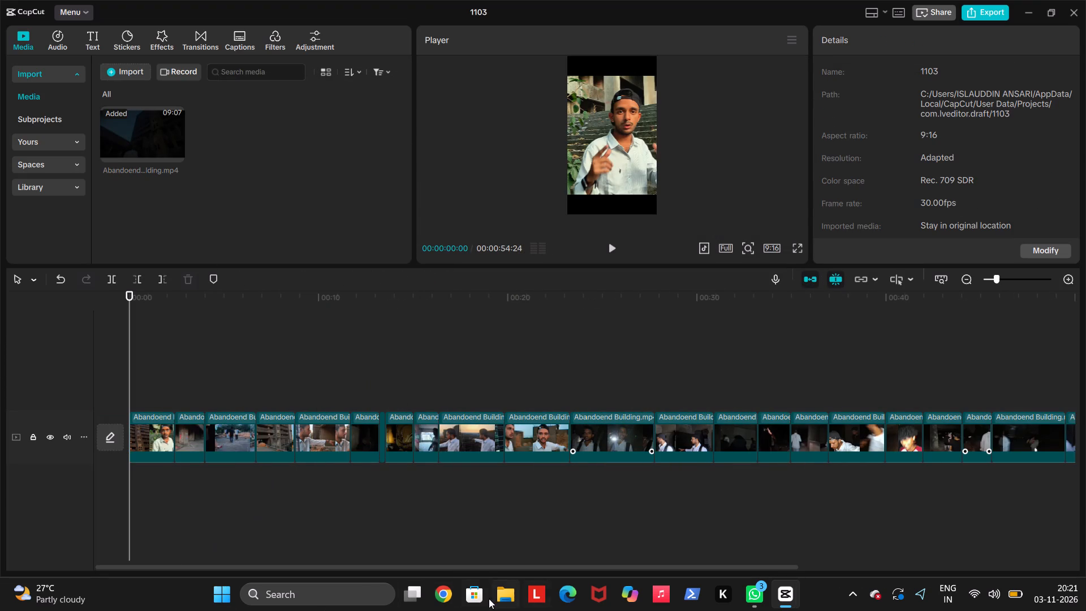
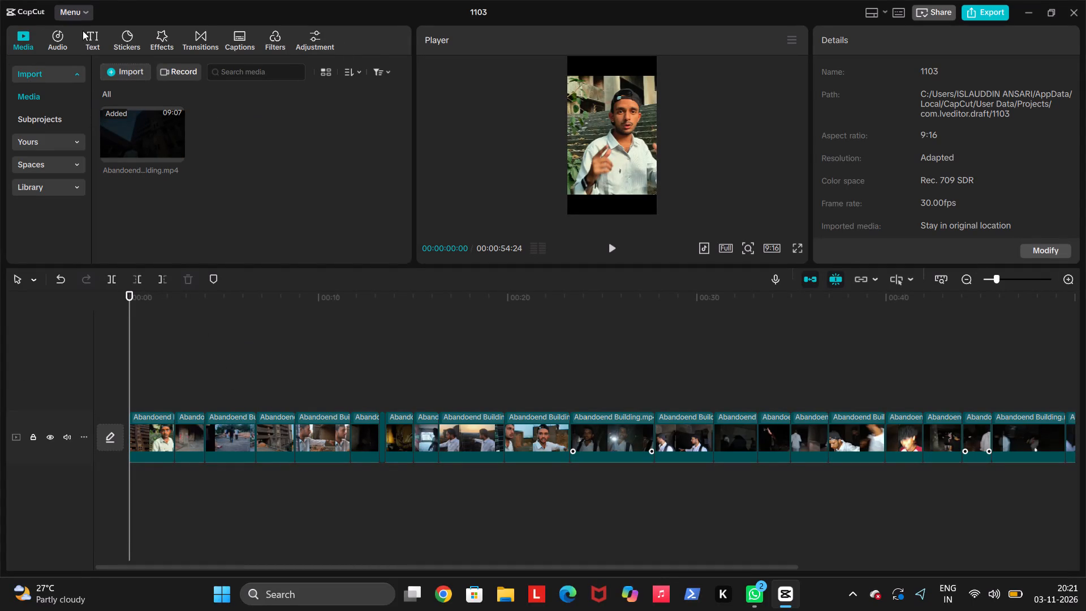
# Open the audio extraction file picker and look through the Downloads and Music folders for a soundtrack.
pyautogui.click(57, 33)
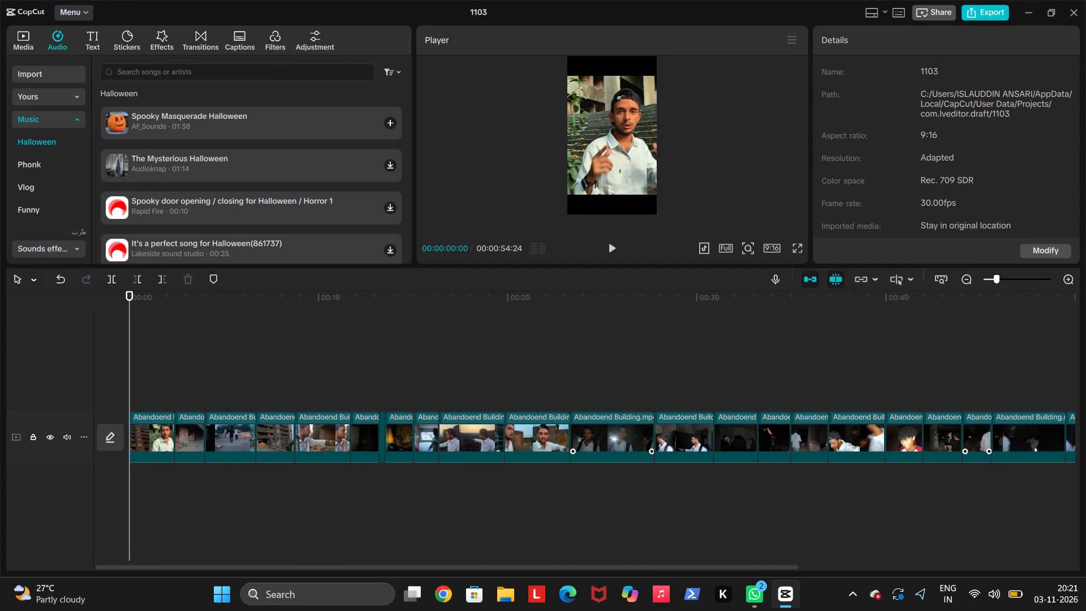
pyautogui.click(55, 70)
pyautogui.click(369, 100)
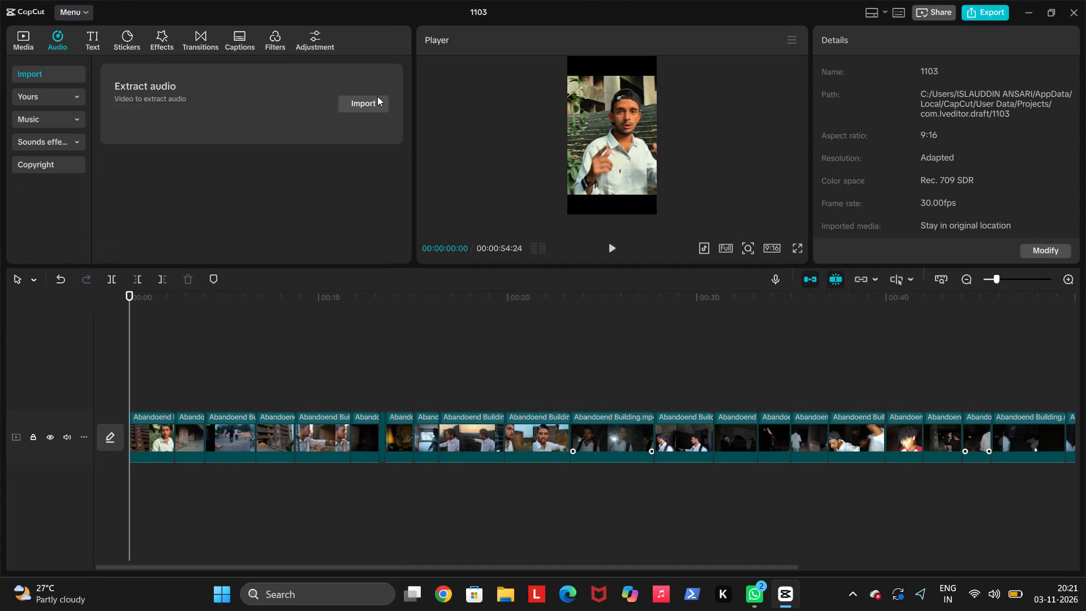
pyautogui.scroll(-1, 152, 218)
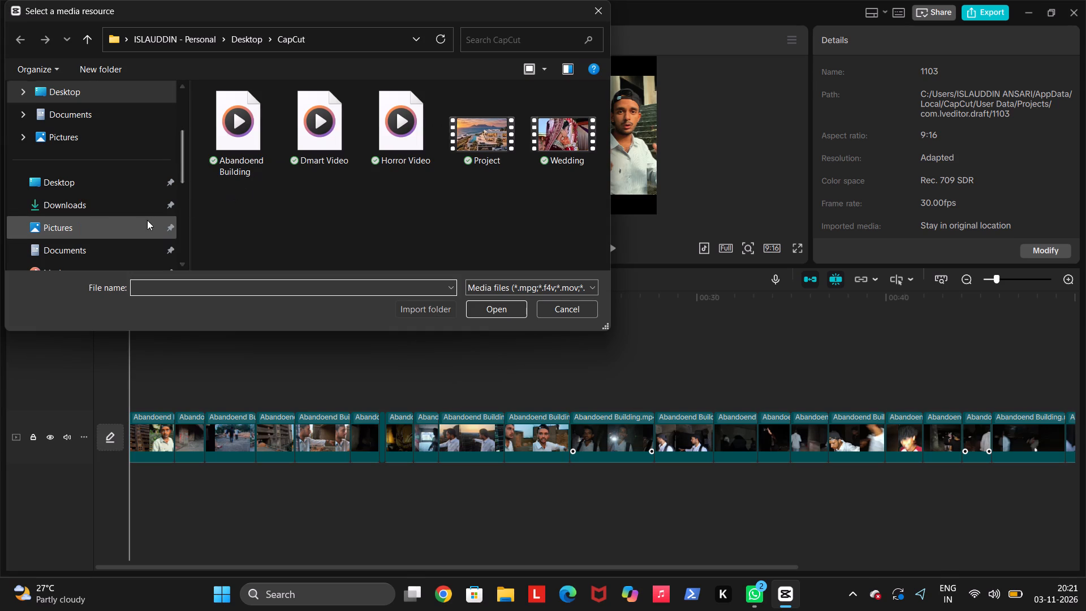
pyautogui.scroll(-1, 147, 220)
pyautogui.click(101, 140)
pyautogui.scroll(-1, 341, 177)
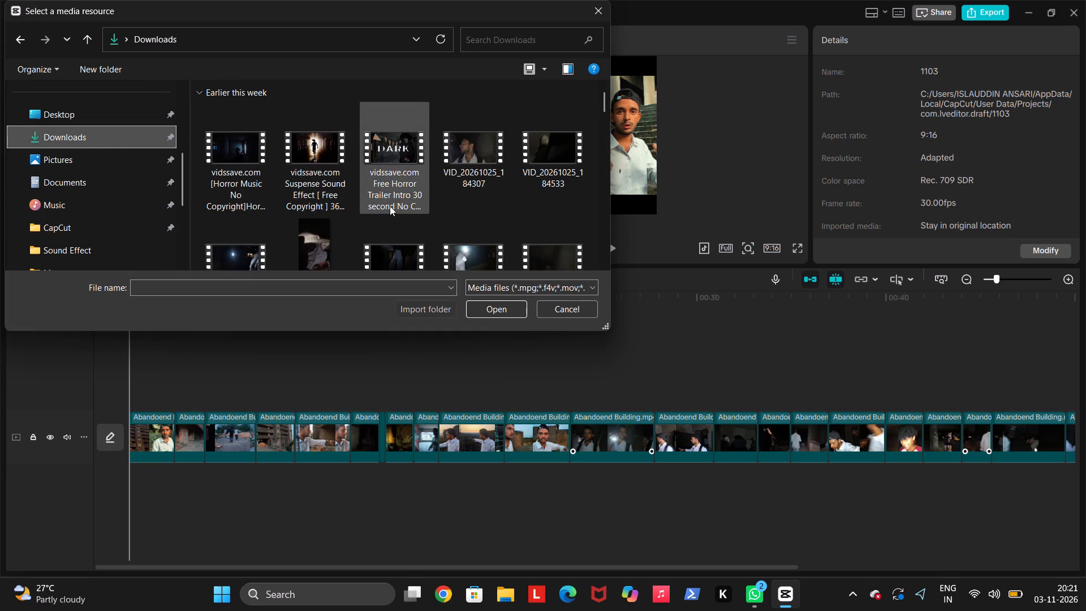
pyautogui.scroll(-1, 390, 206)
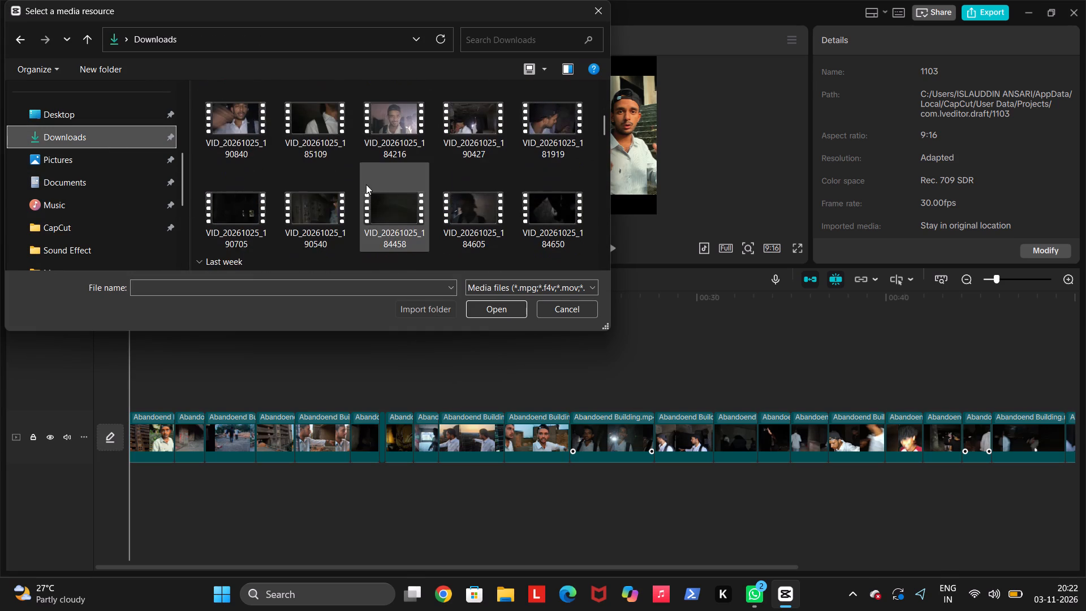
pyautogui.scroll(-2, 380, 197)
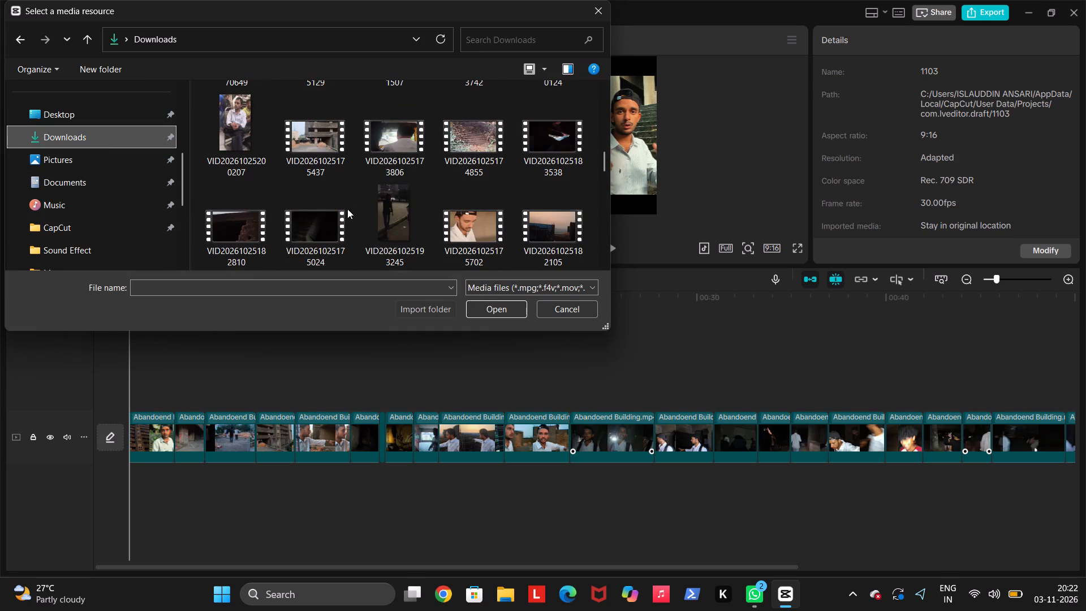
pyautogui.scroll(-2, 347, 209)
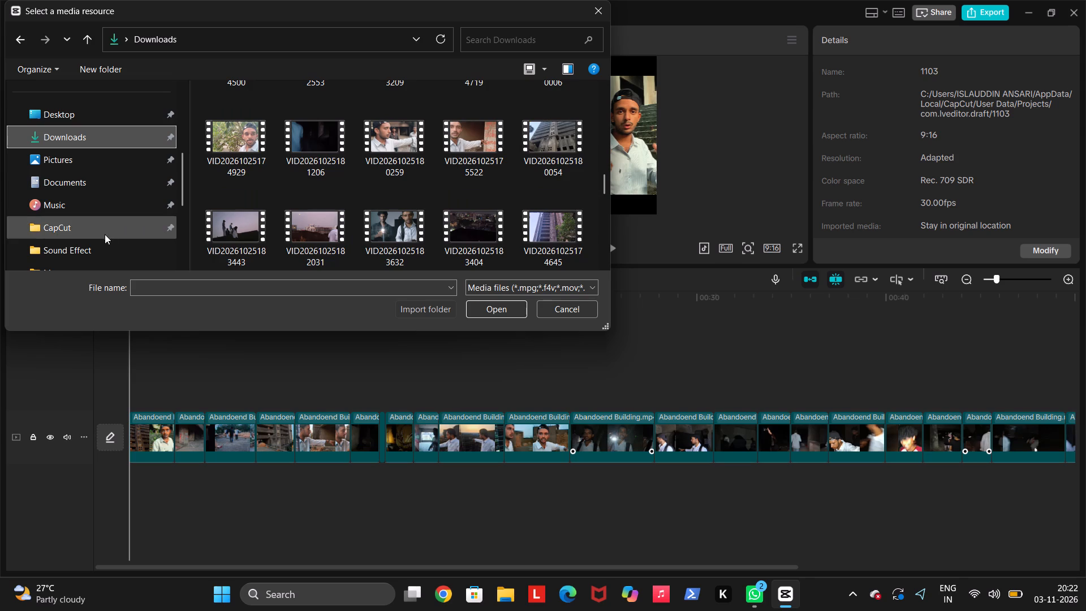
pyautogui.scroll(-1, 105, 234)
pyautogui.click(97, 210)
pyautogui.scroll(-1, 212, 179)
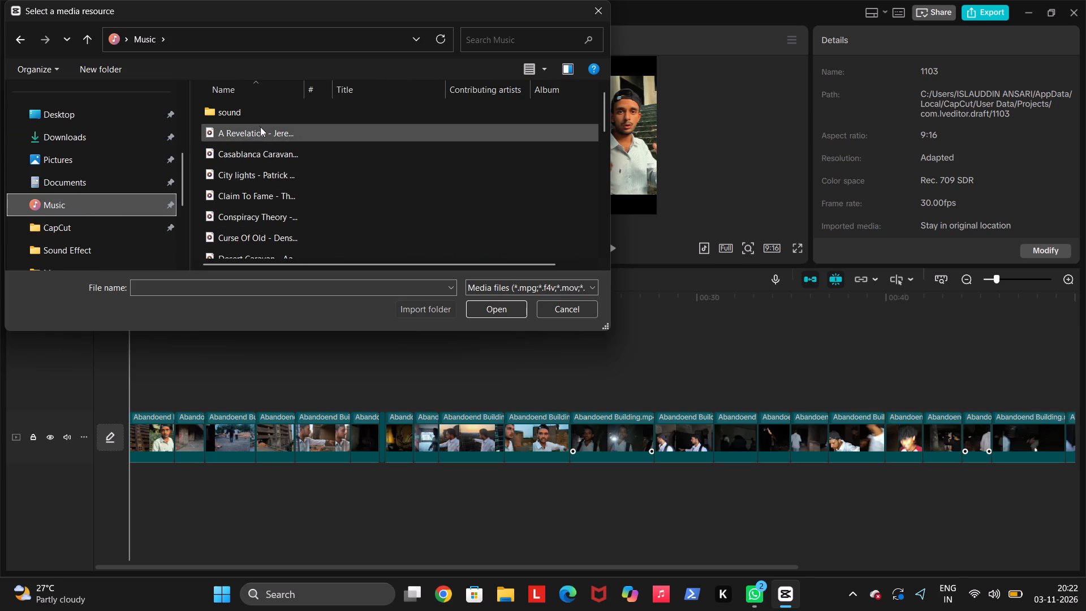
pyautogui.scroll(-2, 260, 127)
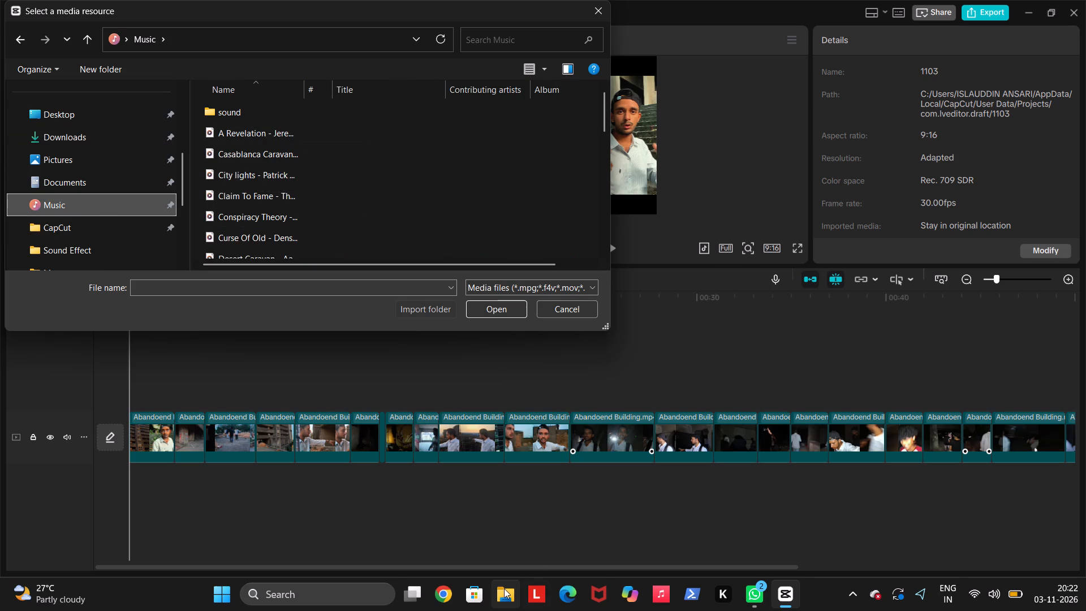
# In File Explorer's Music folder, audition parts of Groove - Dyalla and i was only temporary (Slowed + Reverb).
pyautogui.click(504, 588)
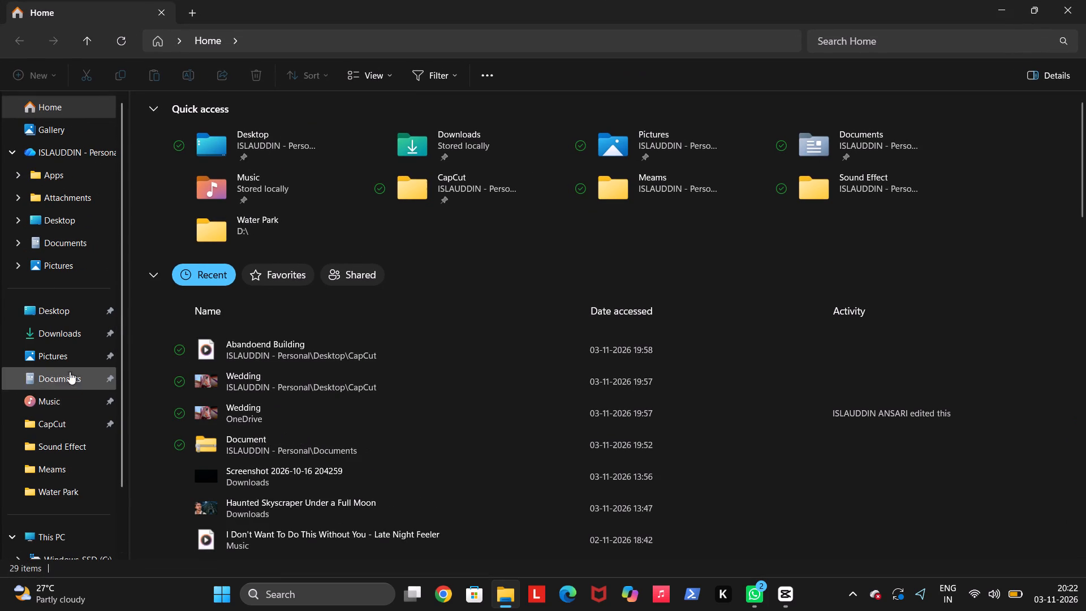
pyautogui.click(74, 397)
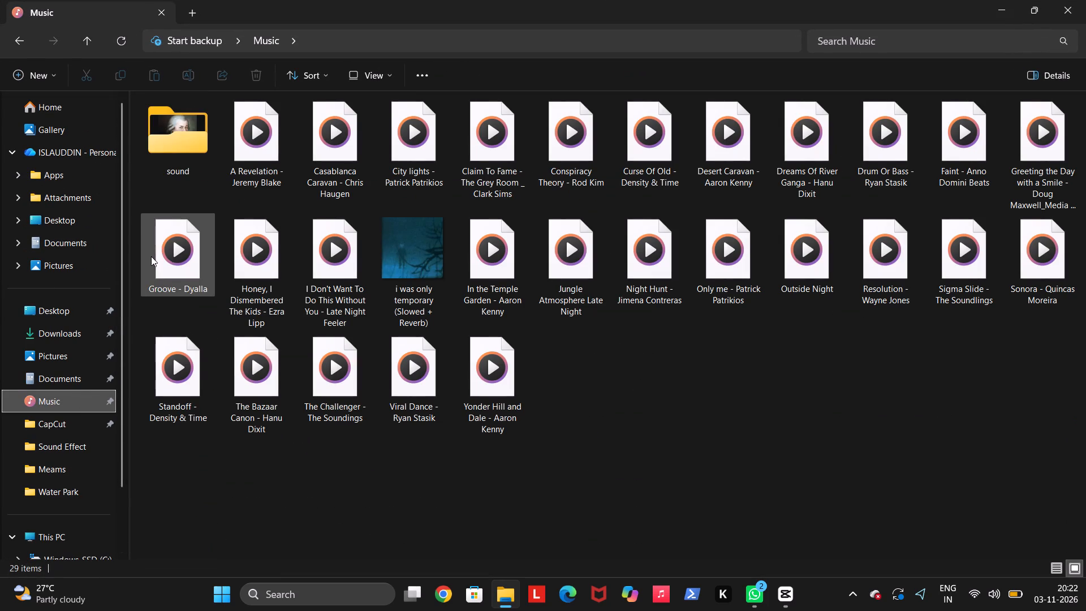
pyautogui.doubleClick(167, 256)
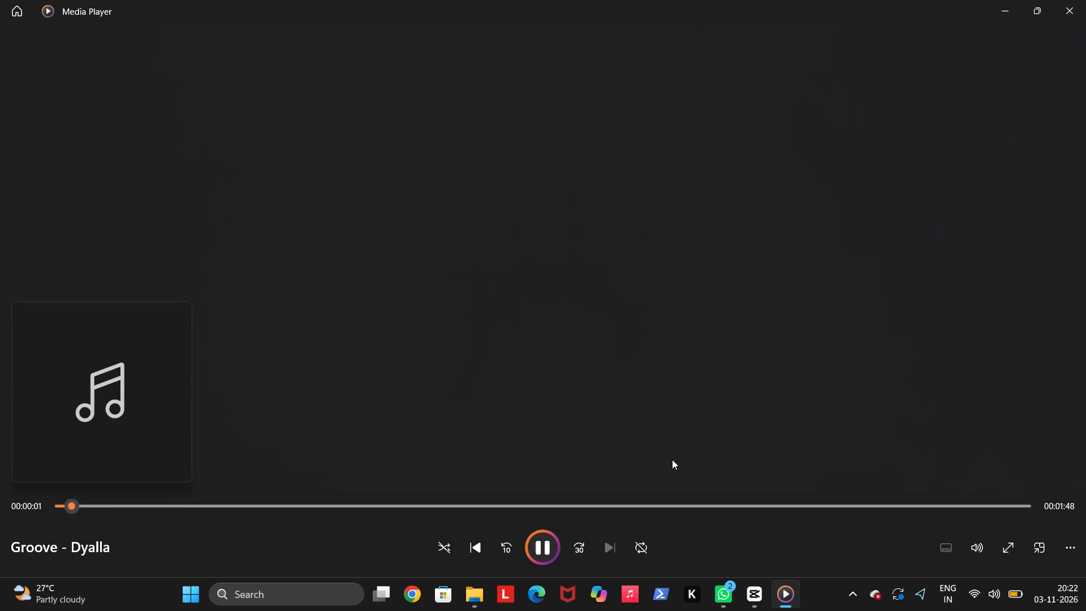
pyautogui.click(630, 506)
pyautogui.click(1064, 3)
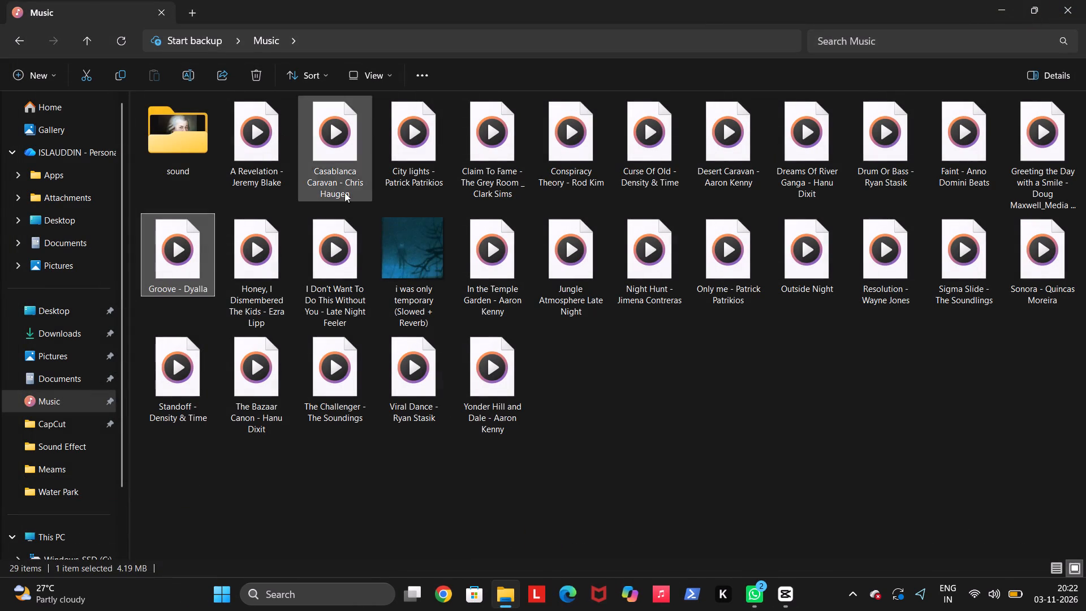
pyautogui.doubleClick(440, 256)
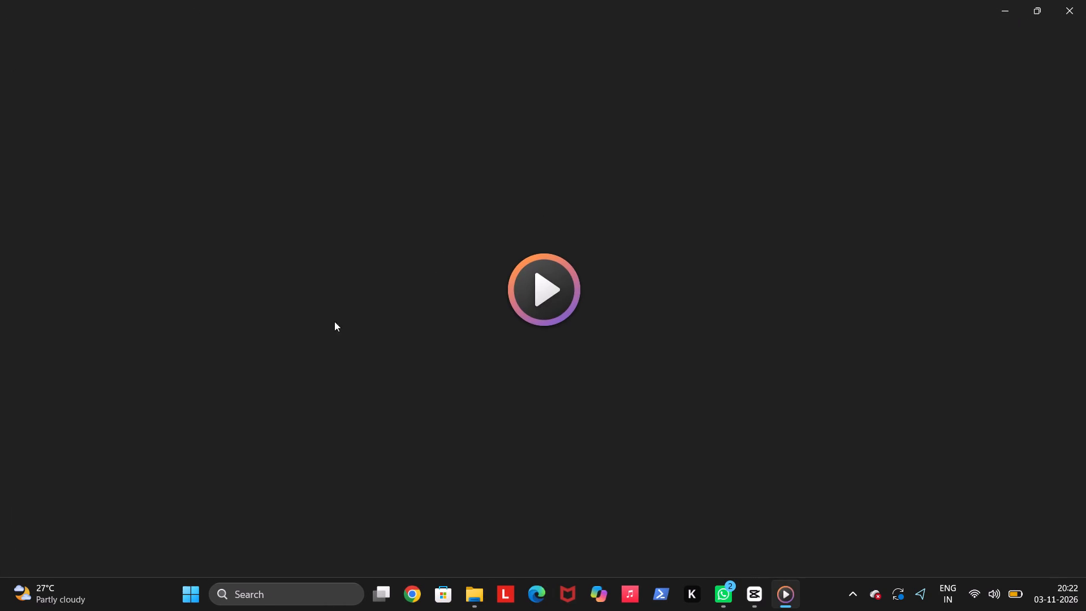
pyautogui.click(291, 510)
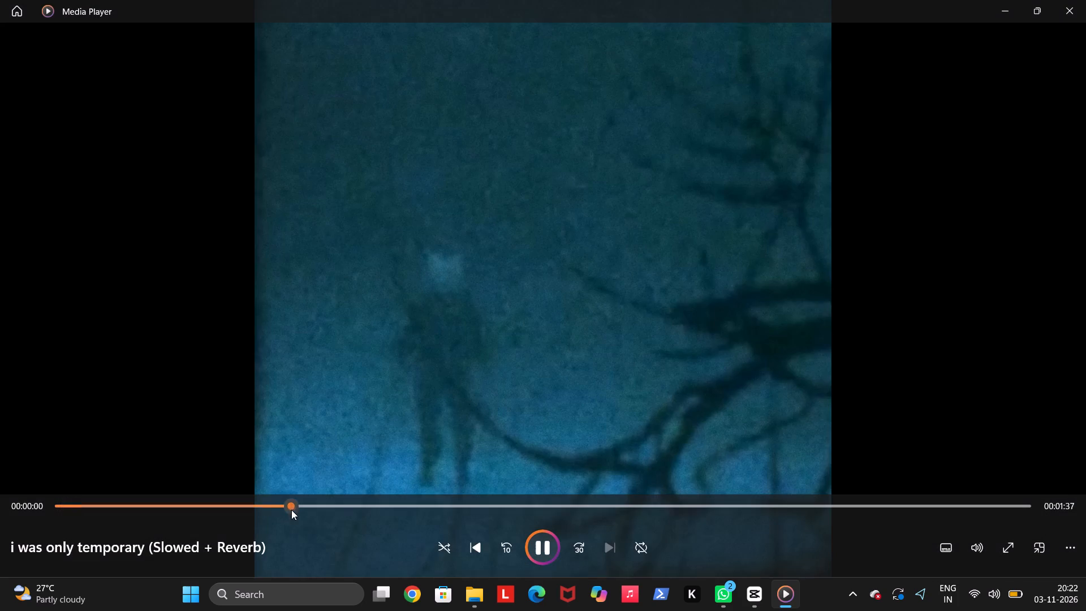
pyautogui.click(1065, 10)
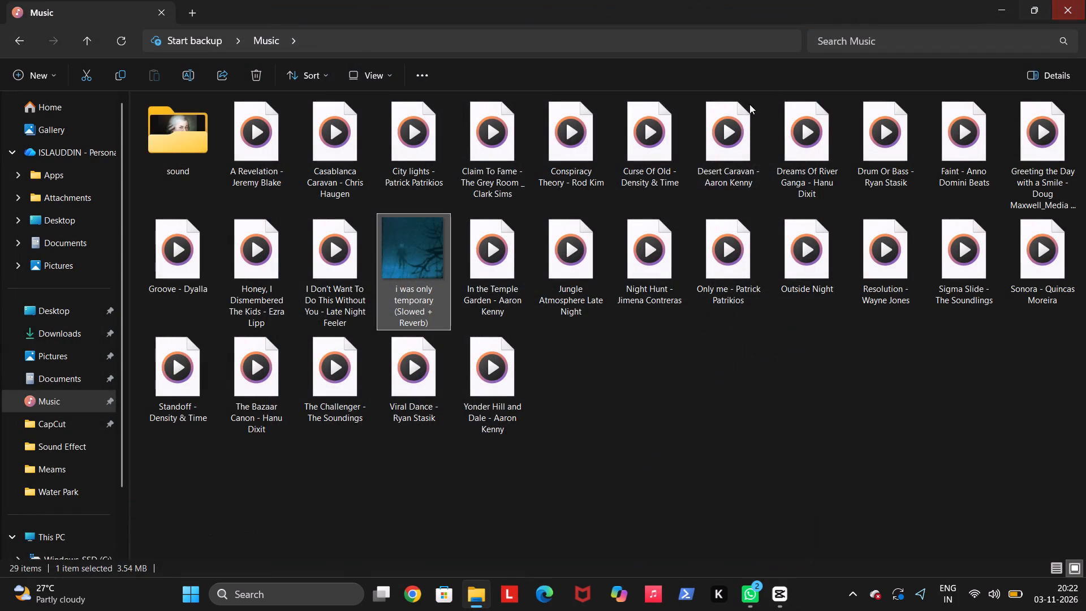
pyautogui.doubleClick(429, 264)
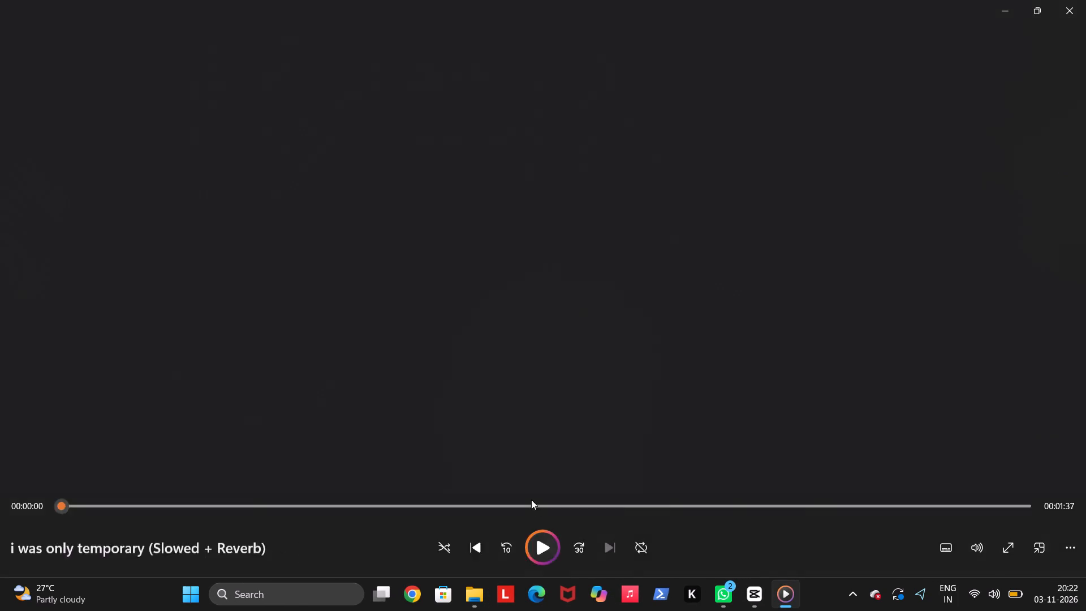
pyautogui.click(536, 509)
pyautogui.moveTo(636, 513); pyautogui.dragTo(645, 514)
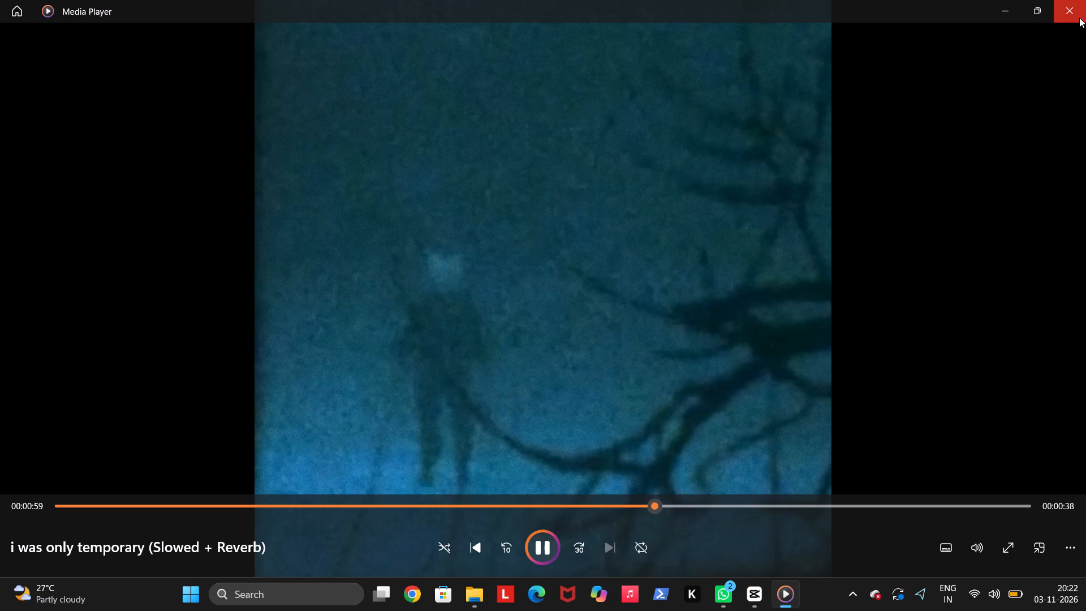
pyautogui.click(1079, 18)
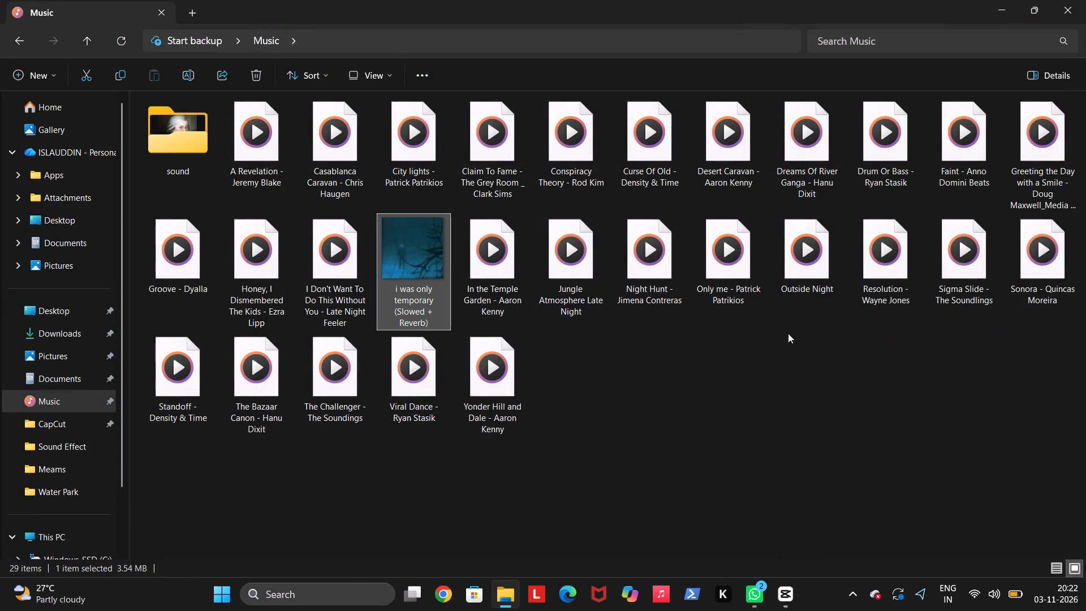
# Audition several points of the Mozart String Serenade No.13 video in the Music folder's sound subfolder.
pyautogui.doubleClick(148, 130)
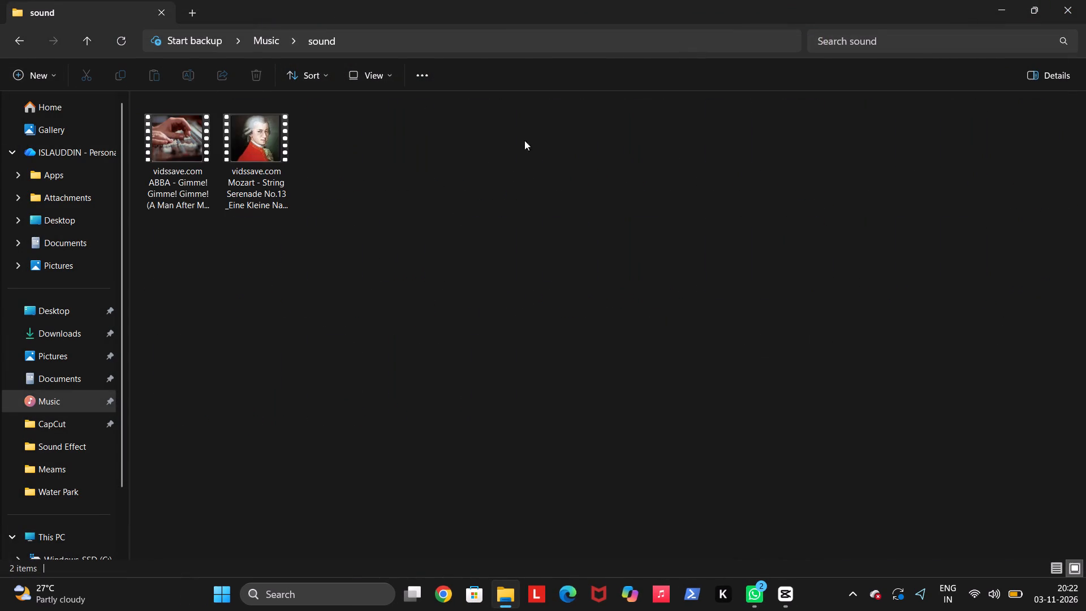
pyautogui.doubleClick(254, 139)
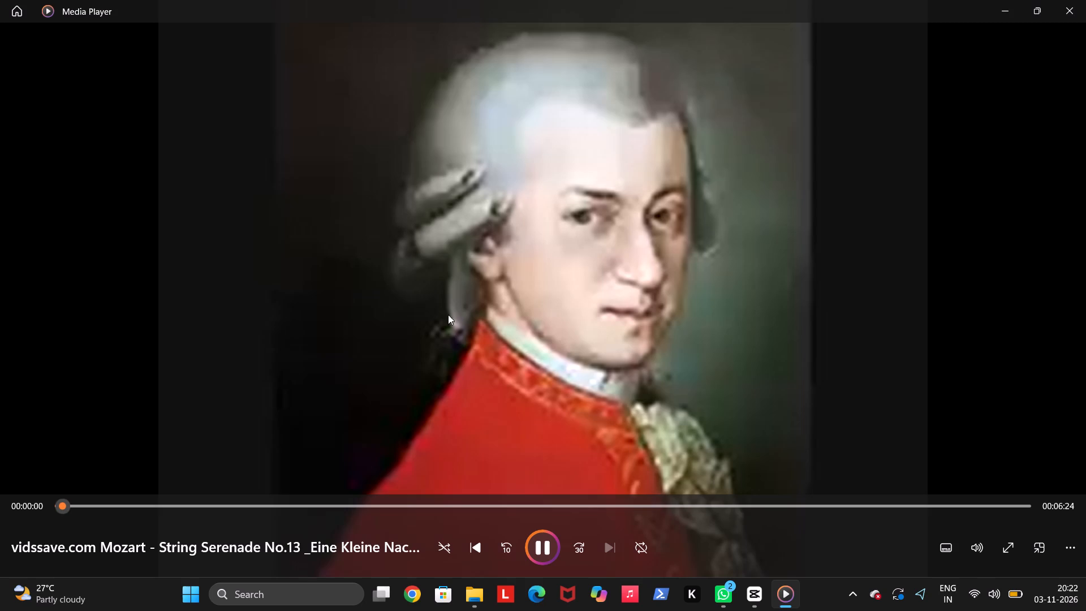
pyautogui.click(197, 506)
pyautogui.click(283, 511)
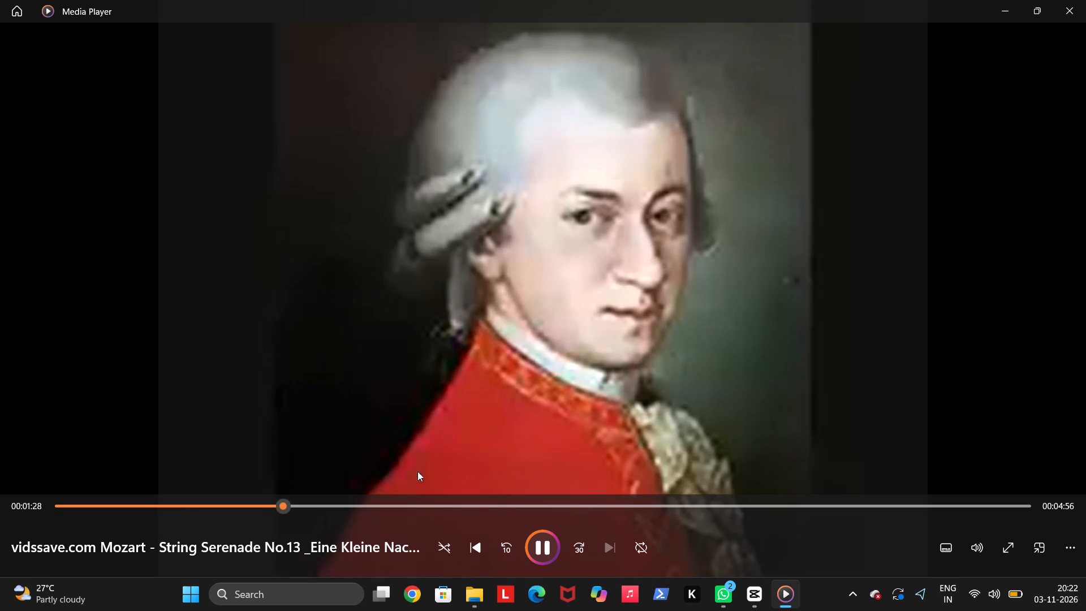
pyautogui.click(502, 509)
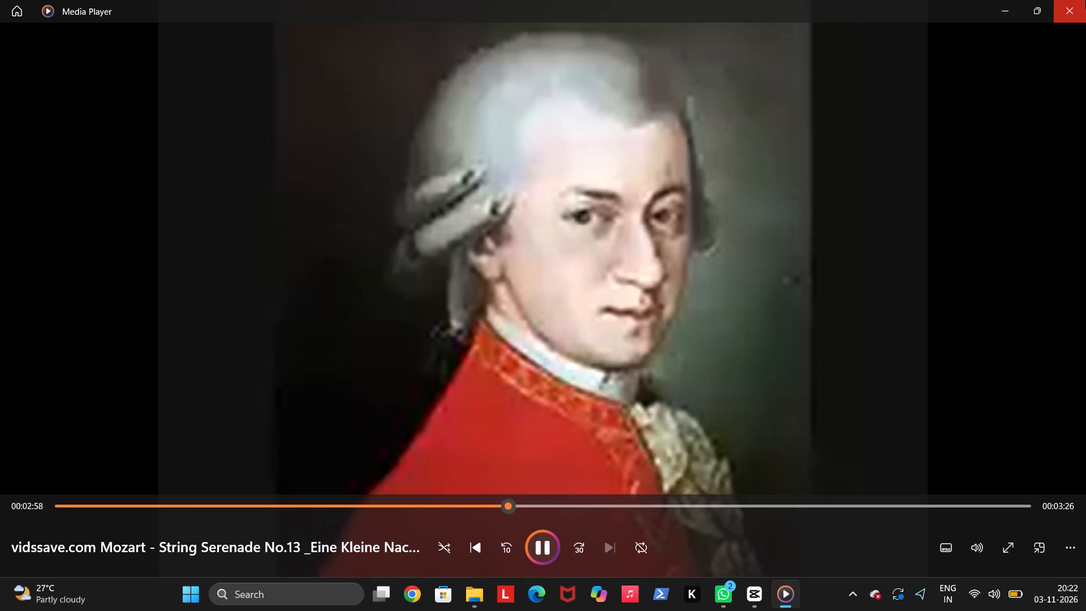
pyautogui.click(1085, 0)
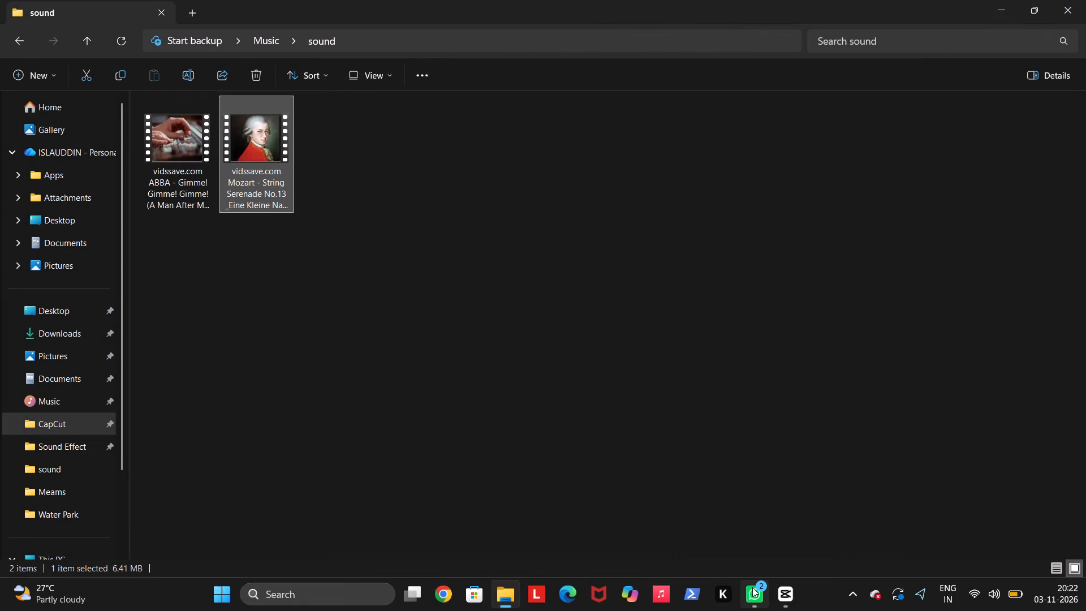
# Switch back to CapCut and extract the audio from Curse Of Old - Density & Time in the Music folder.
pyautogui.hotkey('alt', 'Tab')
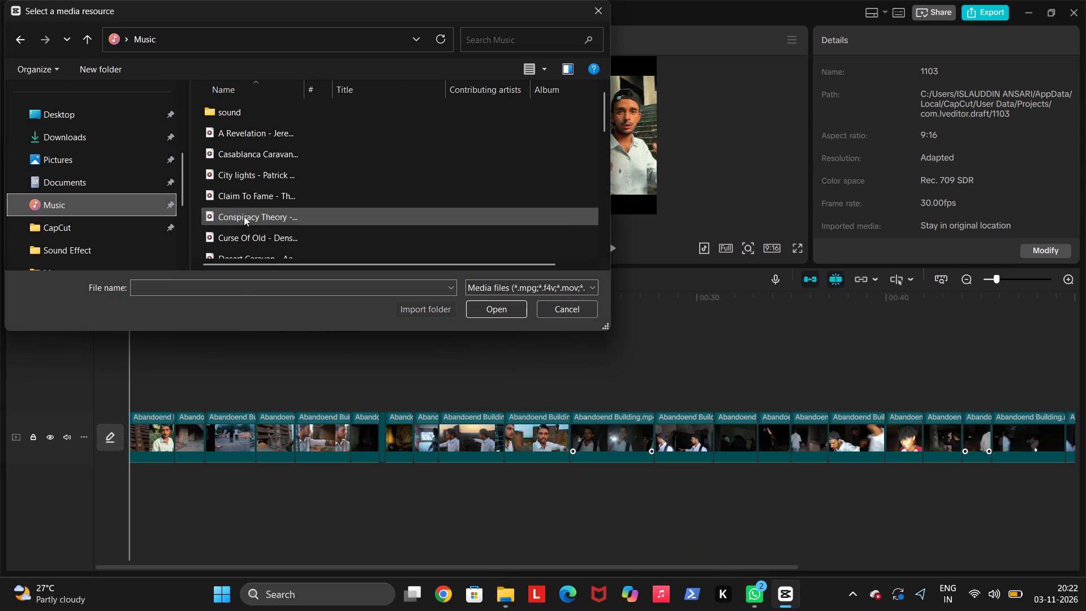
pyautogui.click(251, 235)
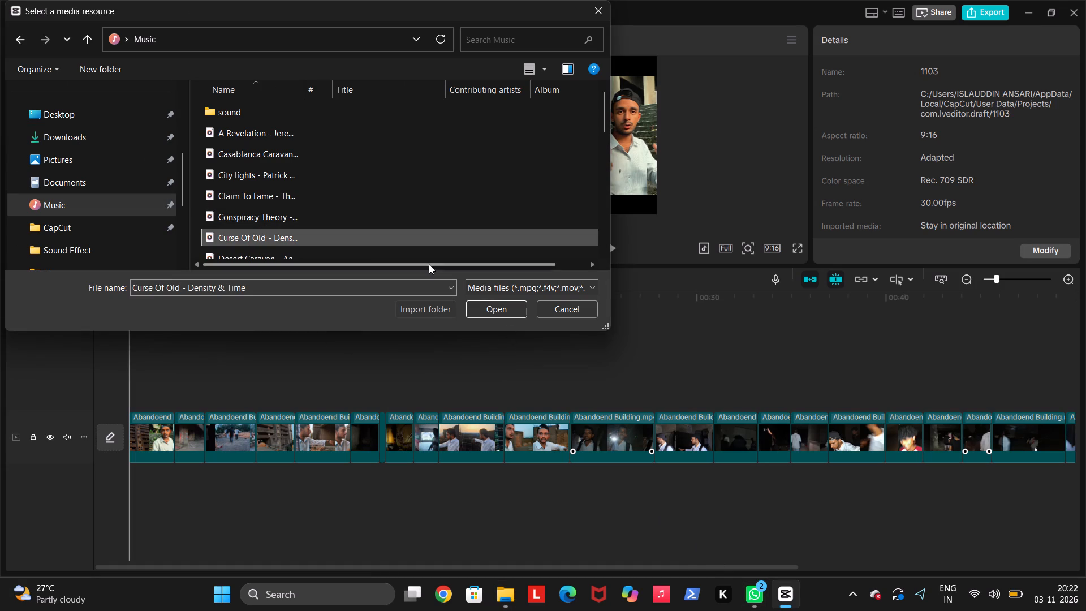
pyautogui.click(504, 307)
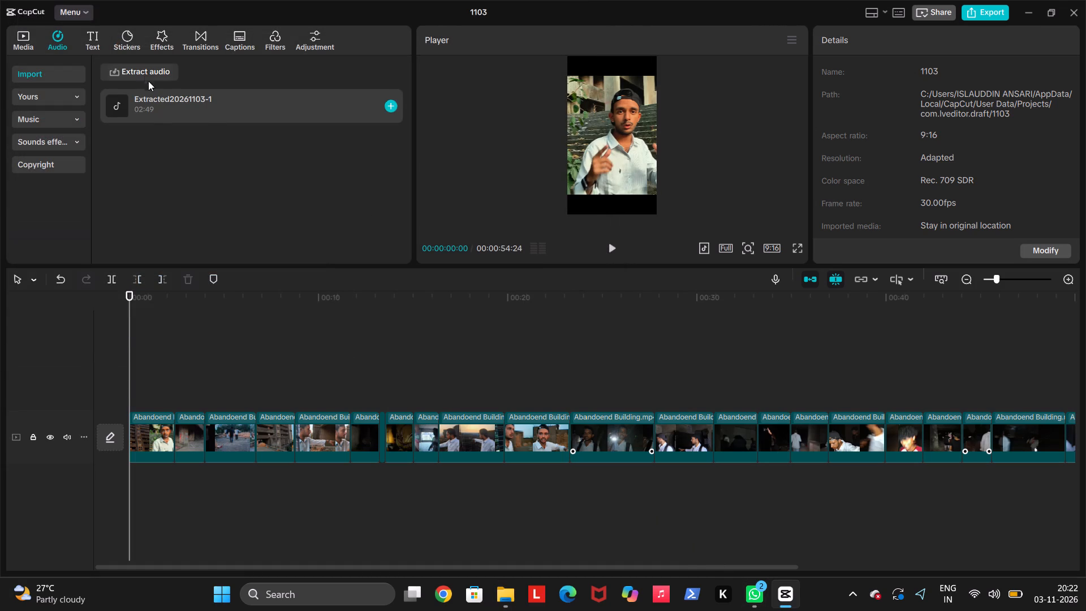
# Extract the audio from Conspiracy Theory - Rod Kim in the Music folder as a second track.
pyautogui.click(144, 76)
pyautogui.click(150, 74)
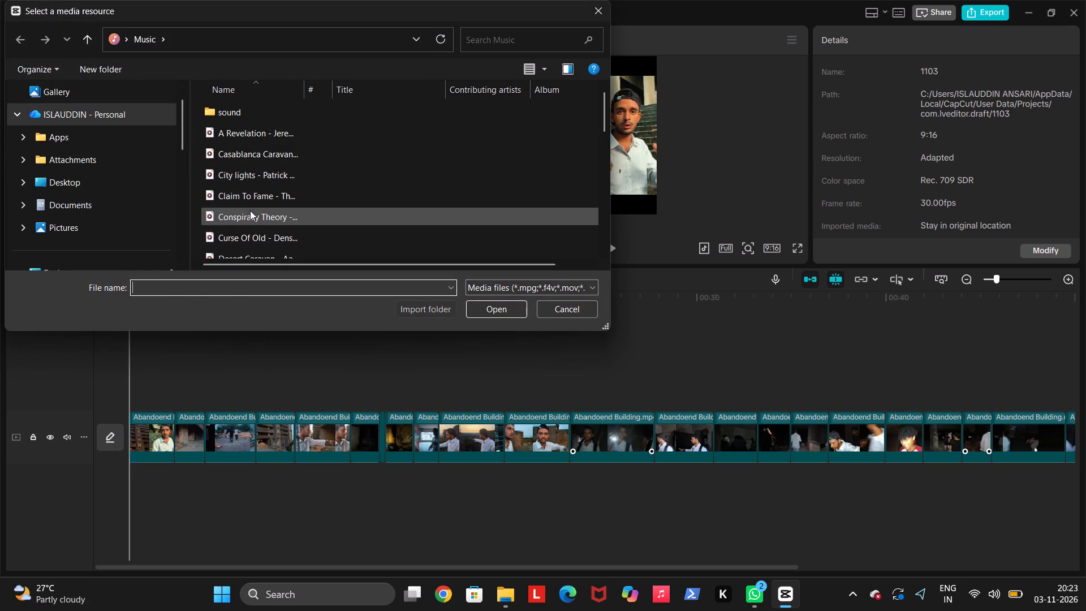
pyautogui.click(252, 214)
pyautogui.click(485, 310)
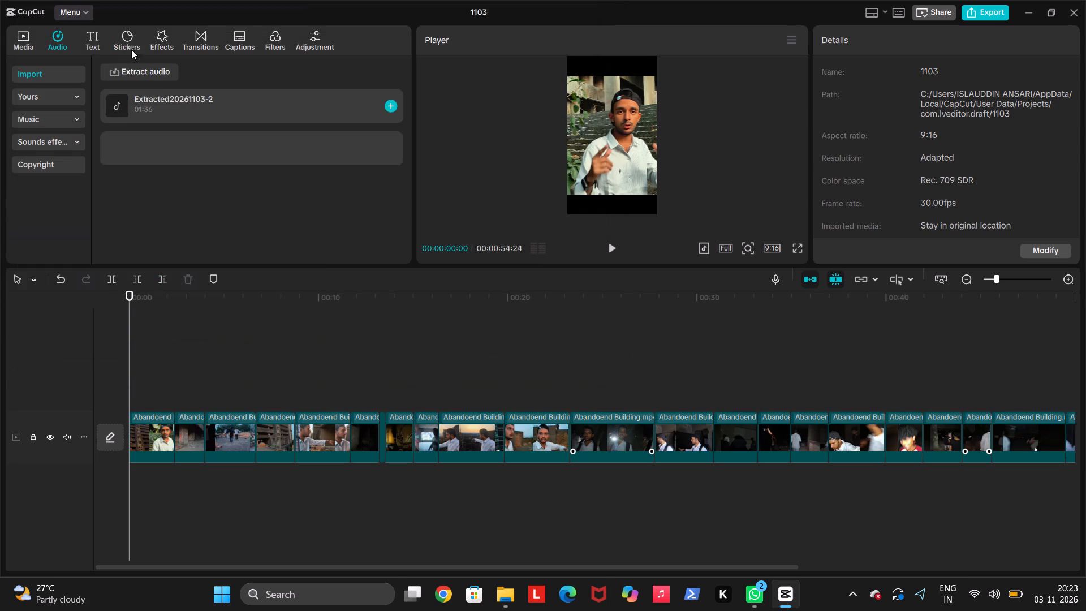
# Preview sections of the two extracted audio tracks to compare them, and close the preview.
pyautogui.click(167, 92)
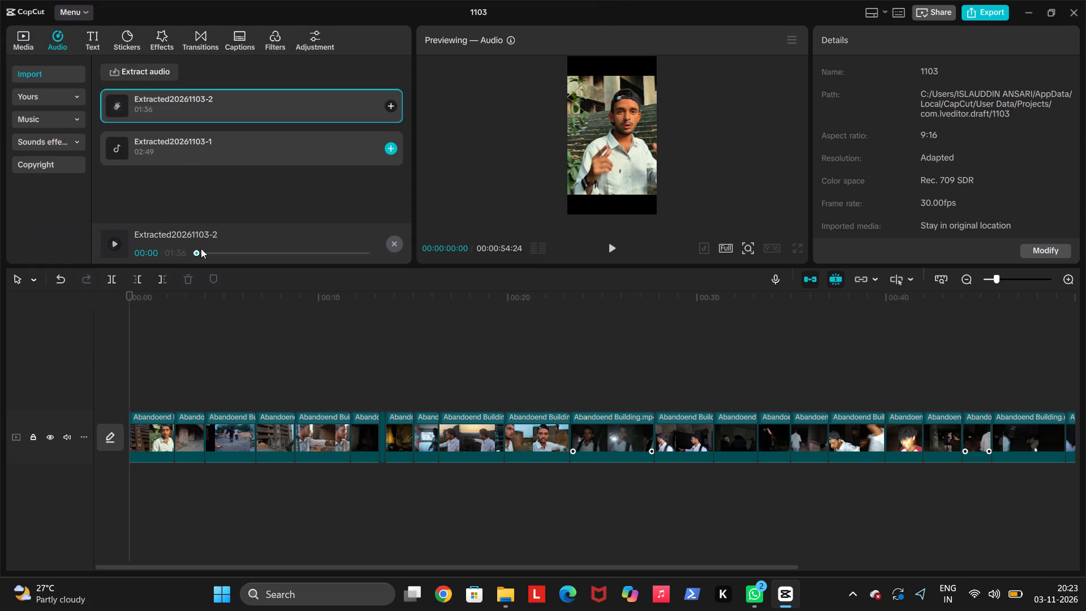
pyautogui.click(204, 249)
pyautogui.click(224, 253)
pyautogui.click(186, 149)
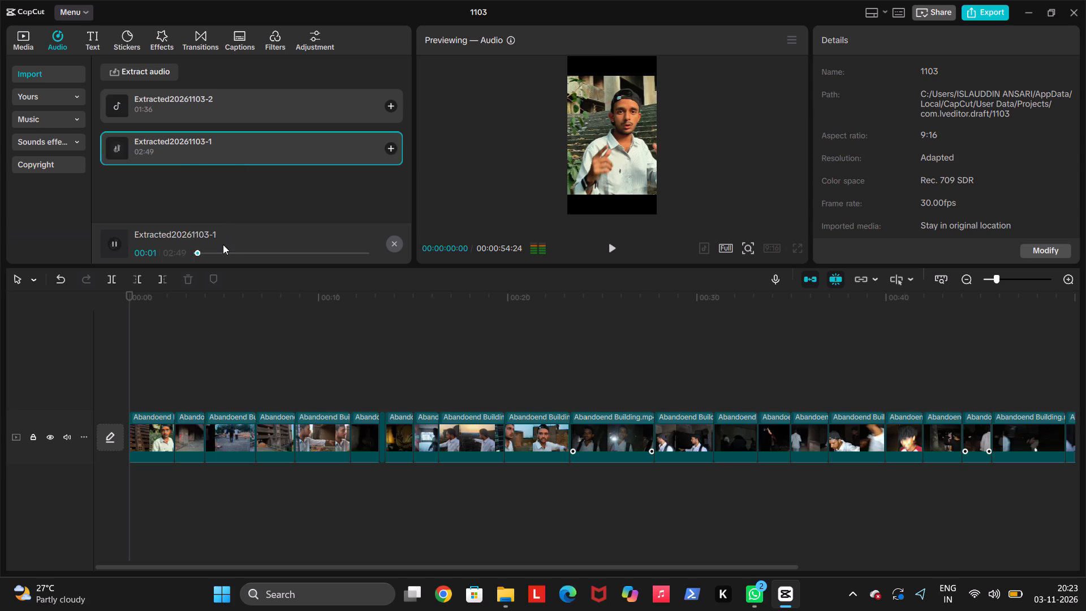
pyautogui.click(223, 248)
pyautogui.click(243, 107)
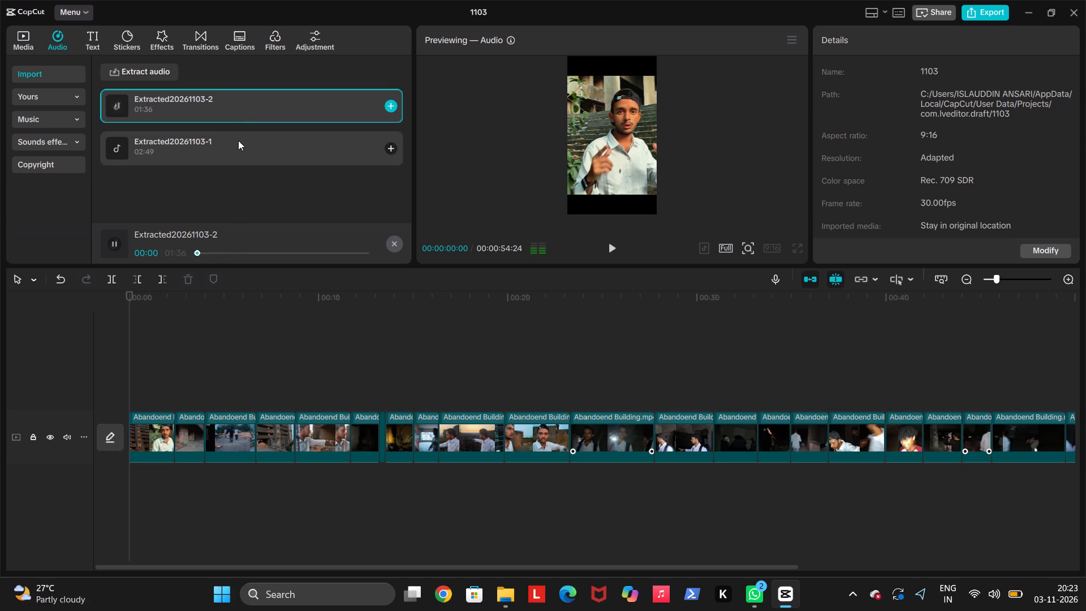
pyautogui.click(227, 246)
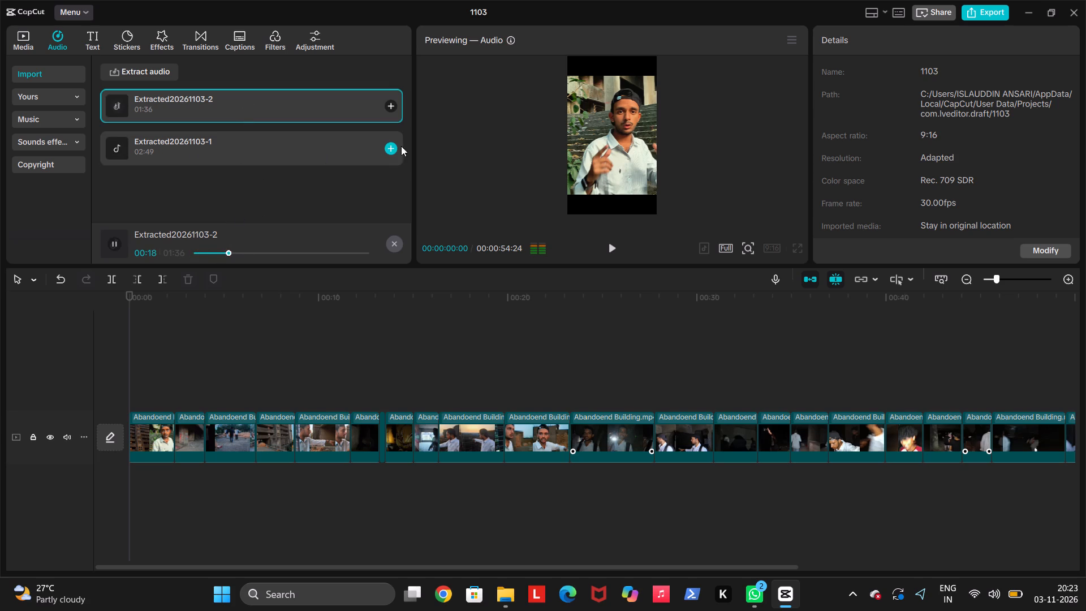
pyautogui.click(368, 194)
# Extract the audio from the Mozart String Serenade No.13 video in the Music folder's sound subfolder as a third track.
pyautogui.click(119, 75)
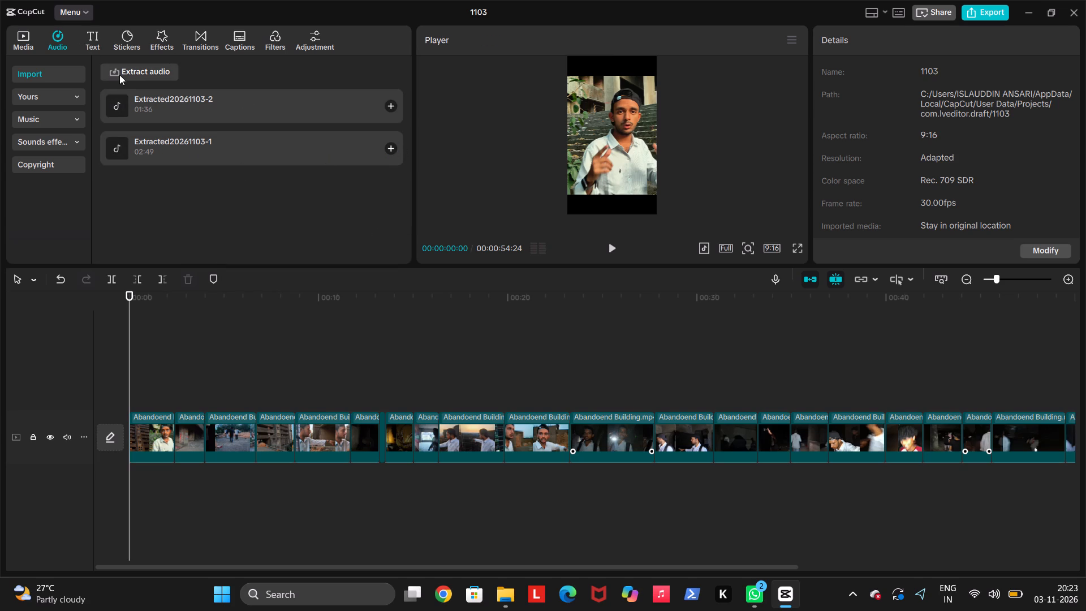
pyautogui.doubleClick(213, 110)
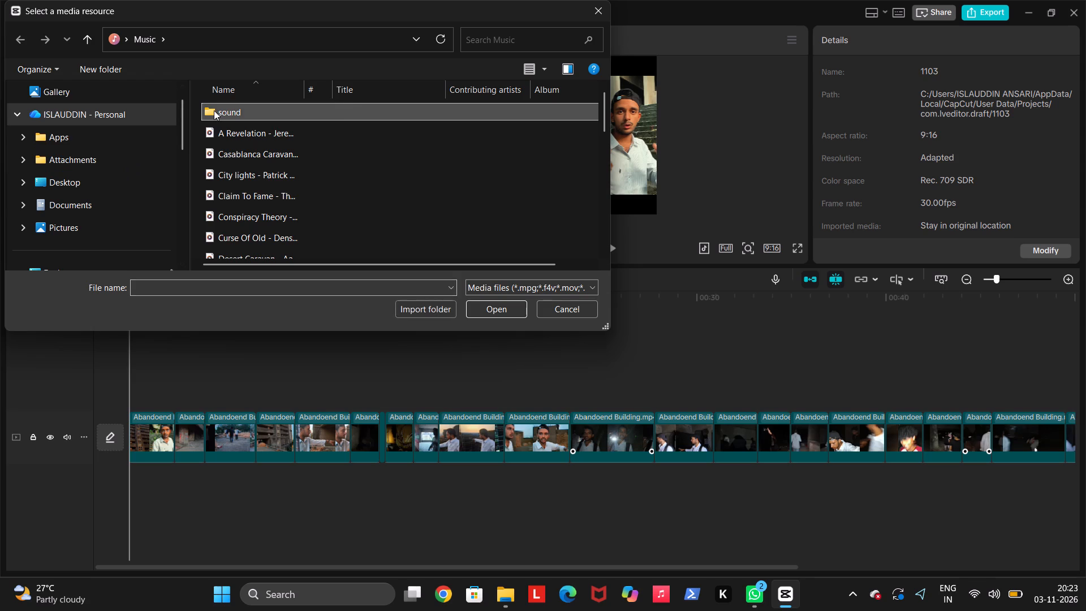
pyautogui.click(304, 122)
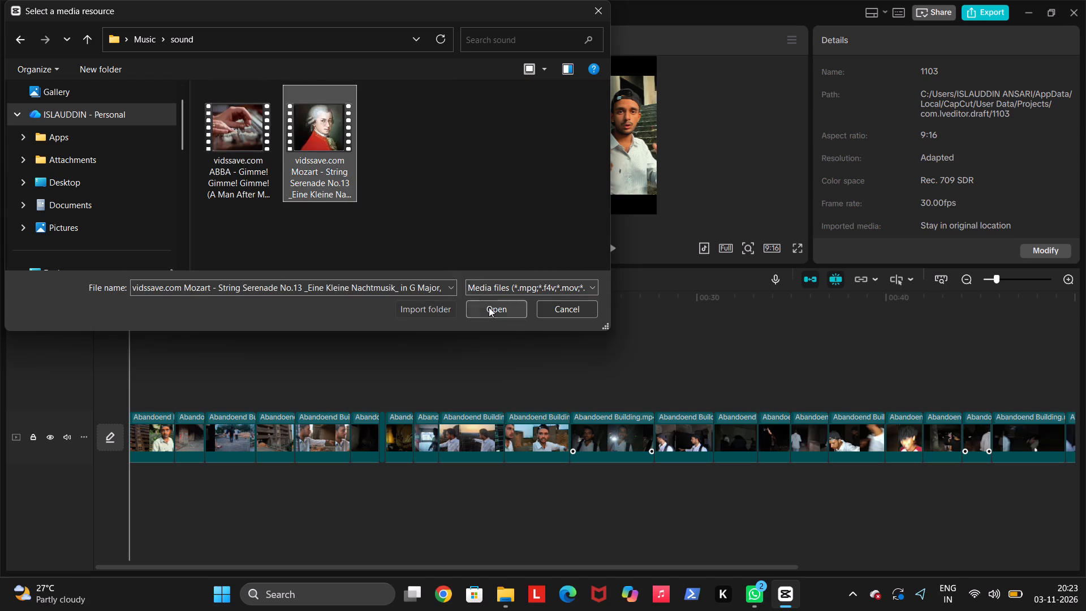
pyautogui.click(489, 307)
# Preview several points of the extracted Mozart track, and briefly play the opening of the edit.
pyautogui.click(225, 104)
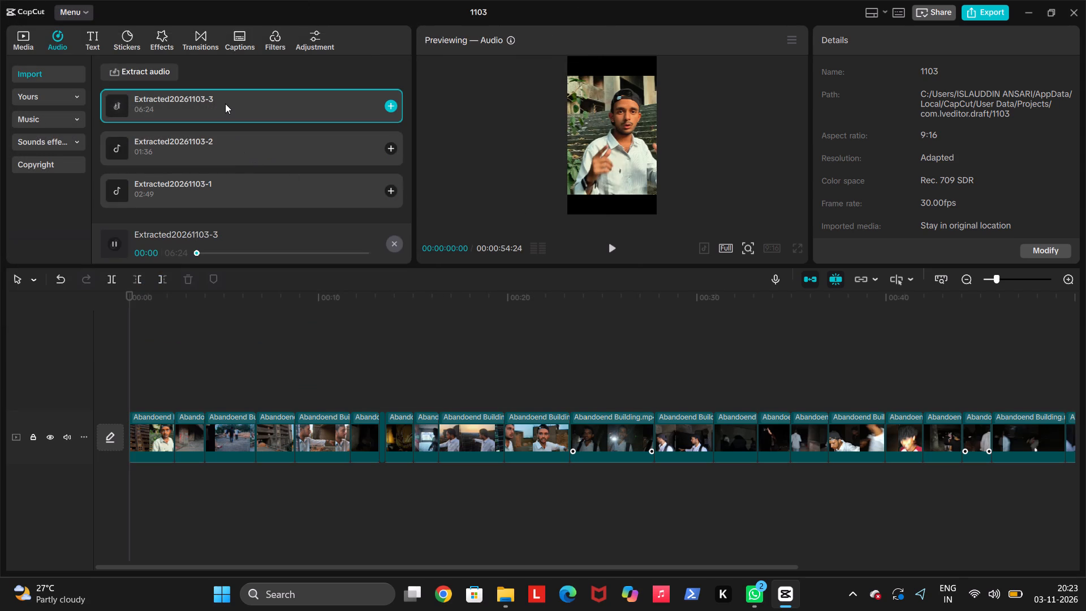
pyautogui.click(245, 253)
pyautogui.click(270, 254)
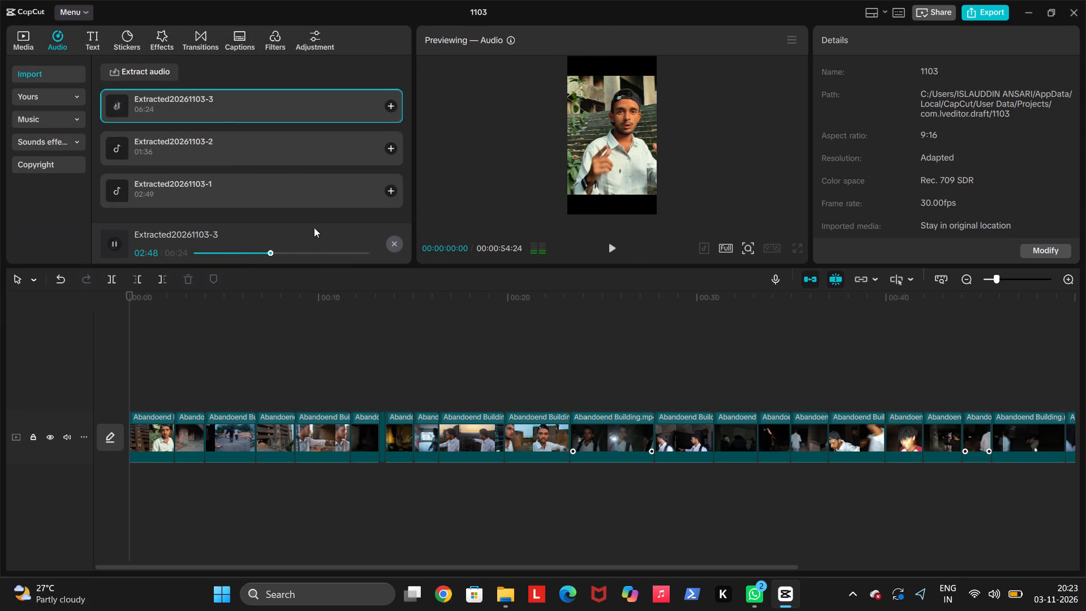
pyautogui.click(390, 242)
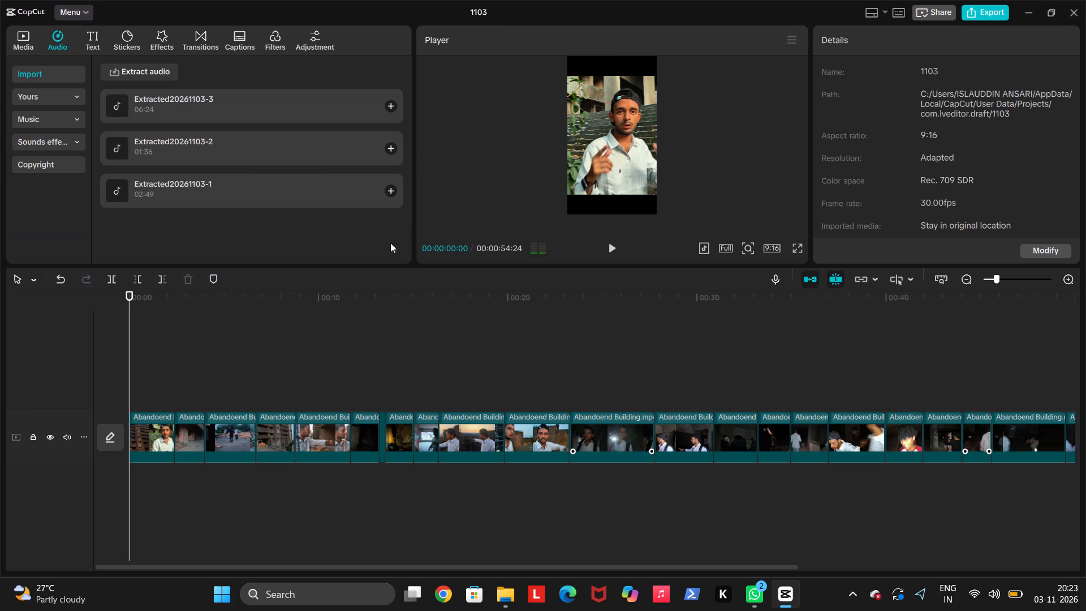
pyautogui.press('space')
pyautogui.press('space')
# Look through the audio files in the Music folder for another track to extract, and dismiss the file picker.
pyautogui.click(156, 65)
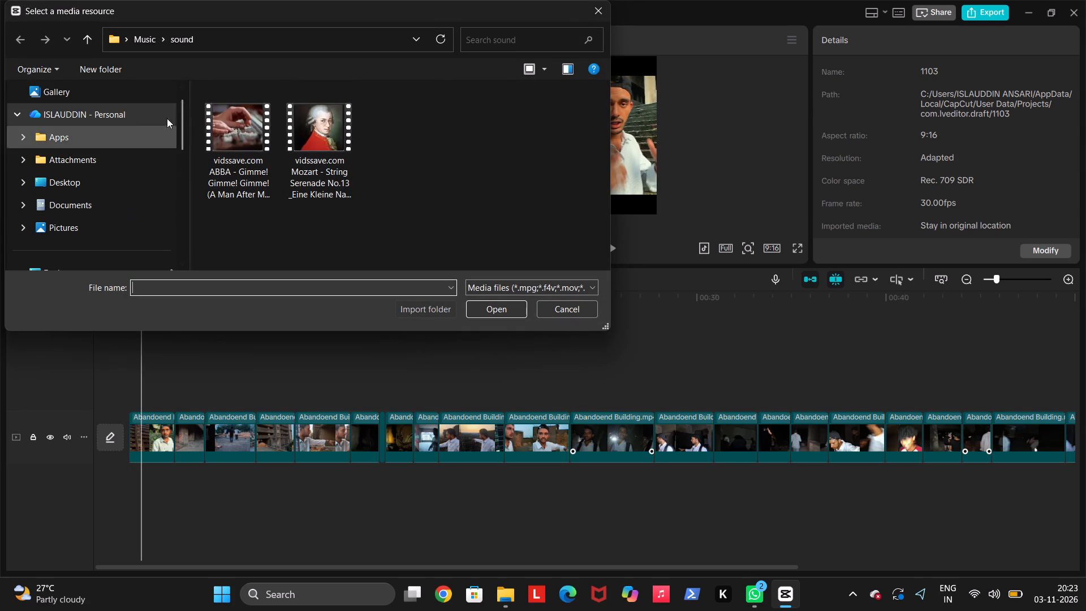
pyautogui.click(90, 39)
pyautogui.scroll(-1, 293, 182)
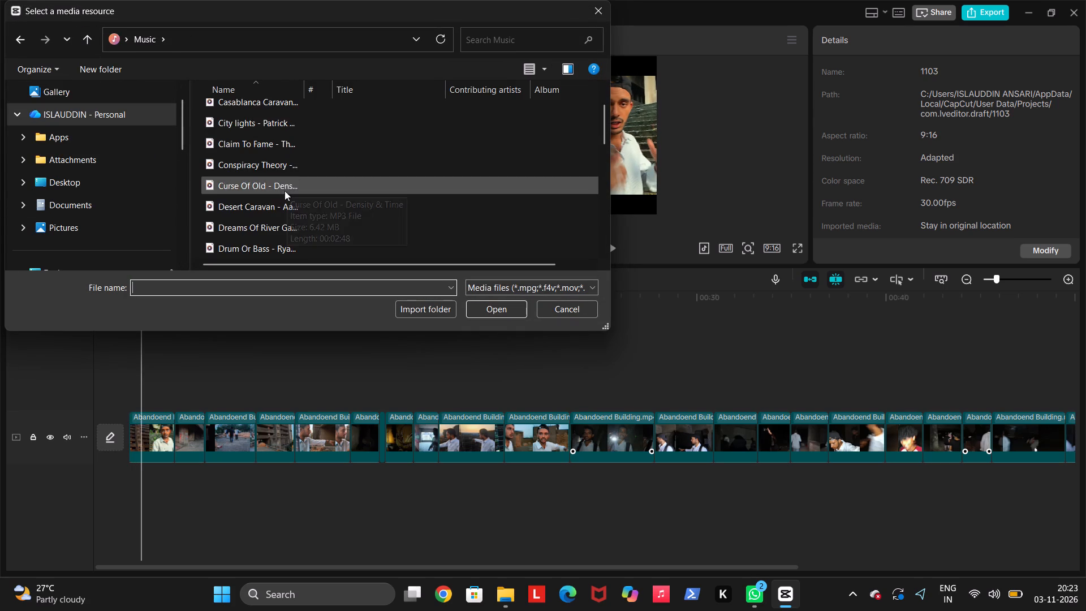
pyautogui.scroll(-2, 285, 191)
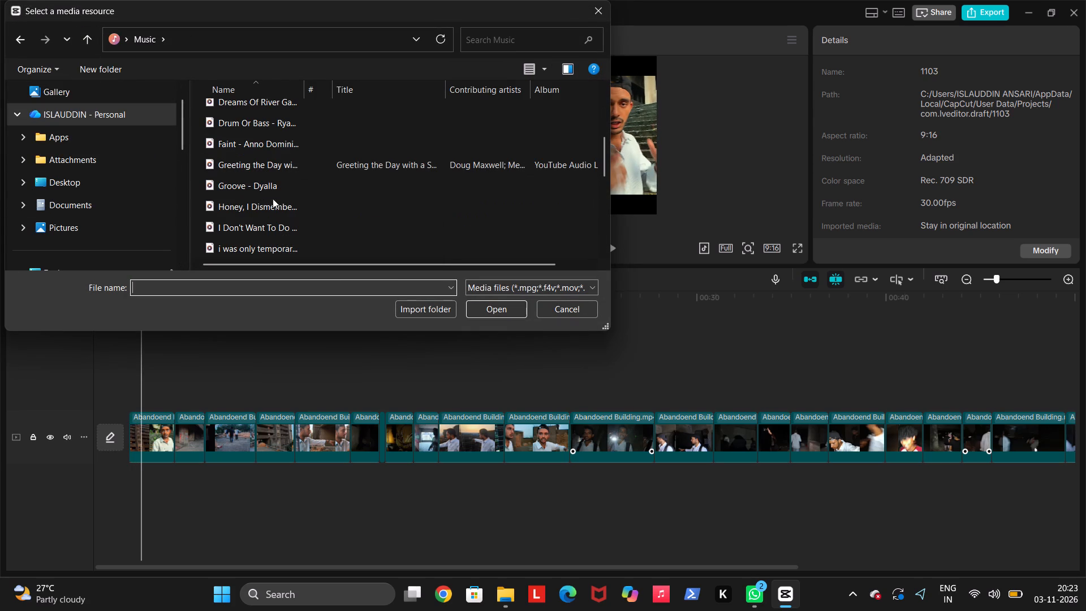
pyautogui.scroll(-1, 273, 199)
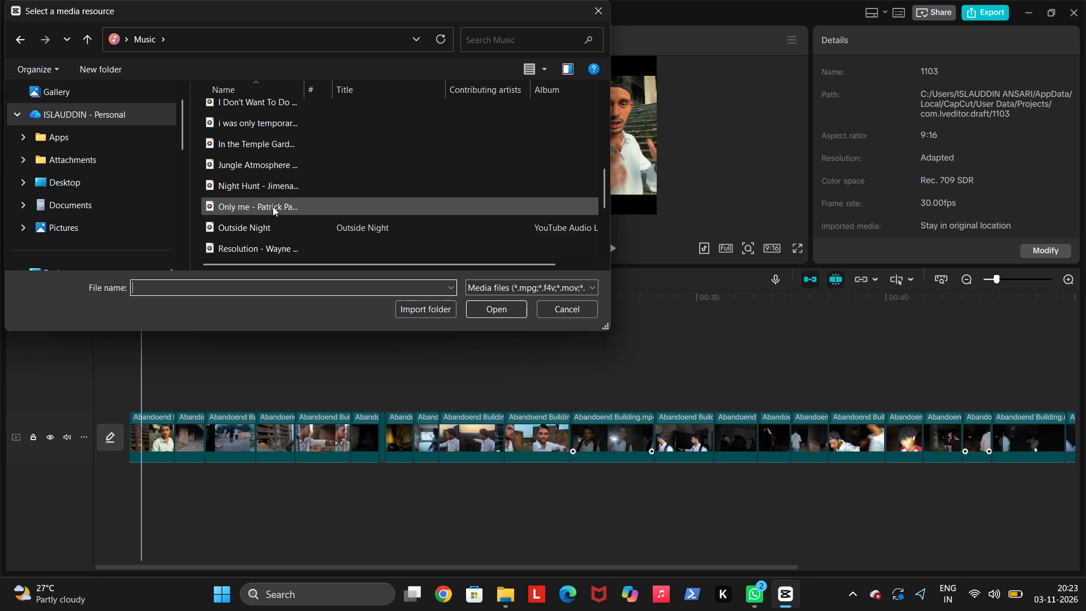
pyautogui.scroll(-2, 273, 214)
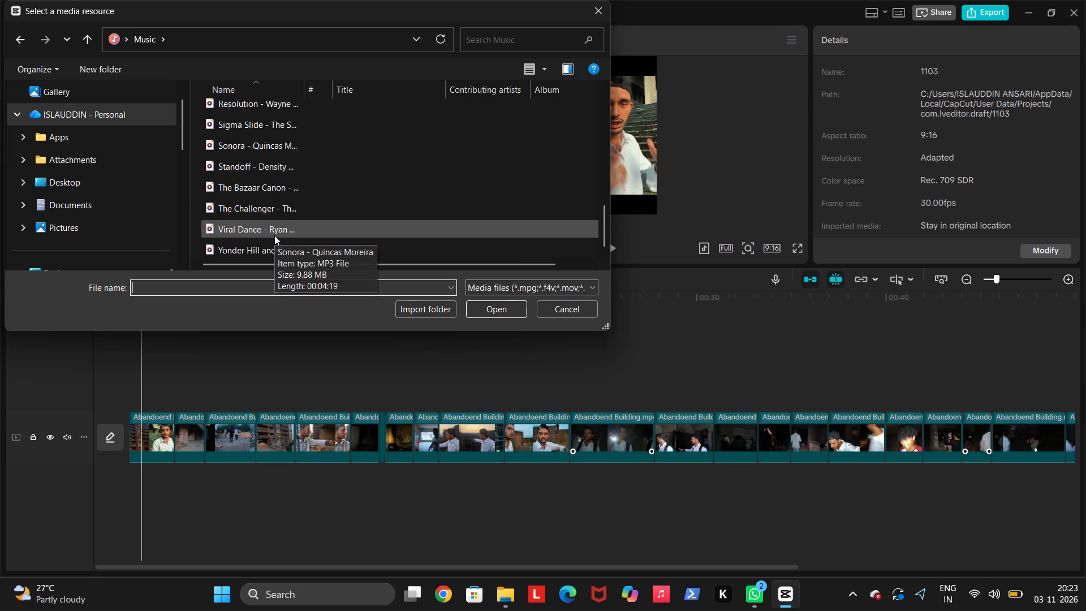
pyautogui.scroll(-3, 274, 235)
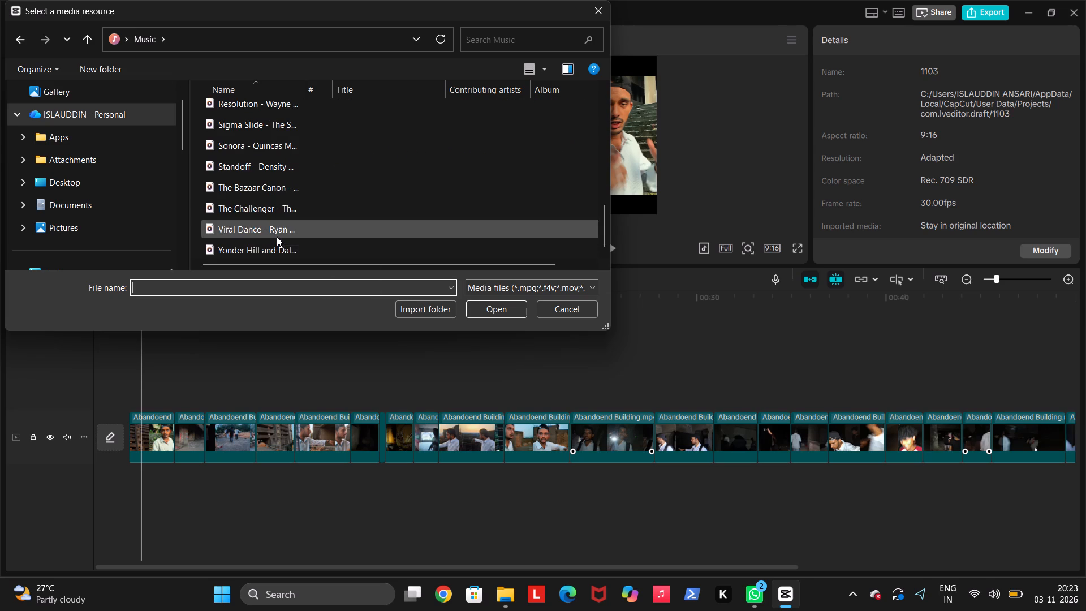
pyautogui.scroll(4, 270, 147)
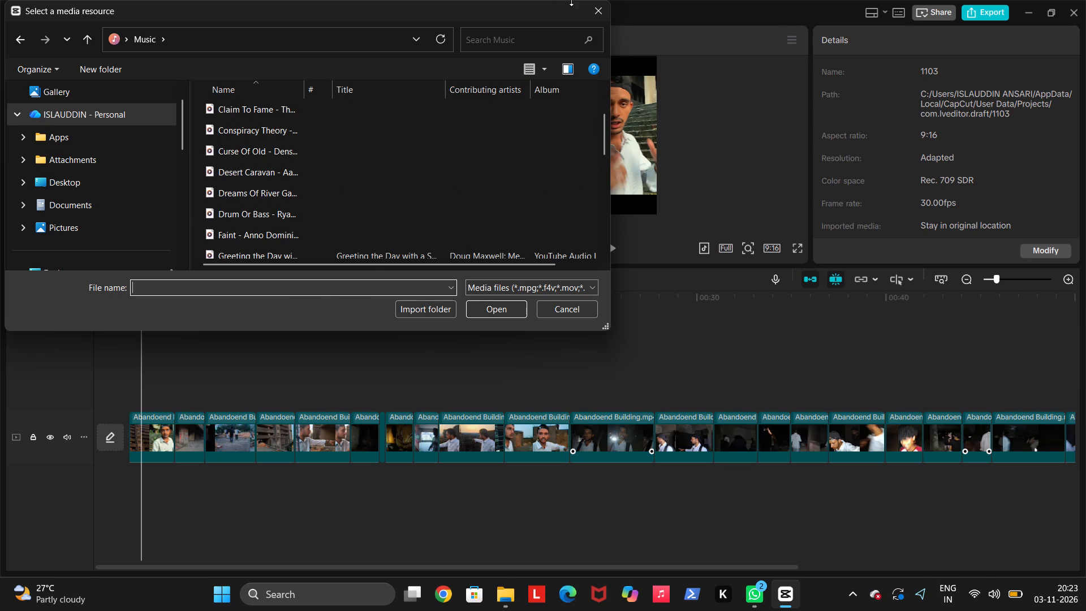
pyautogui.click(590, 9)
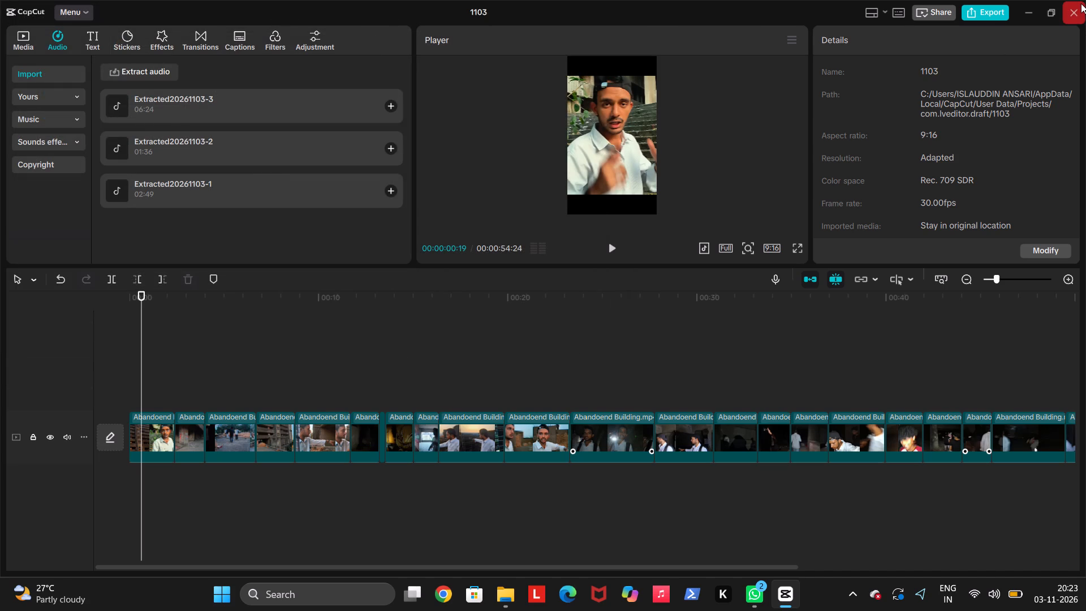
# Close project 1103 and exit CapCut.
pyautogui.click(1081, 3)
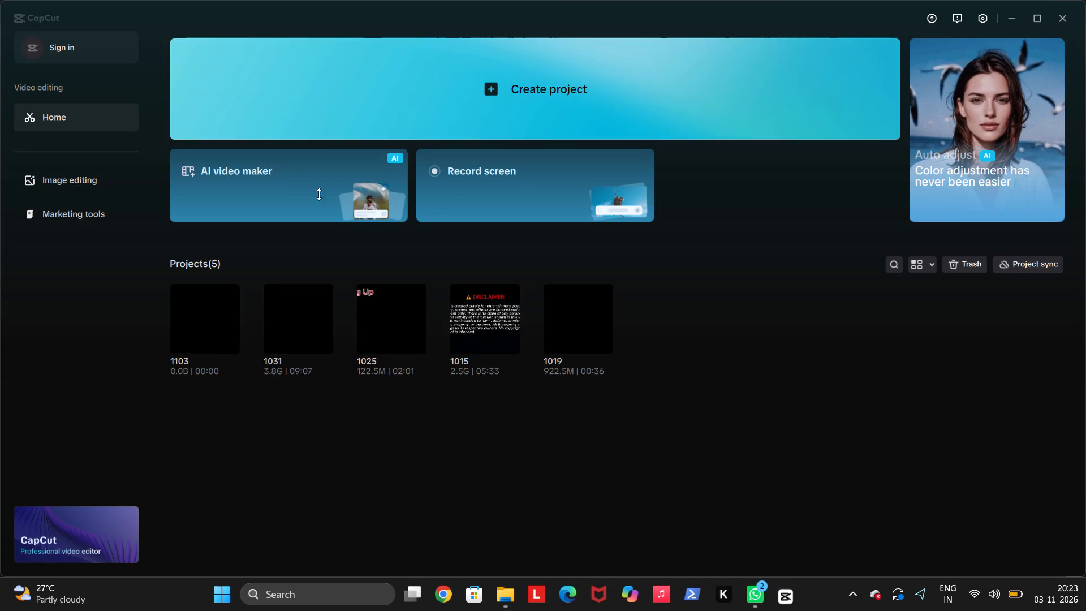
pyautogui.click(1068, 18)
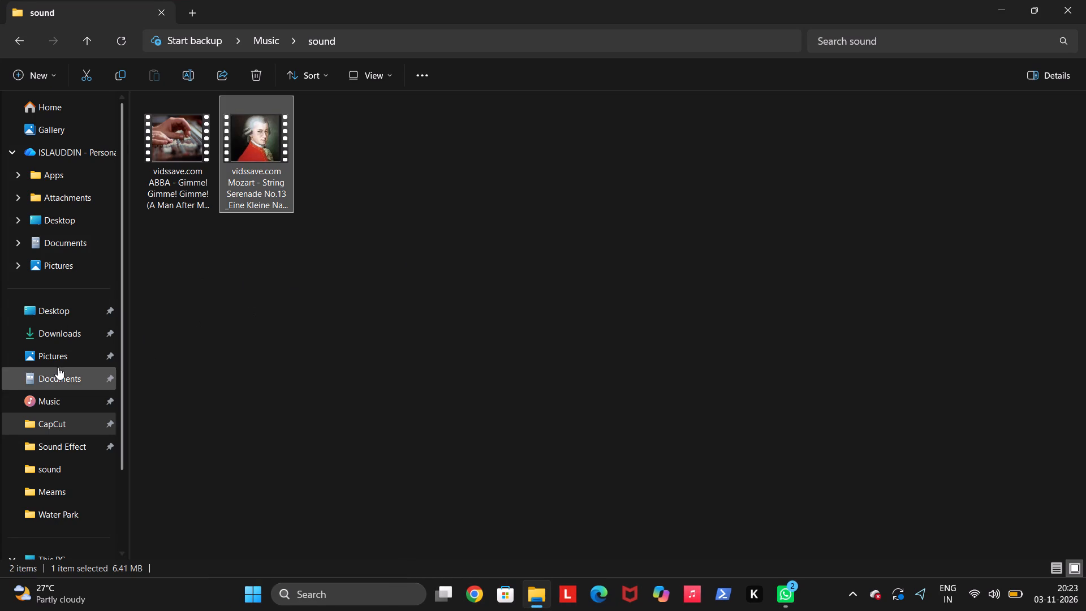
# View the Downloads folder in File Explorer, and close its window.
pyautogui.click(62, 341)
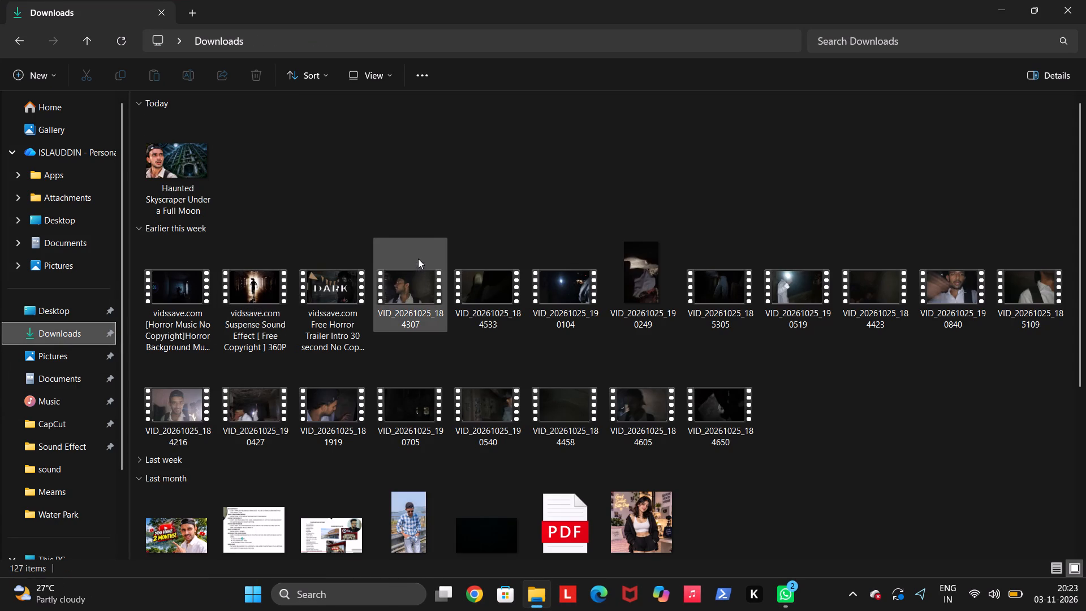
pyautogui.click(166, 12)
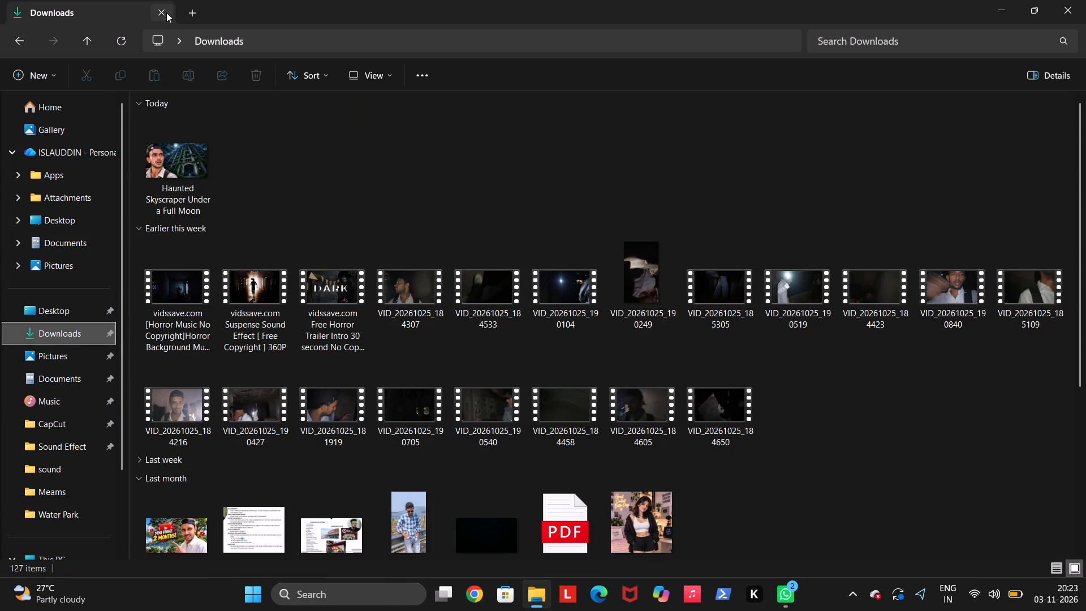
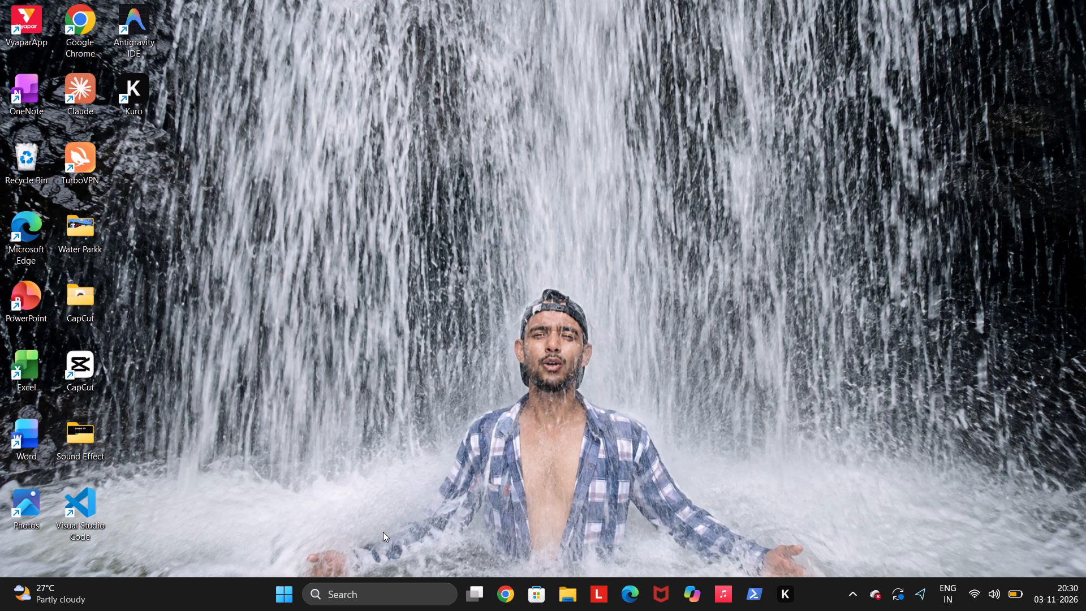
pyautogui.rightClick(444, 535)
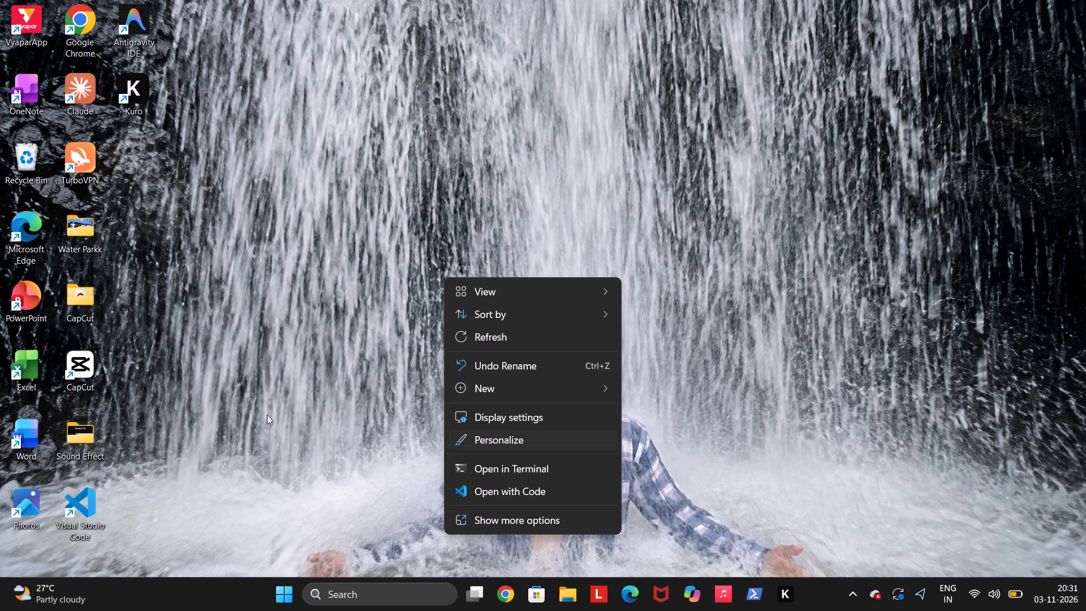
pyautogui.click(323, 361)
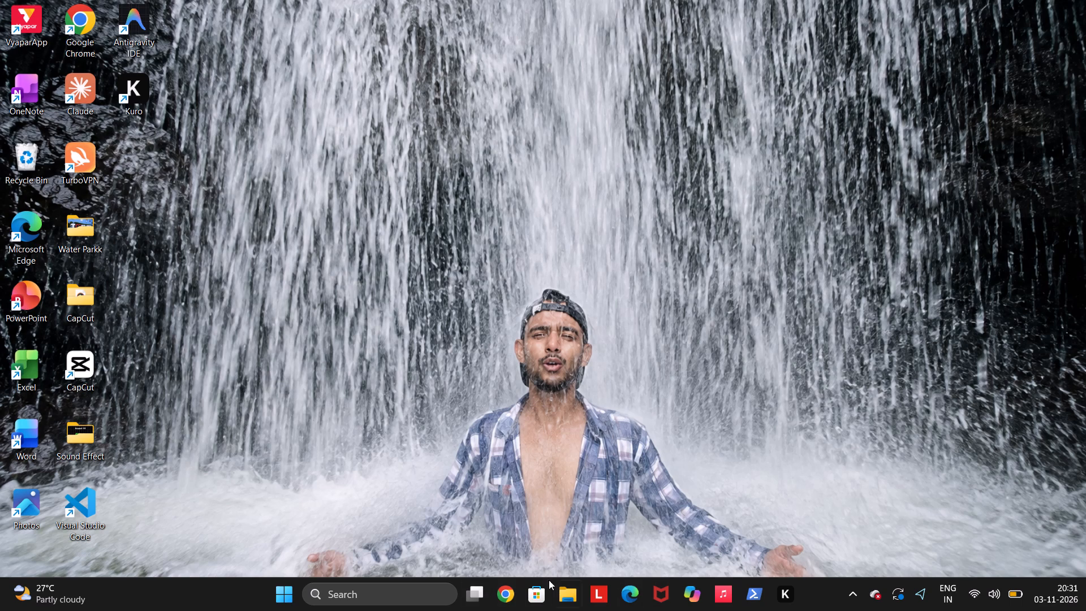
# Look through the Downloads and CapCut folders in File Explorer, and close its window.
pyautogui.click(560, 591)
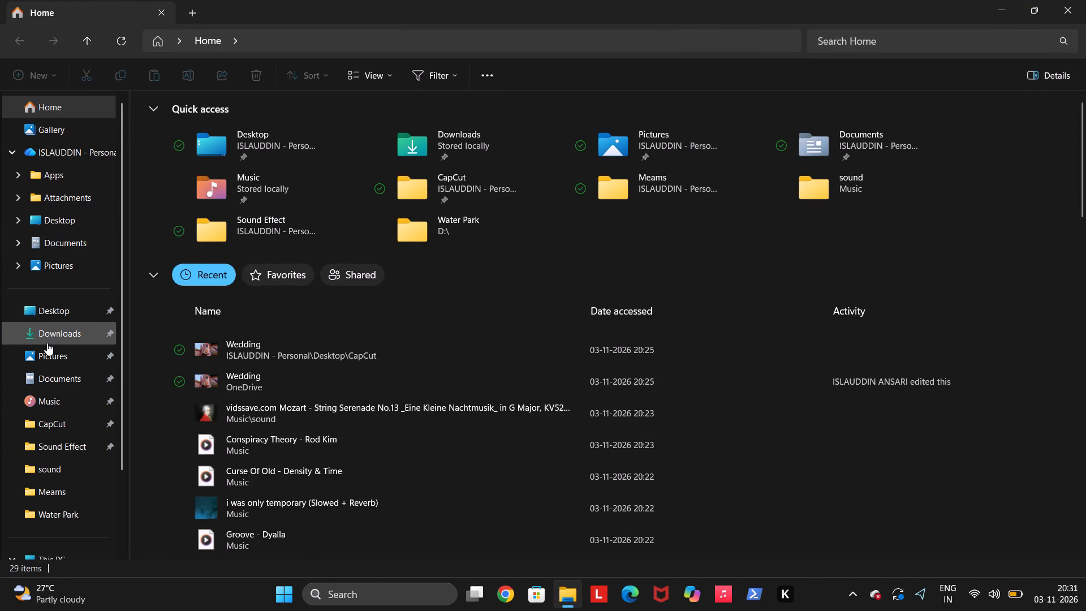
pyautogui.click(47, 343)
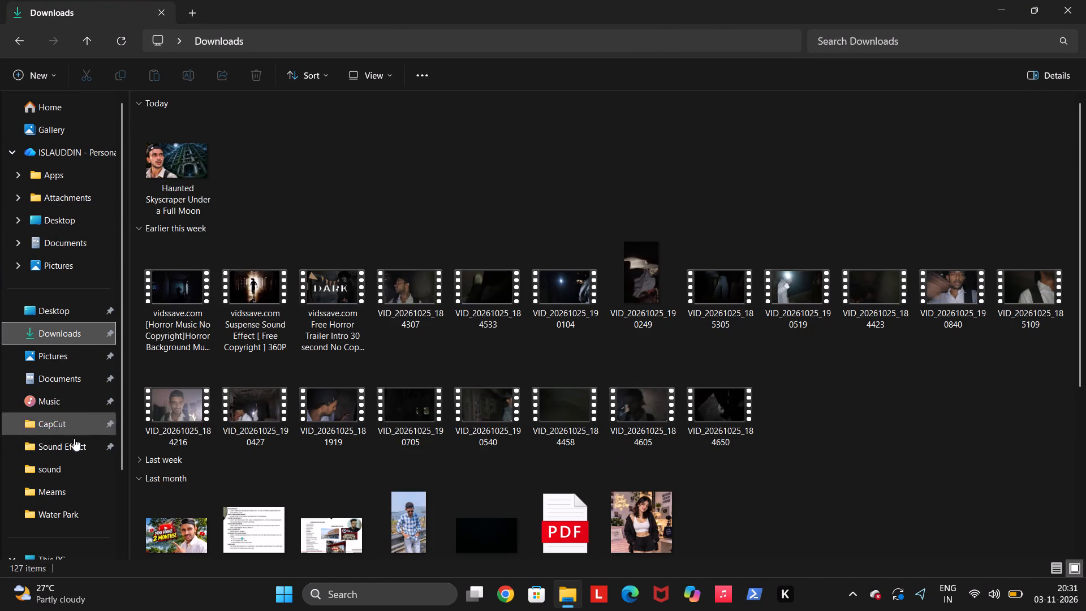
pyautogui.click(77, 428)
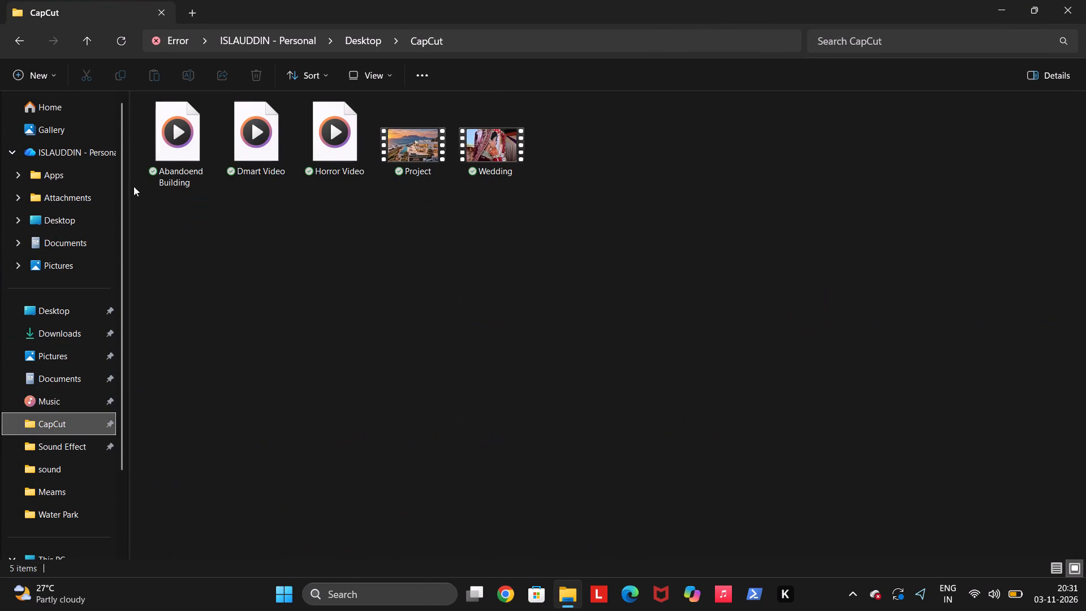
pyautogui.click(84, 324)
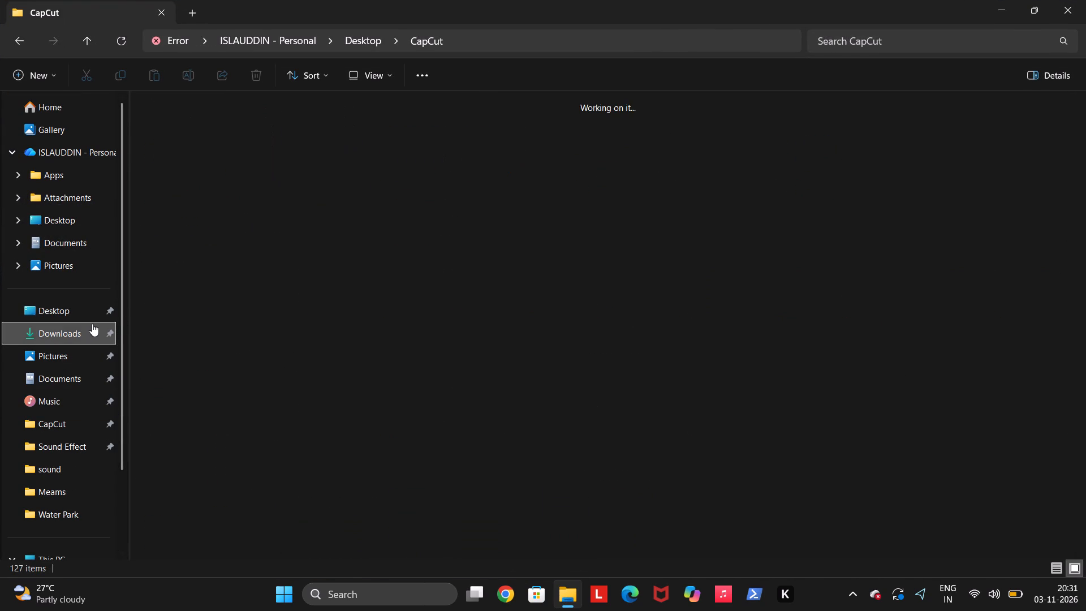
pyautogui.click(161, 10)
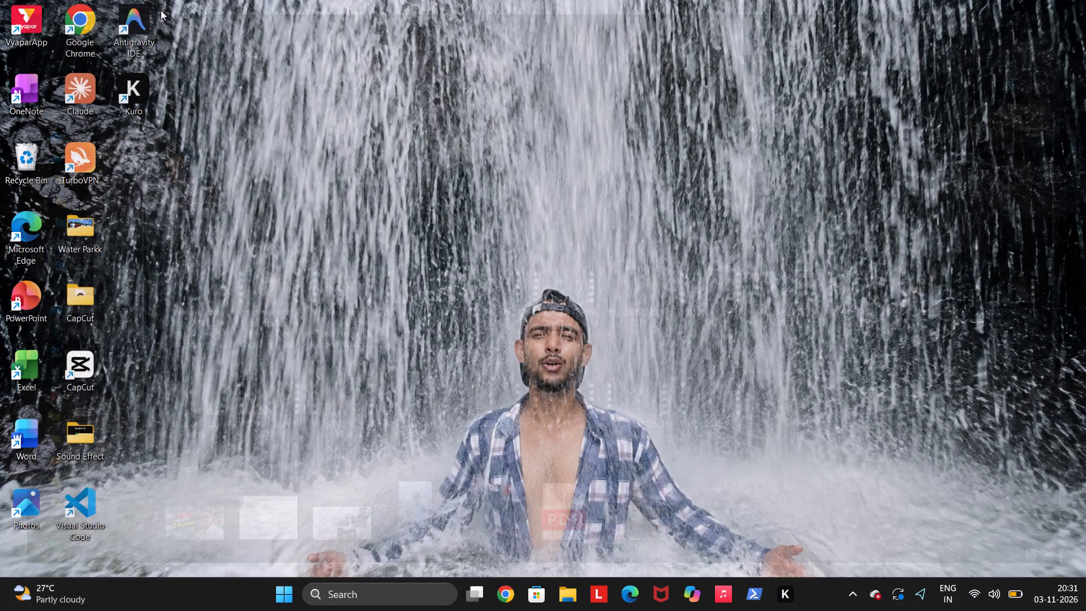